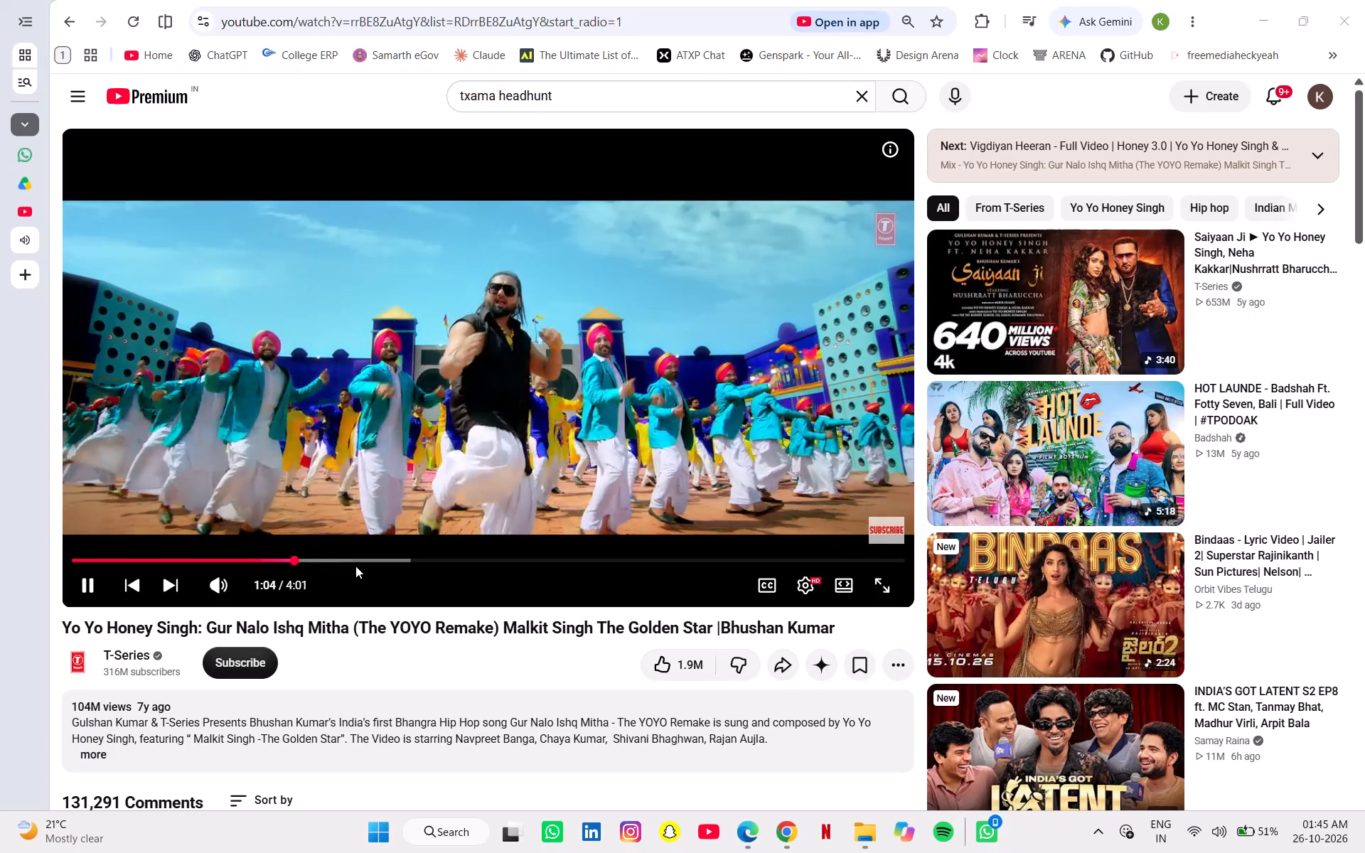
Skip ahead in the playing Gur Nalo Ishq Mitha music video to about 1:55.
{"action": "left_click", "coordinate": [355, 566]}
{"action": "left_click", "coordinate": [373, 559]}
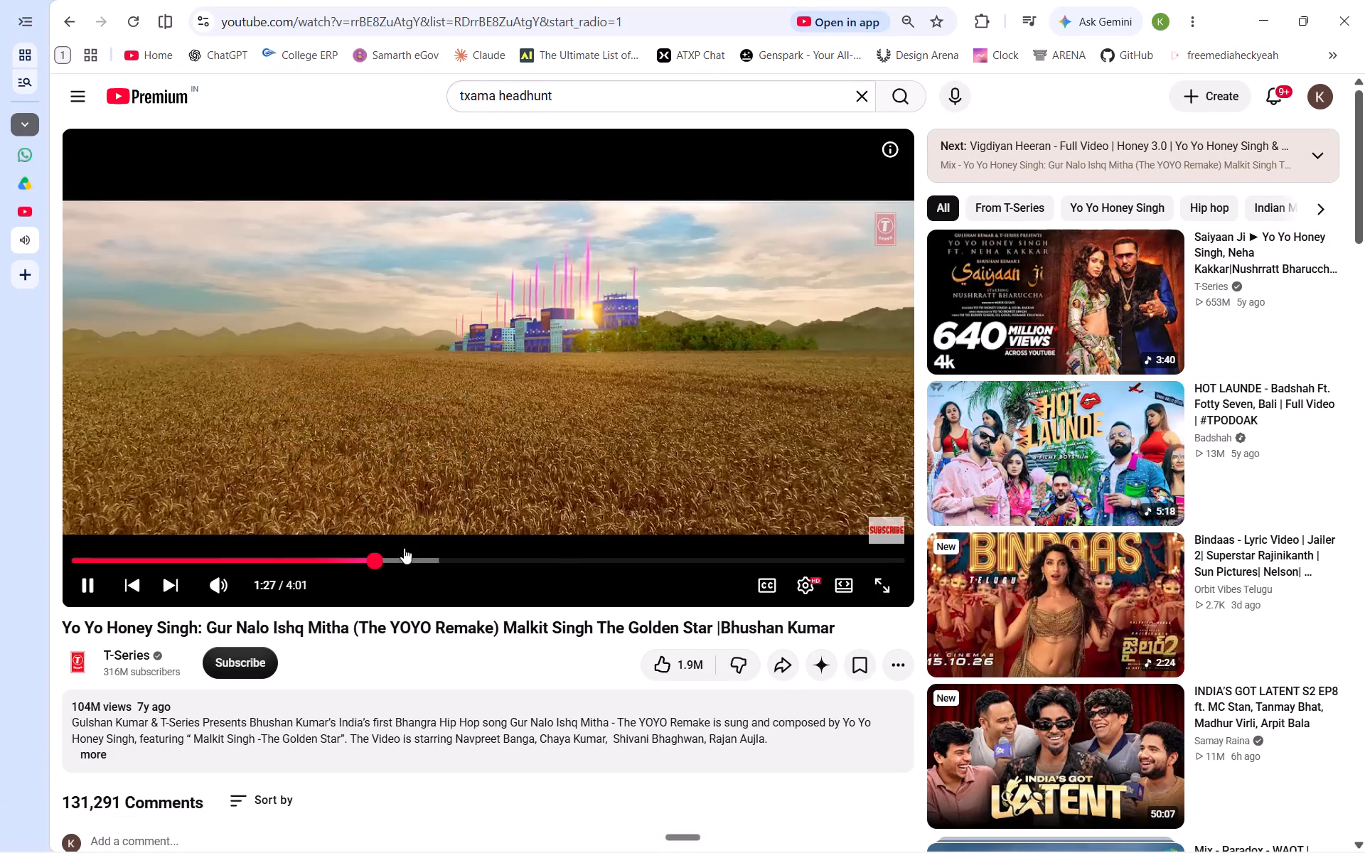
{"action": "left_click", "coordinate": [469, 552]}
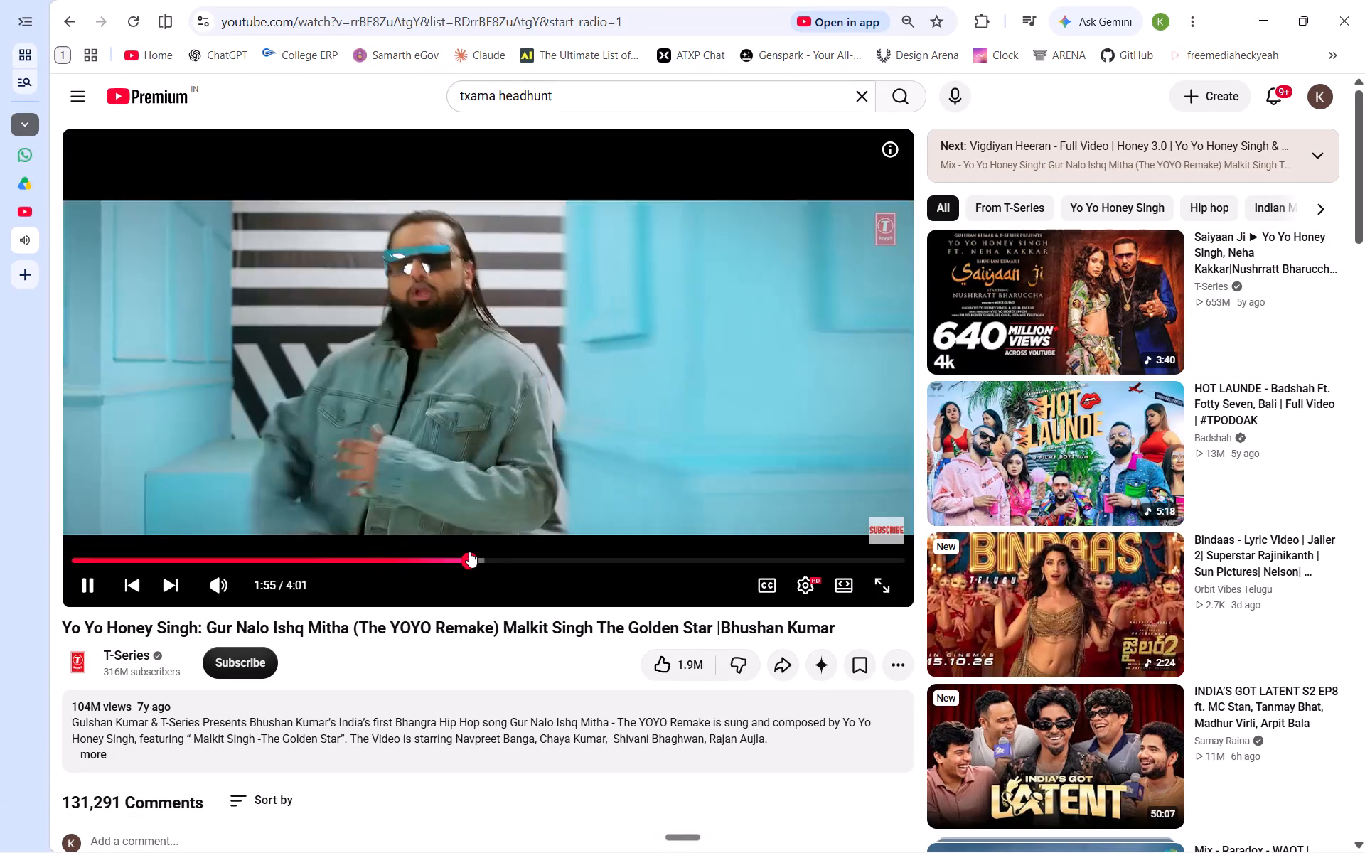
Play the suggested Saiyaan Ji music video and skip forward through its opening in 5-second jumps.
{"action": "left_click", "coordinate": [1000, 286]}
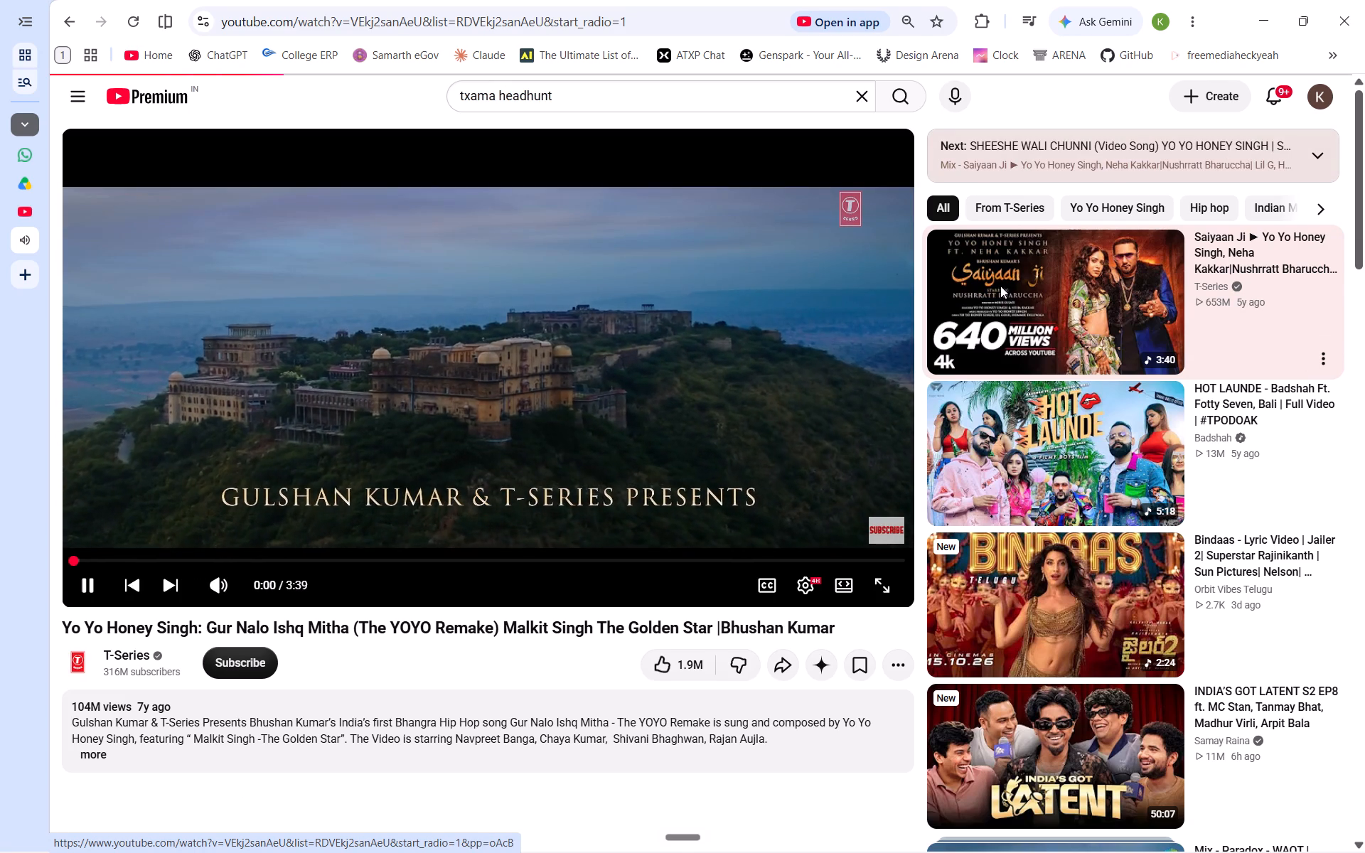
{"action": "key", "text": "Right"}
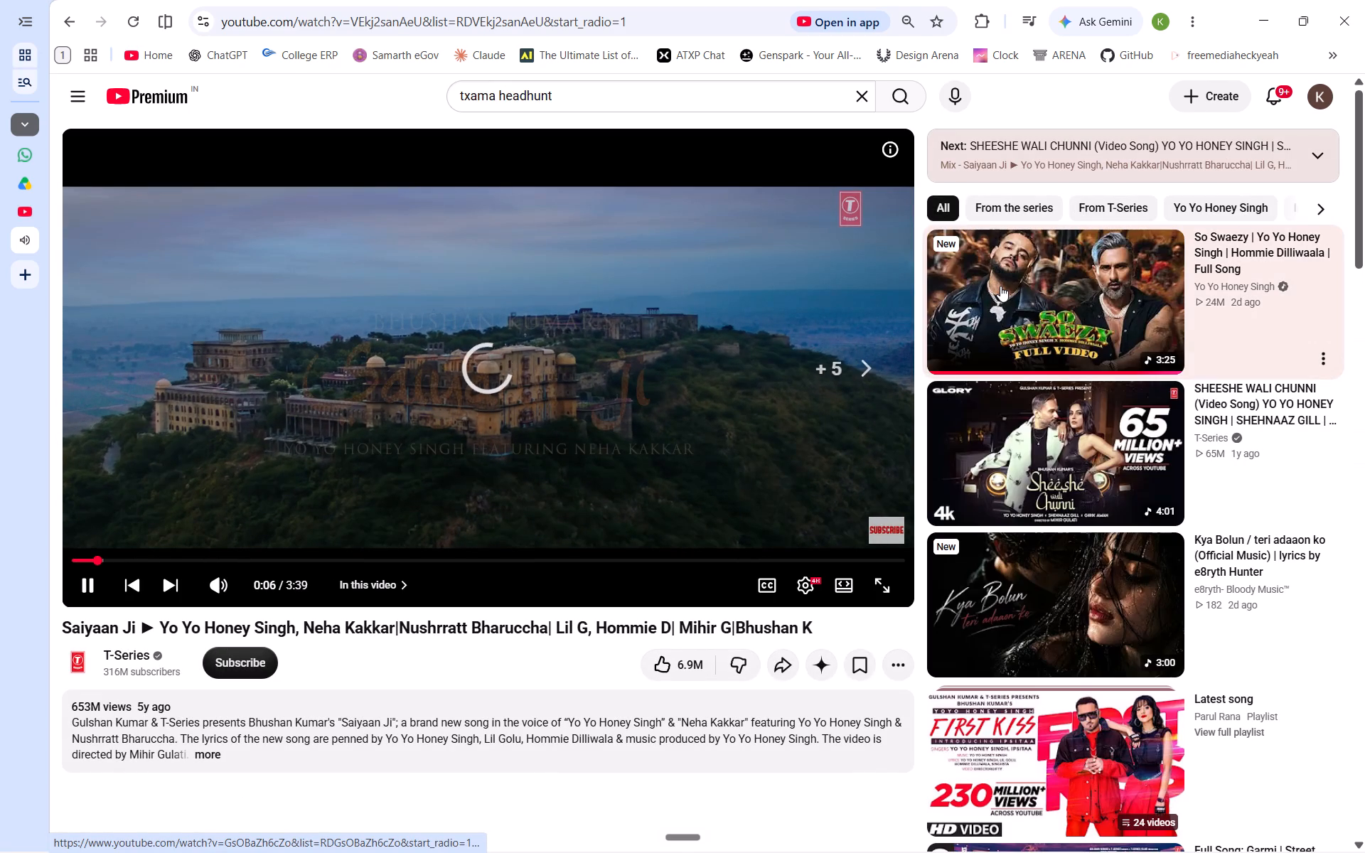
{"action": "key", "text": "Right"}
{"action": "key", "text": "Right"}
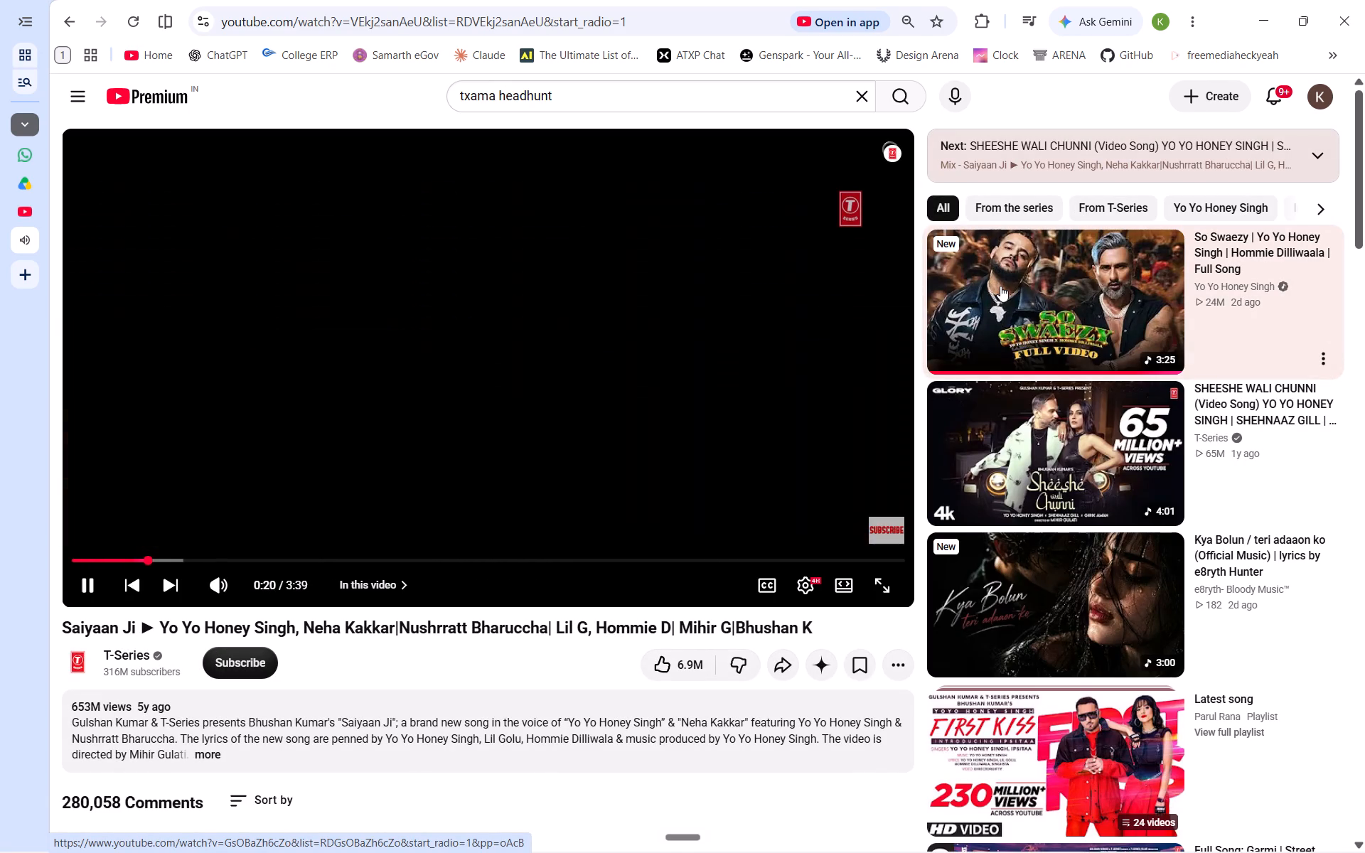
{"action": "key", "text": "Right"}
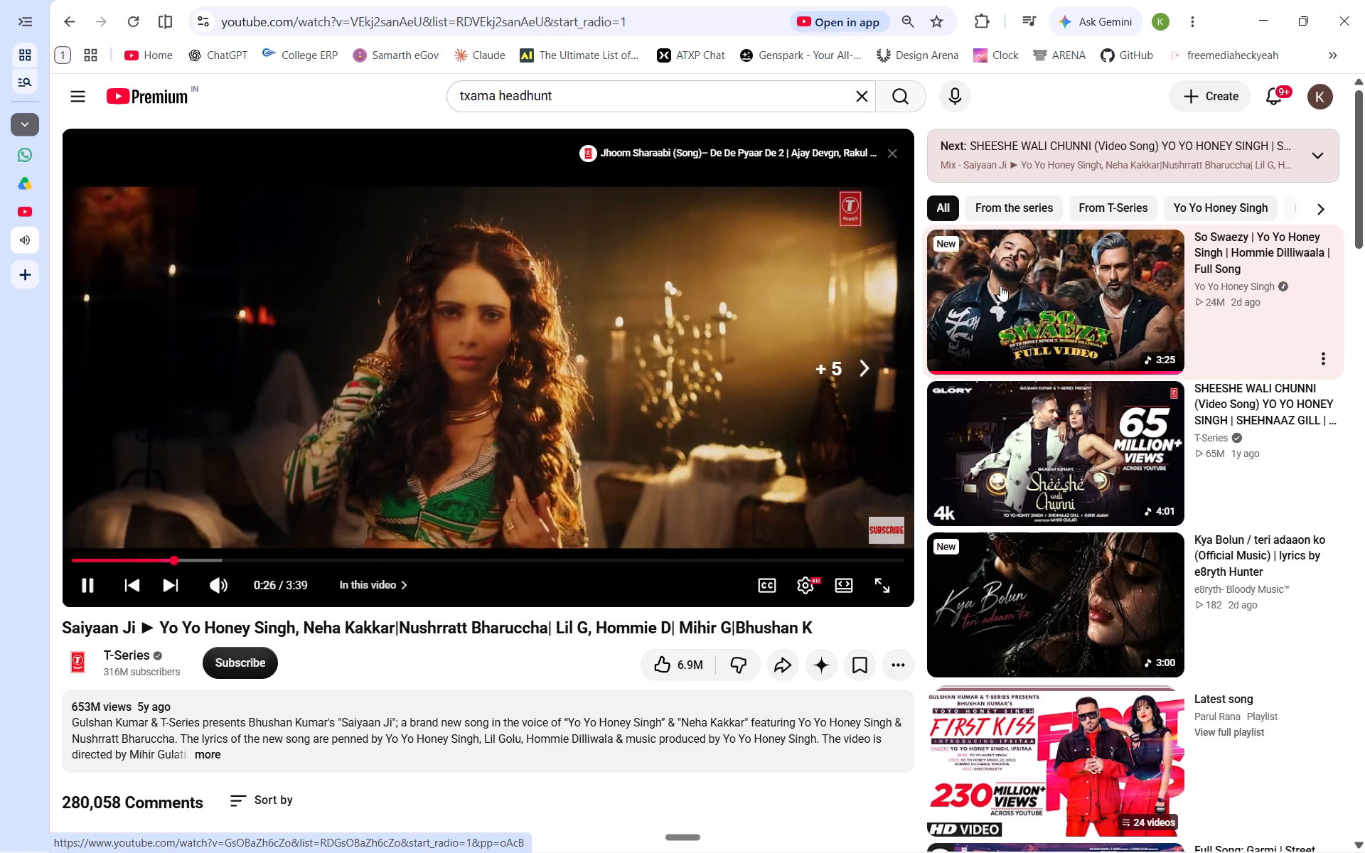
{"action": "key", "text": "Right"}
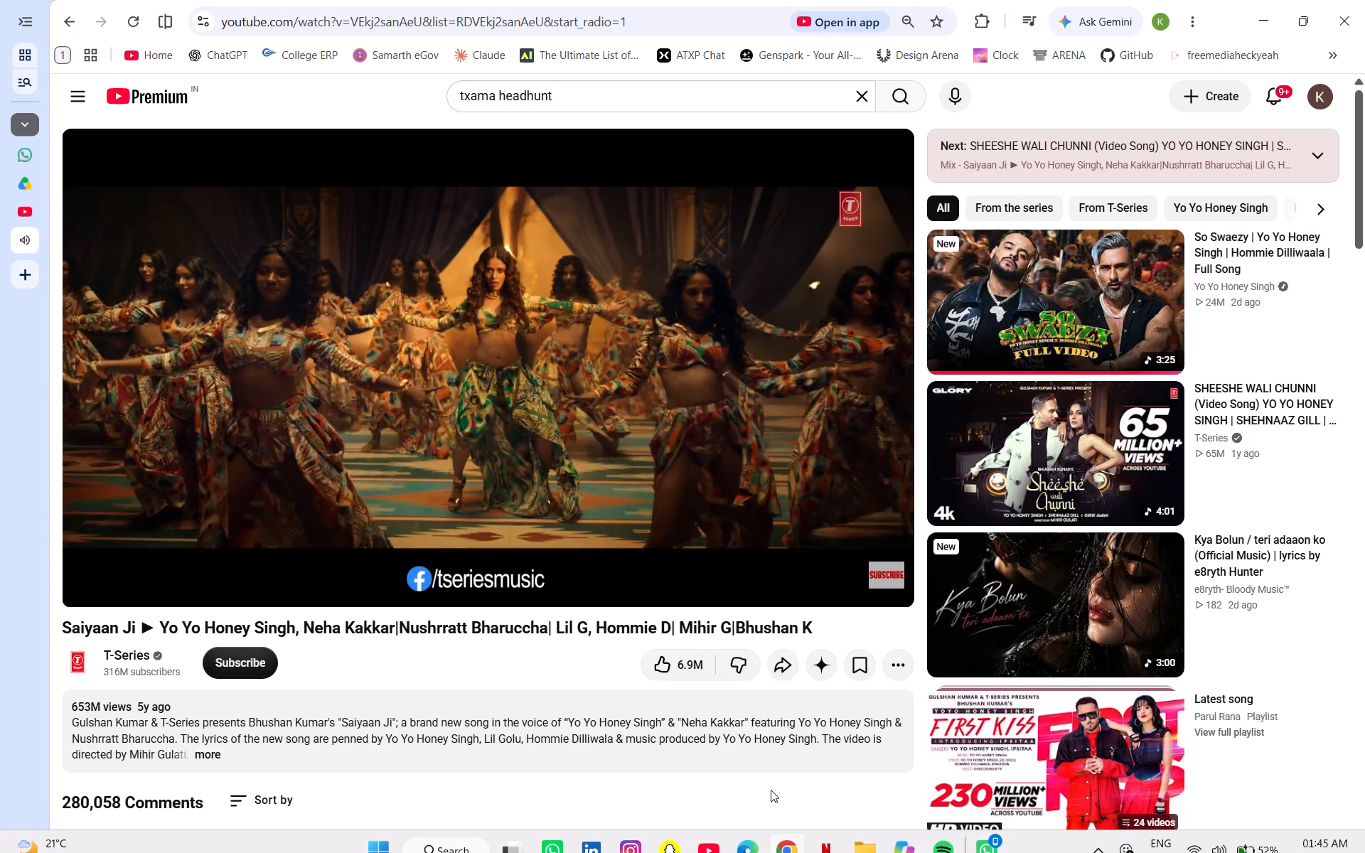
Switch to Microsoft Edge and search the web in a new tab for "grid size in pixel 3 by 1".
{"action": "left_click", "coordinate": [740, 828]}
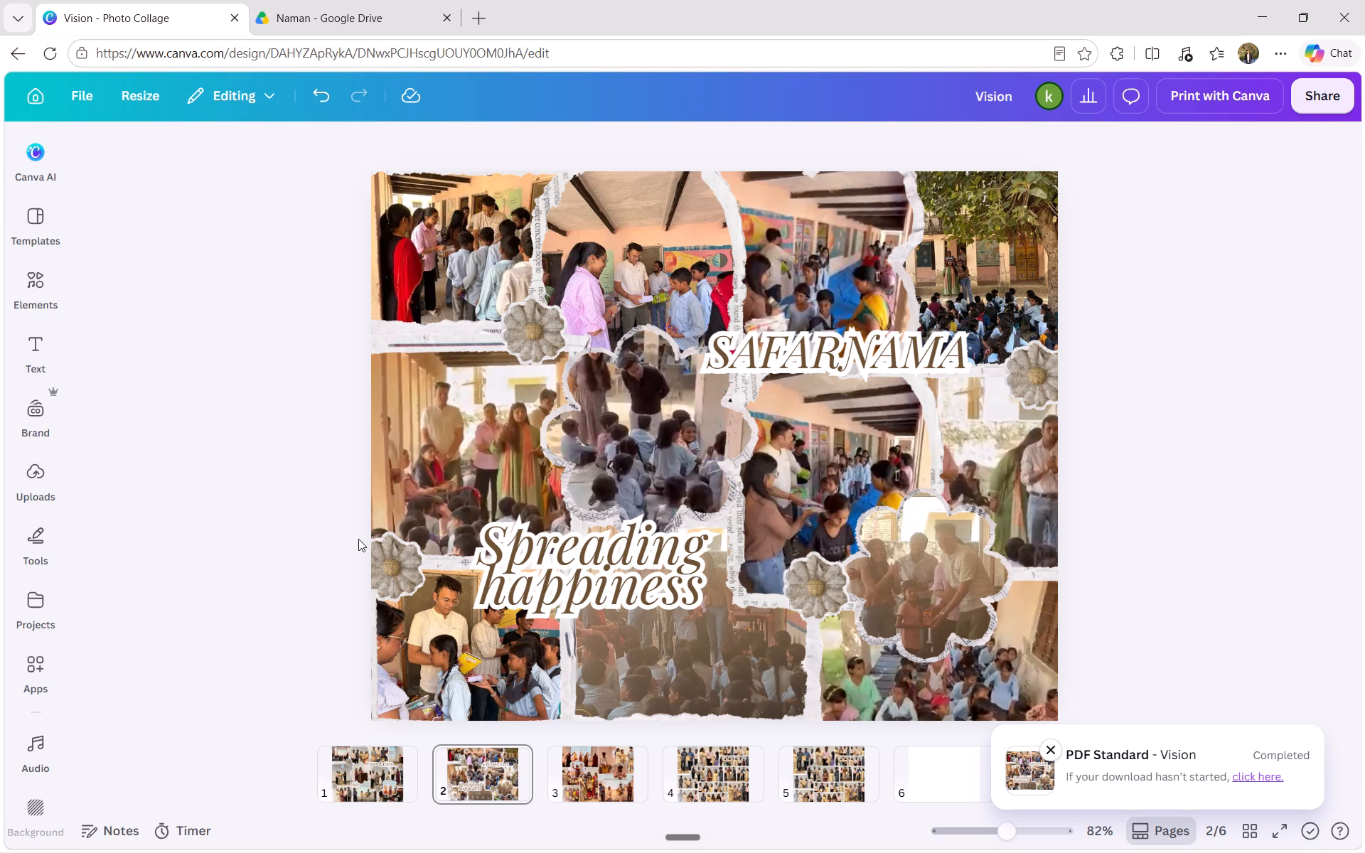
{"action": "key", "text": "ctrl+t"}
{"action": "left_click", "coordinate": [487, 164]}
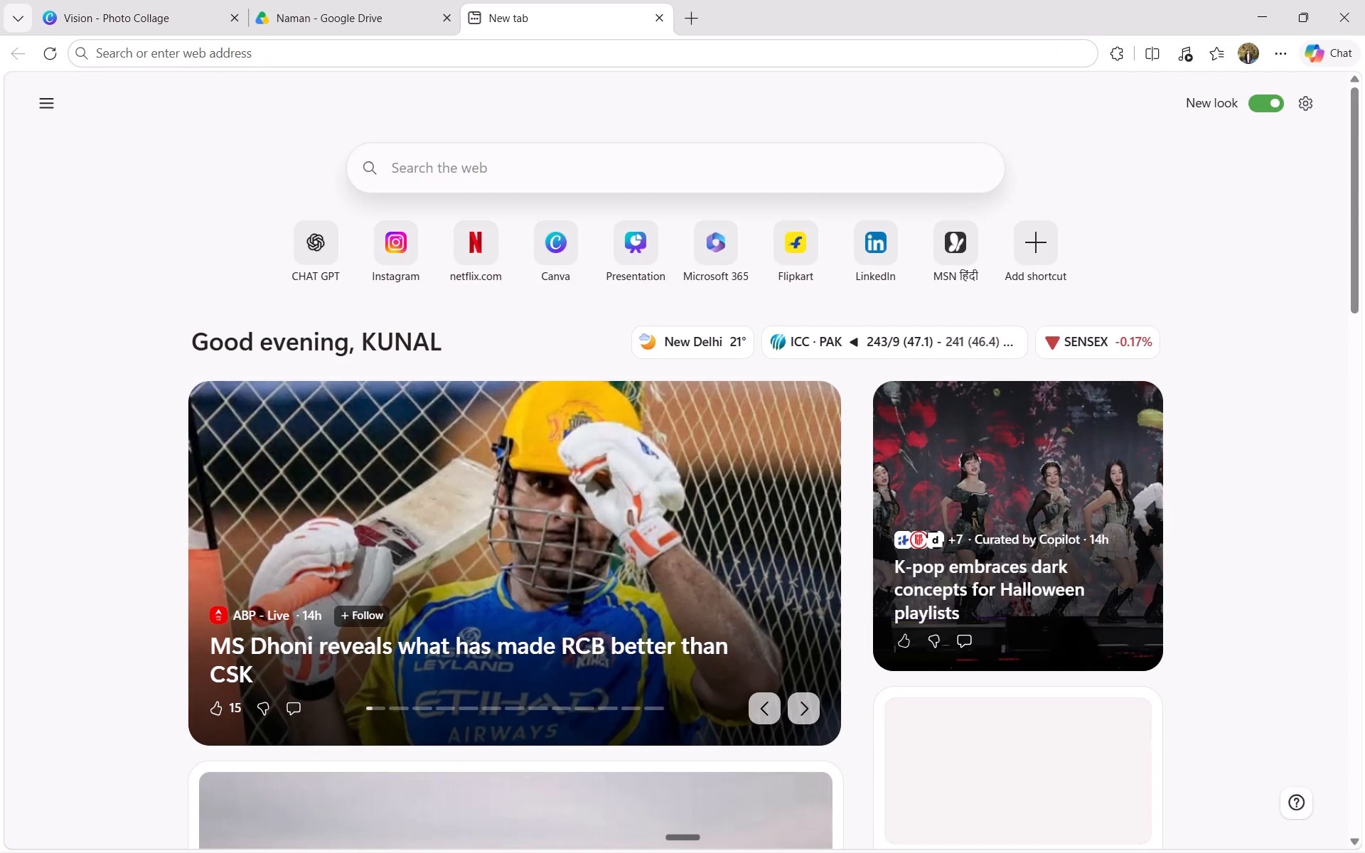
{"action": "type", "text": "grid siz"}
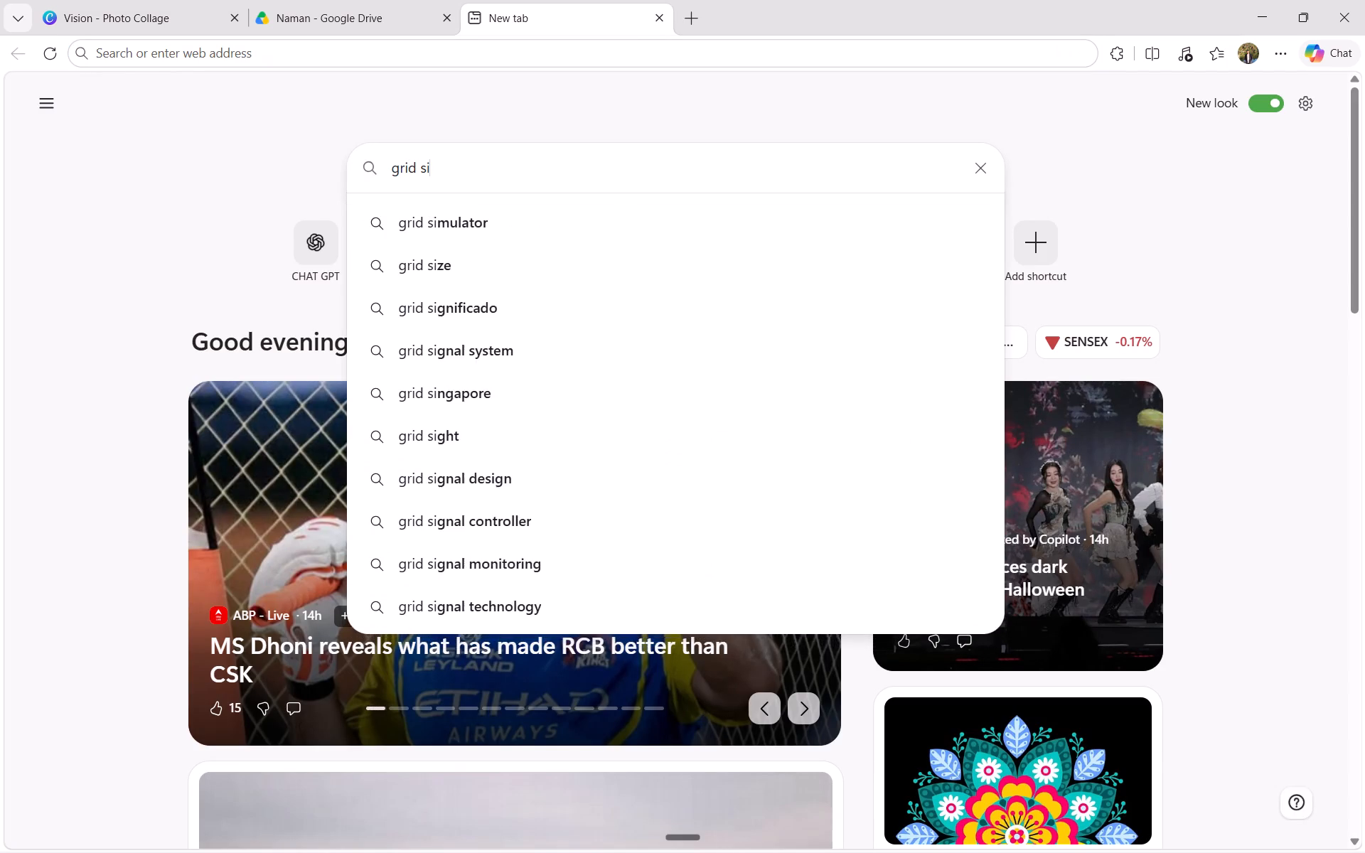
{"action": "key", "text": "space"}
{"action": "key", "text": "BackSpace"}
{"action": "type", "text": "e in pixel 3b"}
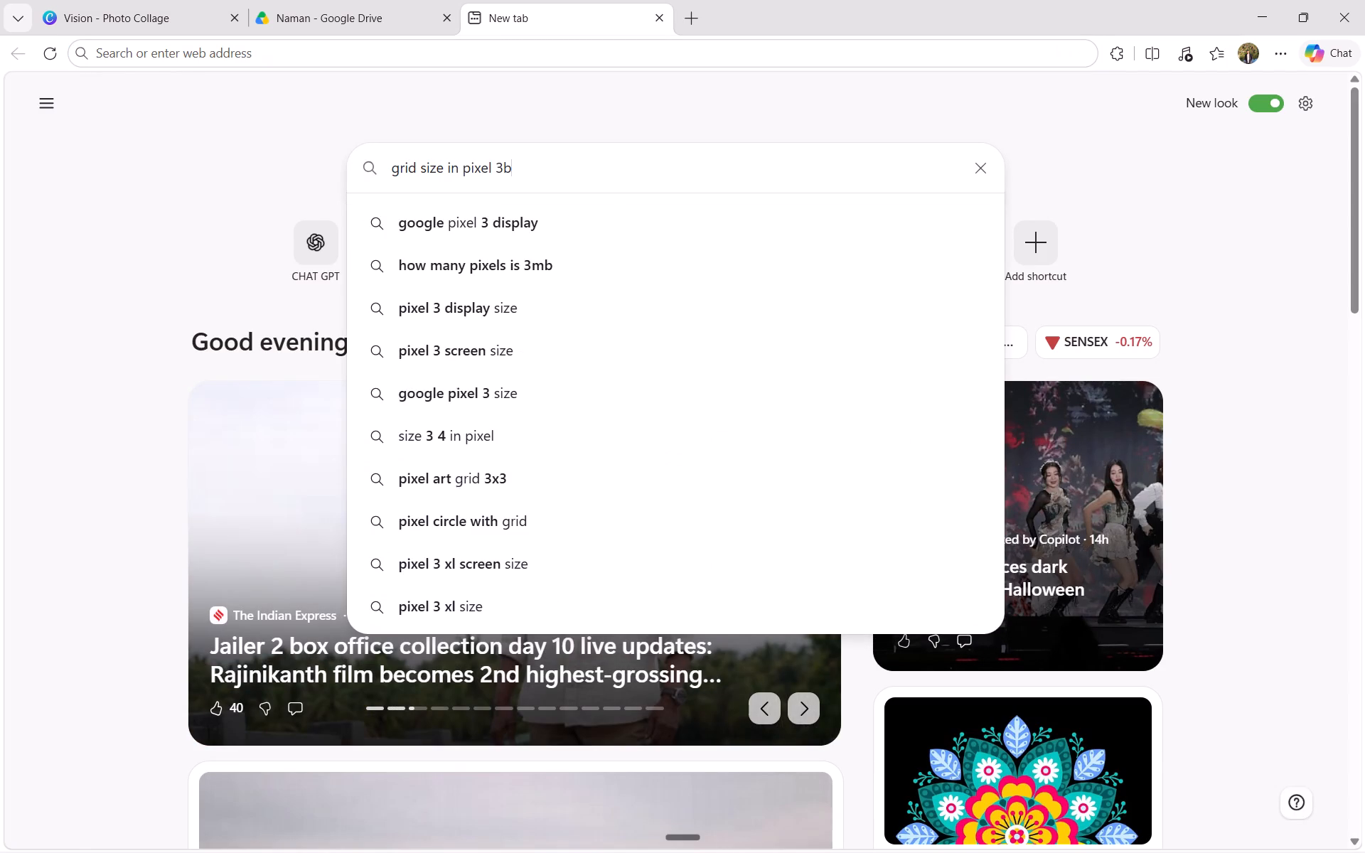
{"action": "key", "text": "BackSpace"}
{"action": "key", "text": "space"}
{"action": "type", "text": "by 1"}
{"action": "key", "text": "Return"}
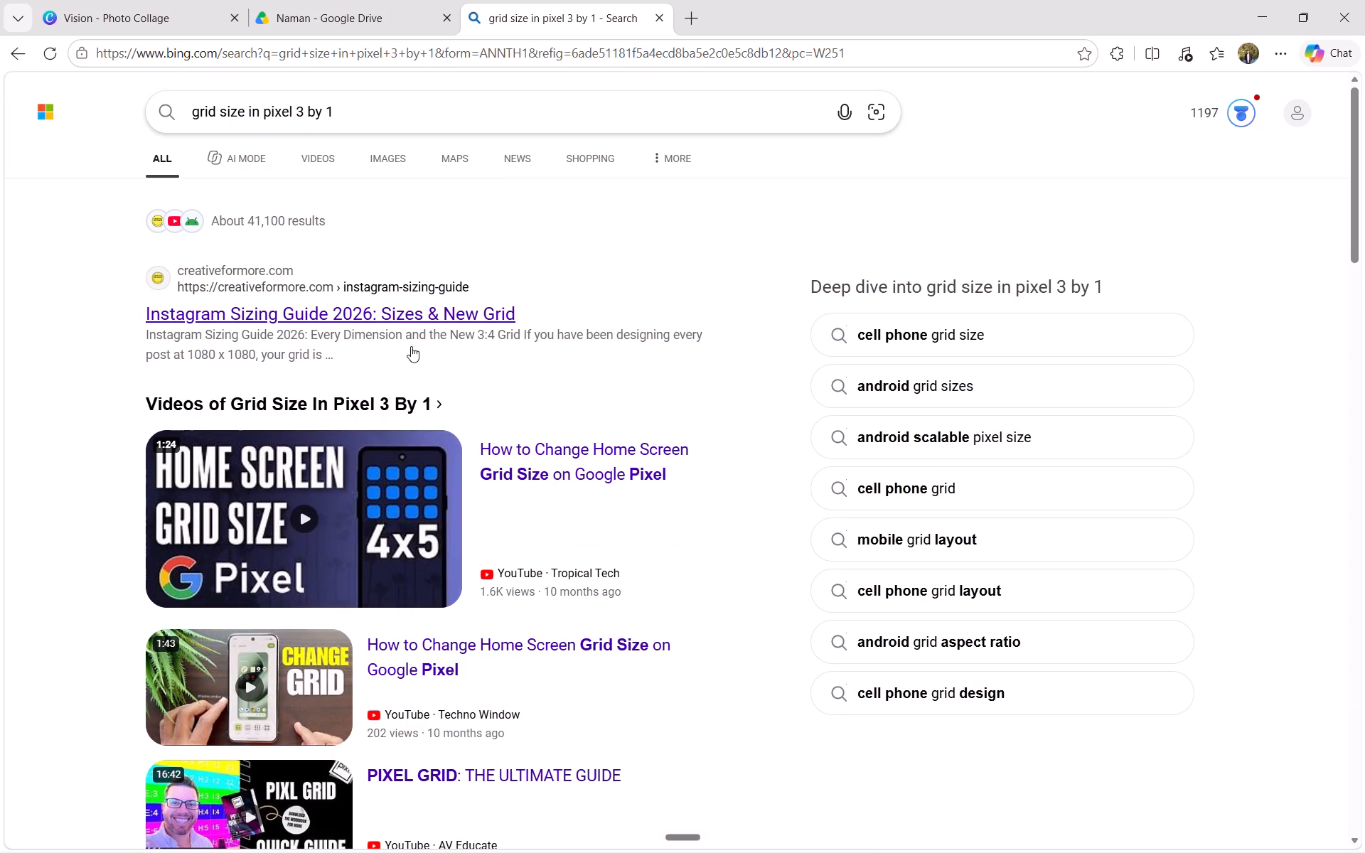
Refine the web search to "grid size in pixel in canva 3 by 1" and look through the results.
{"action": "left_click", "coordinate": [291, 107]}
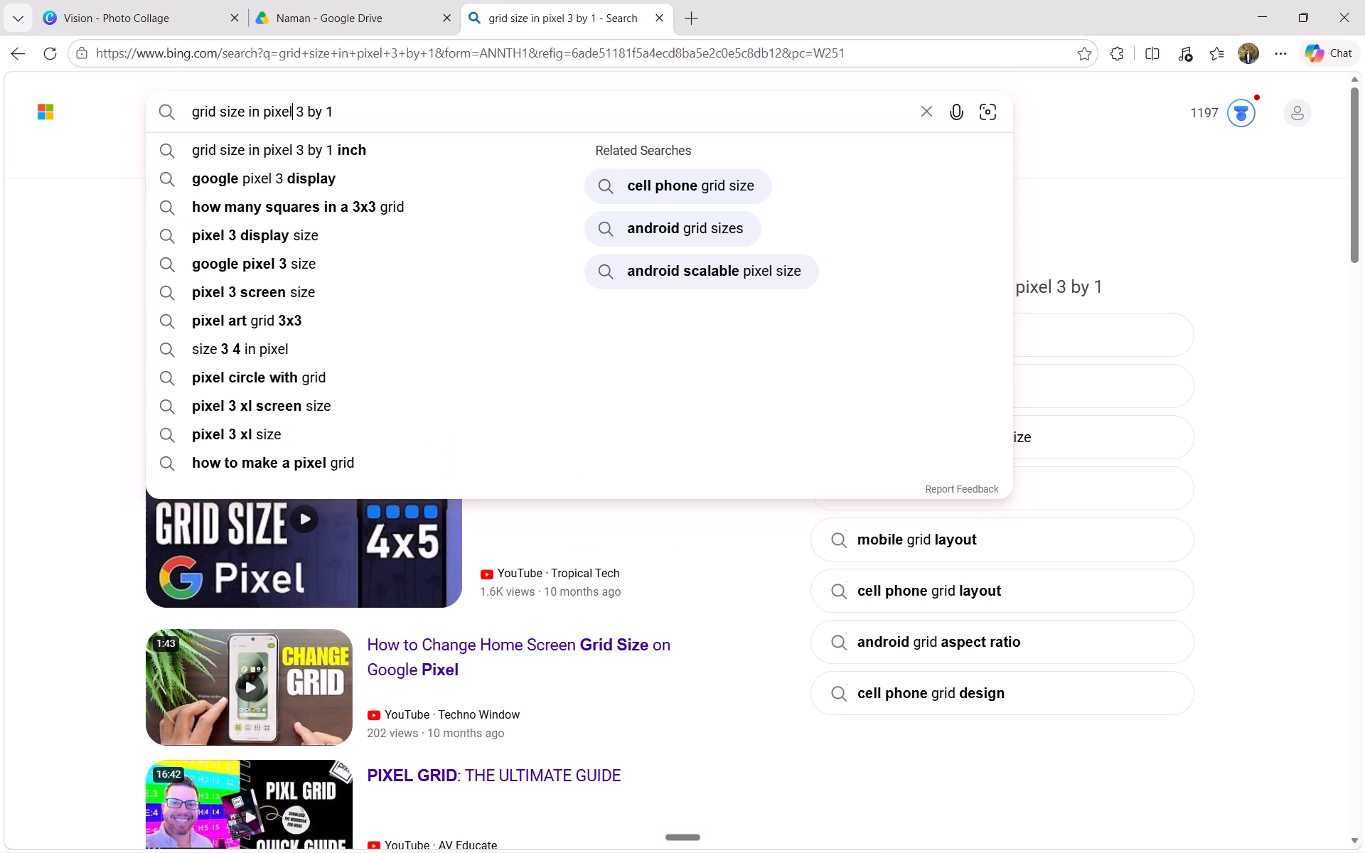
{"action": "key", "text": "space"}
{"action": "type", "text": "in canva"}
{"action": "key", "text": "Return"}
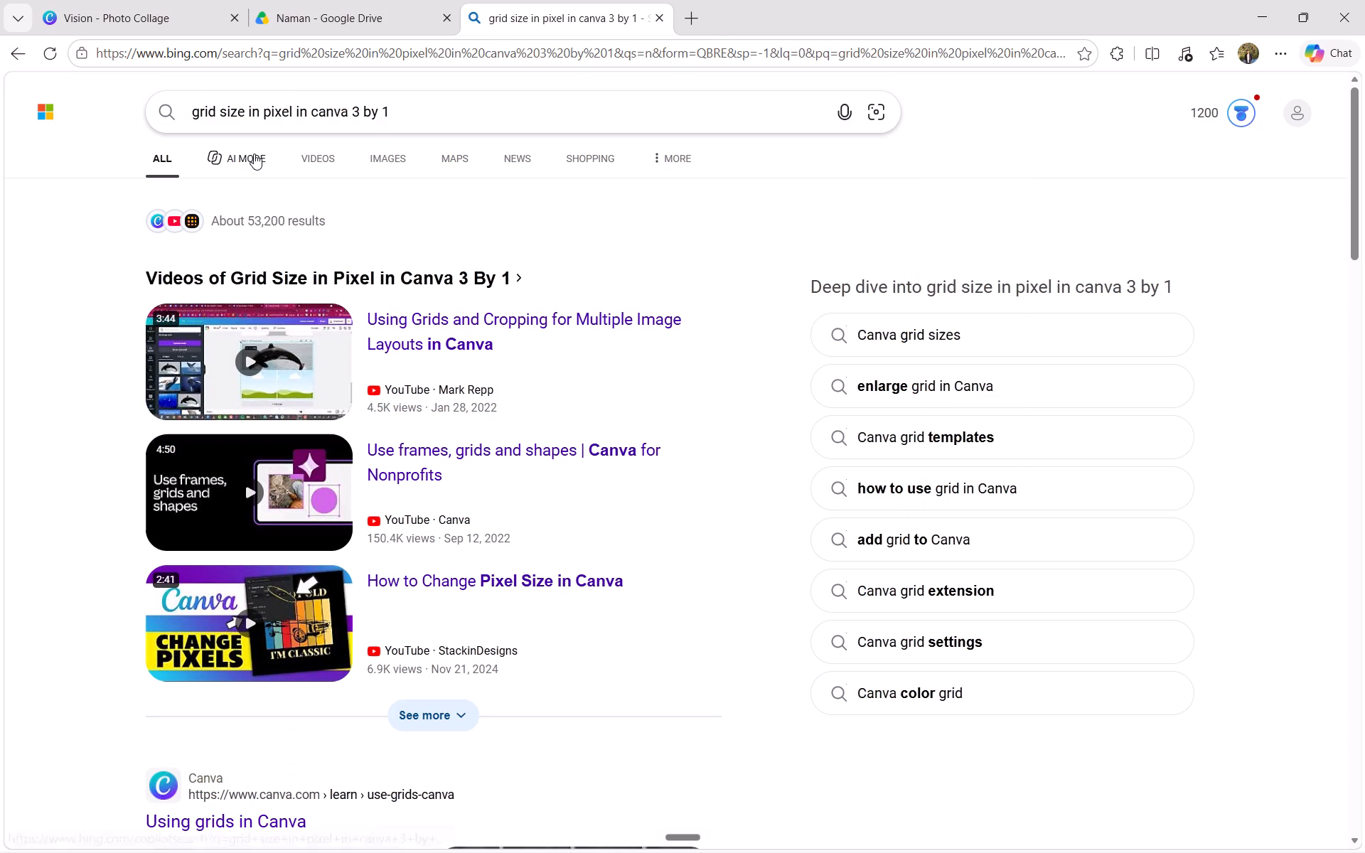
{"action": "scroll", "coordinate": [437, 362], "scroll_direction": "down", "scroll_amount": 3}
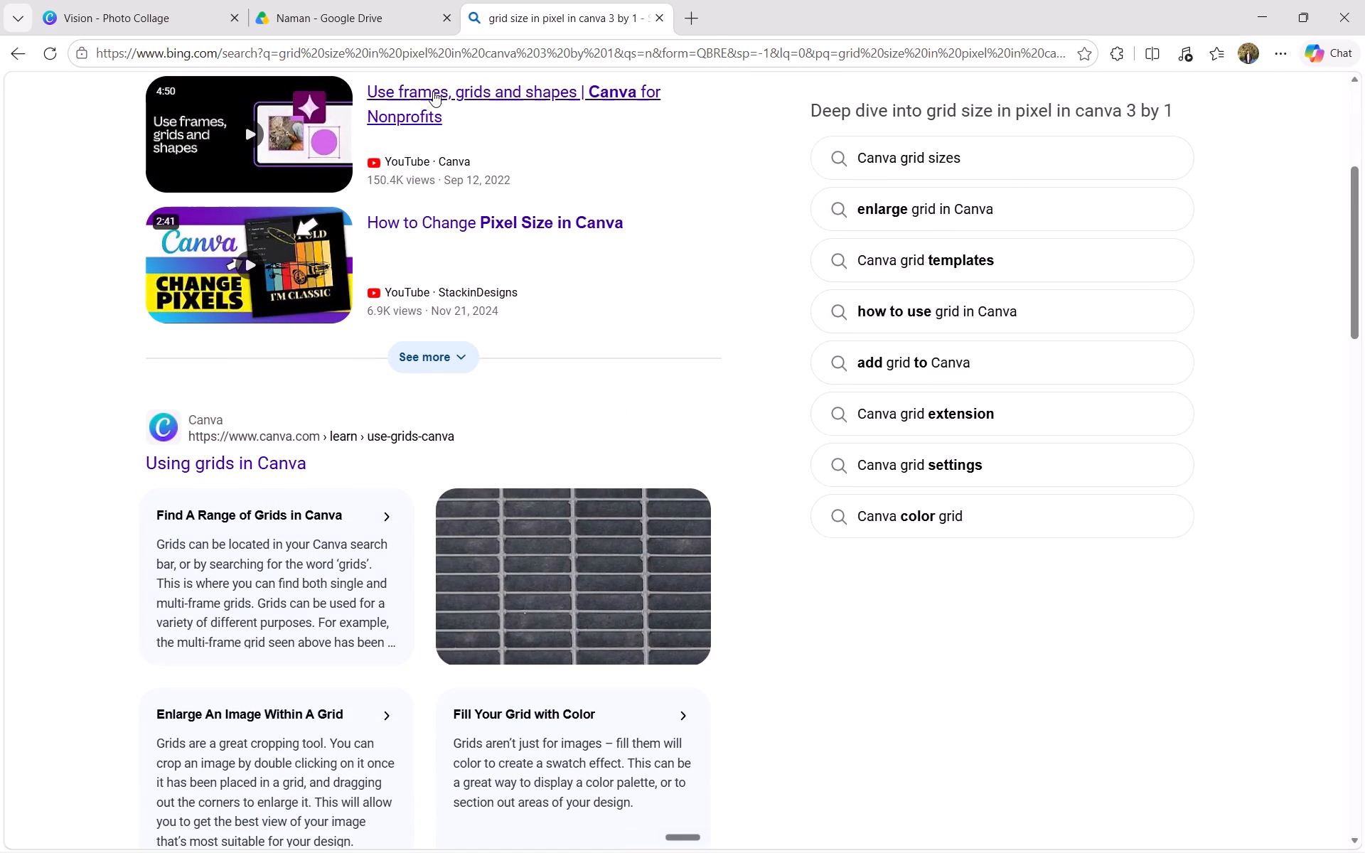
Return to the Canva collage, go to the Canva home page and start creating a new design.
{"action": "left_click", "coordinate": [316, 0]}
{"action": "left_click", "coordinate": [67, 1]}
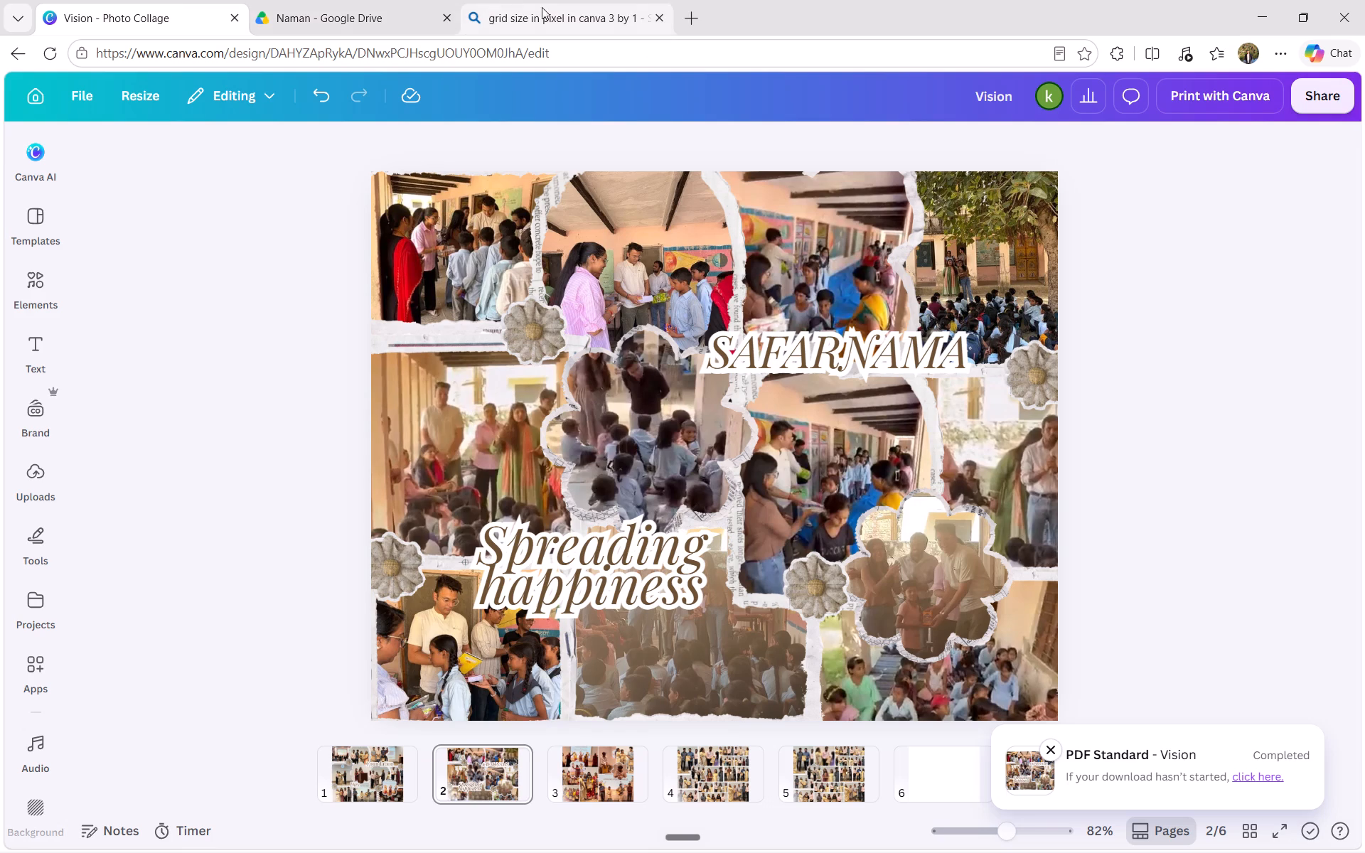
{"action": "left_click", "coordinate": [33, 93]}
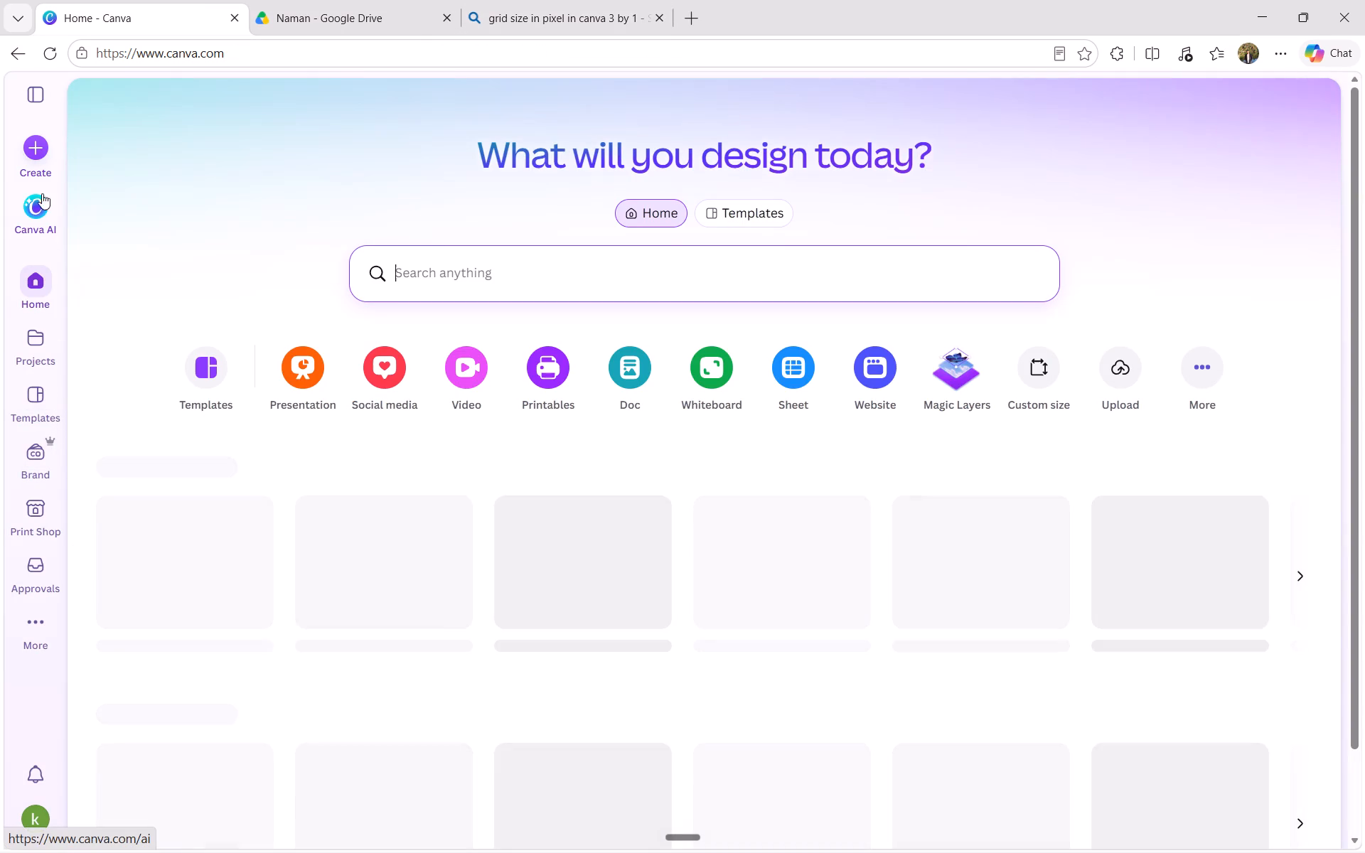
{"action": "left_click", "coordinate": [42, 152]}
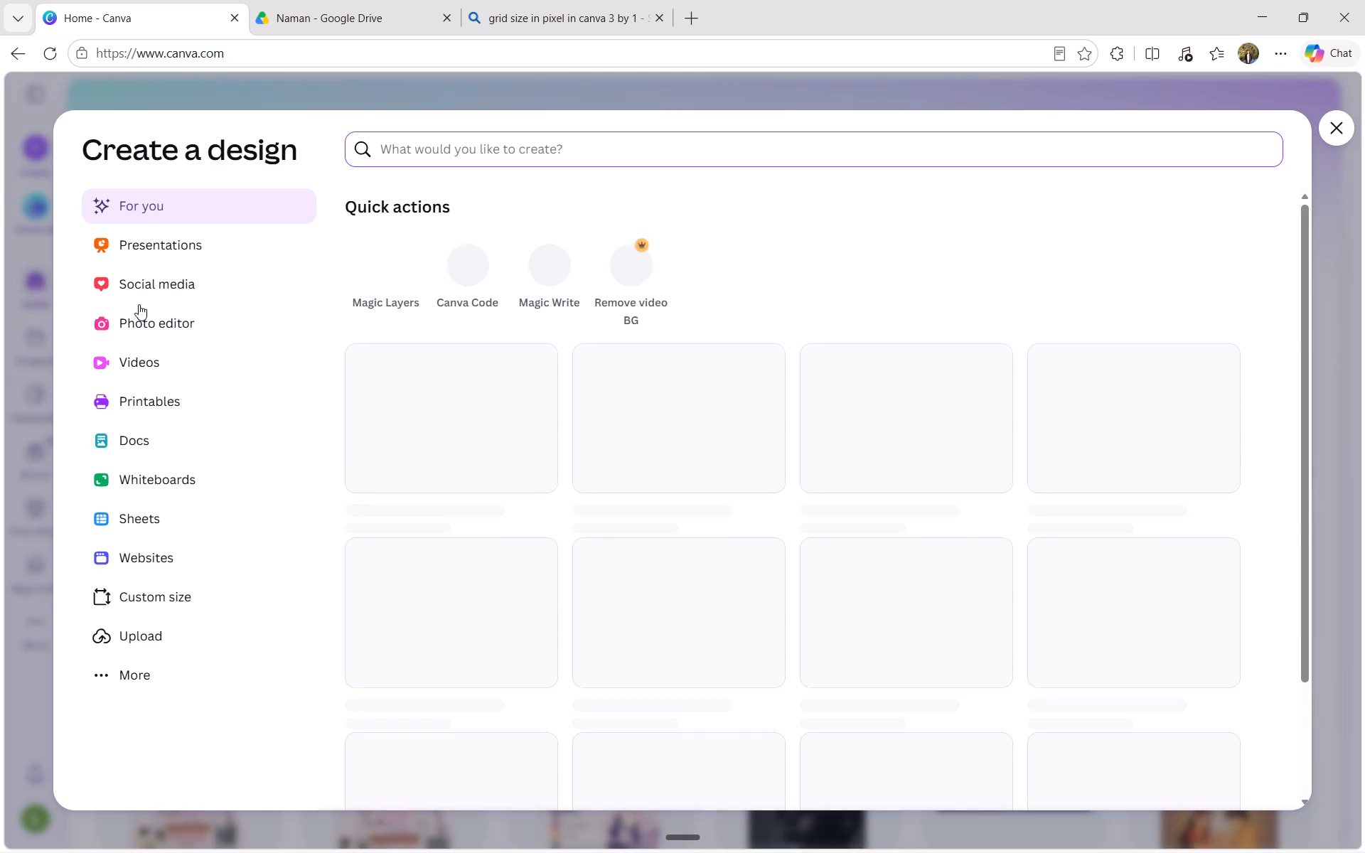
Look through the social media design formats for a suitable preset size.
{"action": "left_click", "coordinate": [156, 274]}
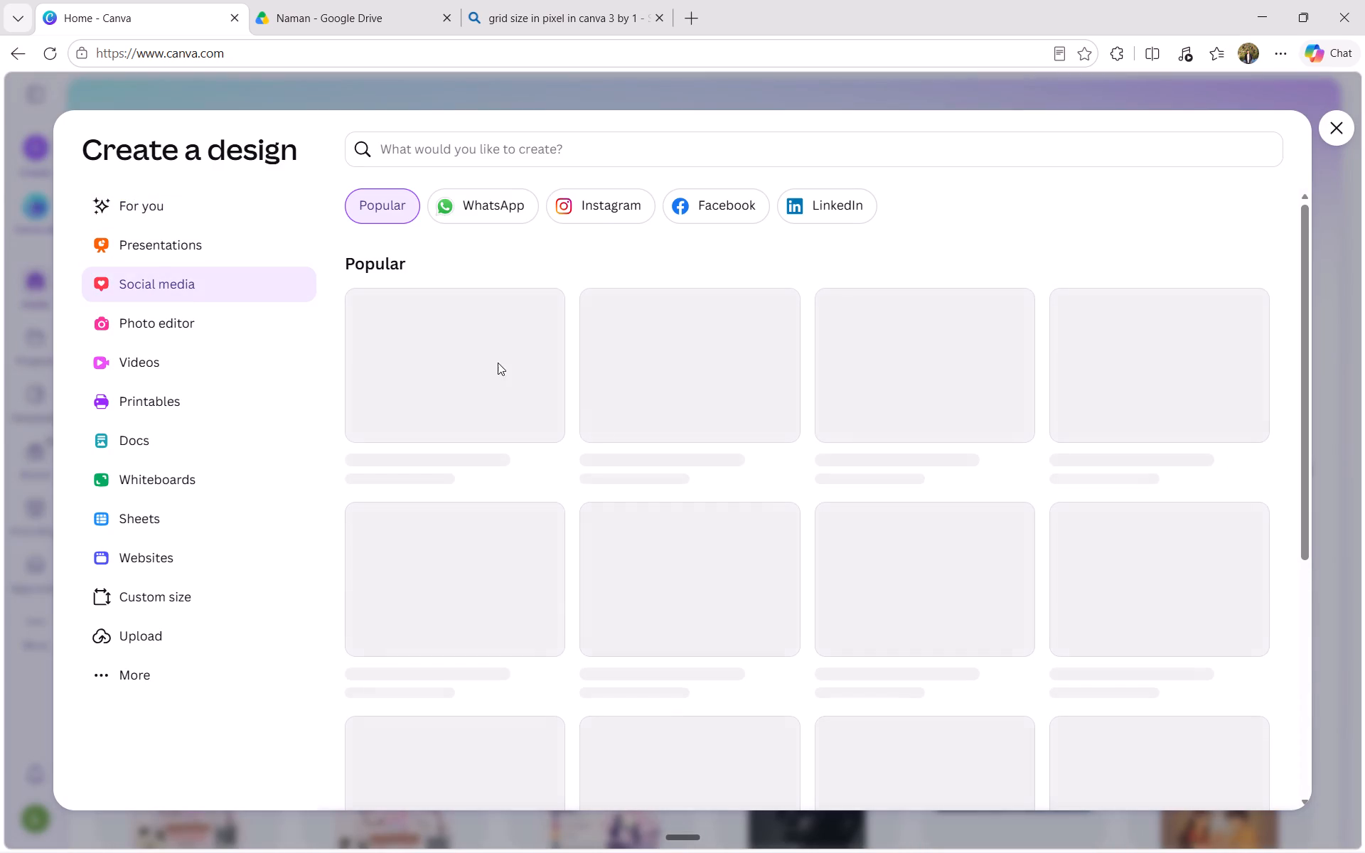
{"action": "scroll", "coordinate": [595, 426], "scroll_direction": "down", "scroll_amount": 2}
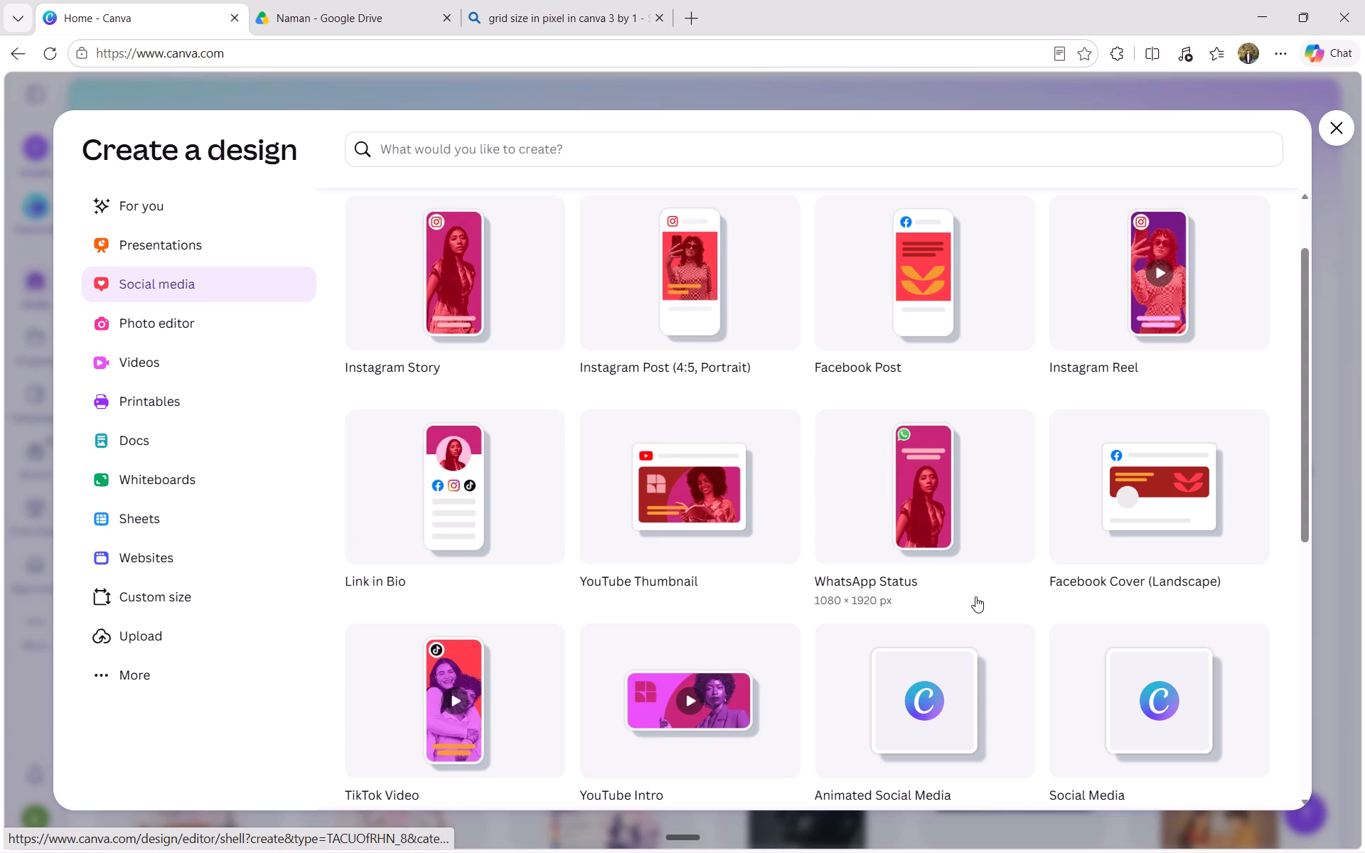
{"action": "scroll", "coordinate": [819, 731], "scroll_direction": "down", "scroll_amount": 1}
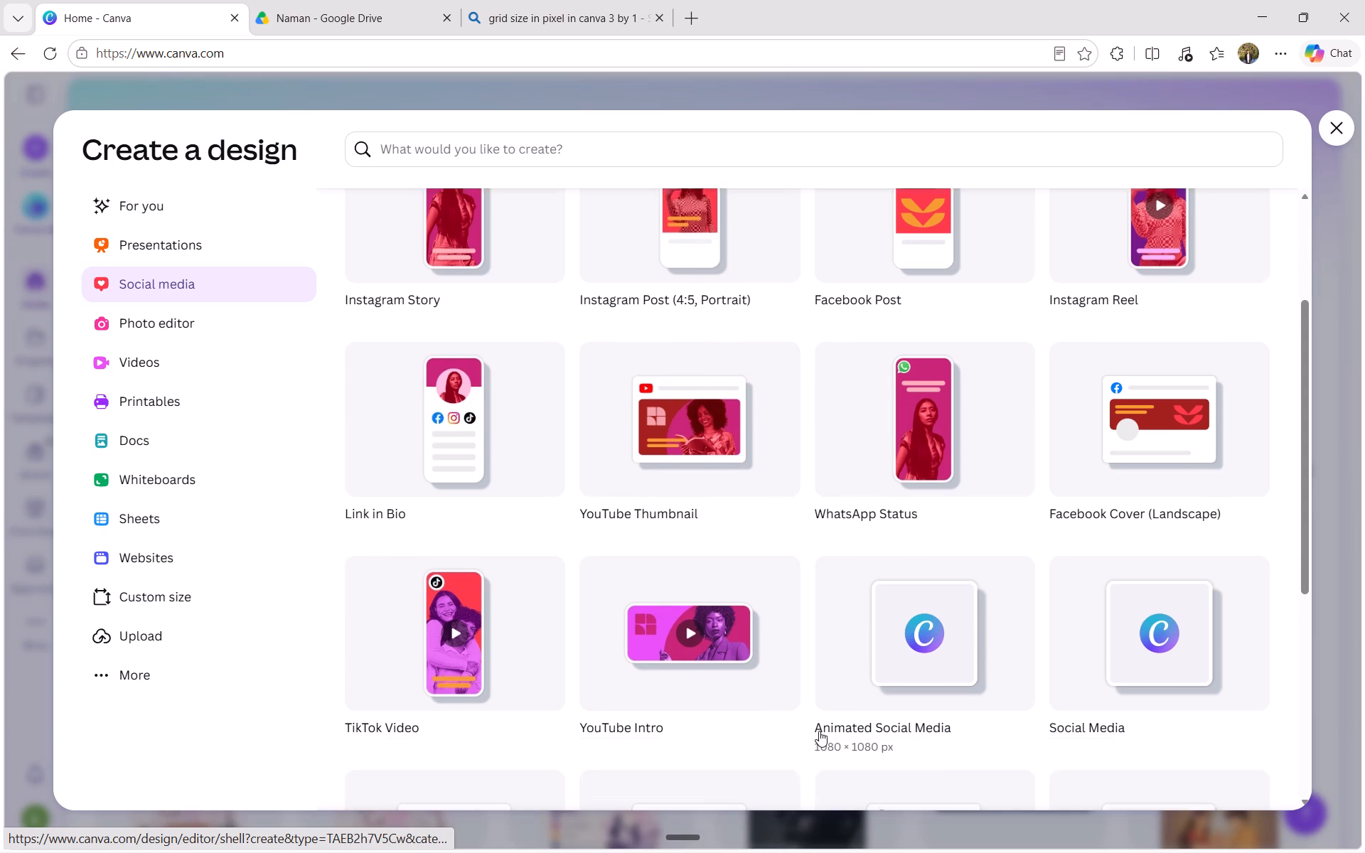
{"action": "scroll", "coordinate": [819, 731], "scroll_direction": "down", "scroll_amount": 1}
{"action": "scroll", "coordinate": [453, 626], "scroll_direction": "down", "scroll_amount": 2}
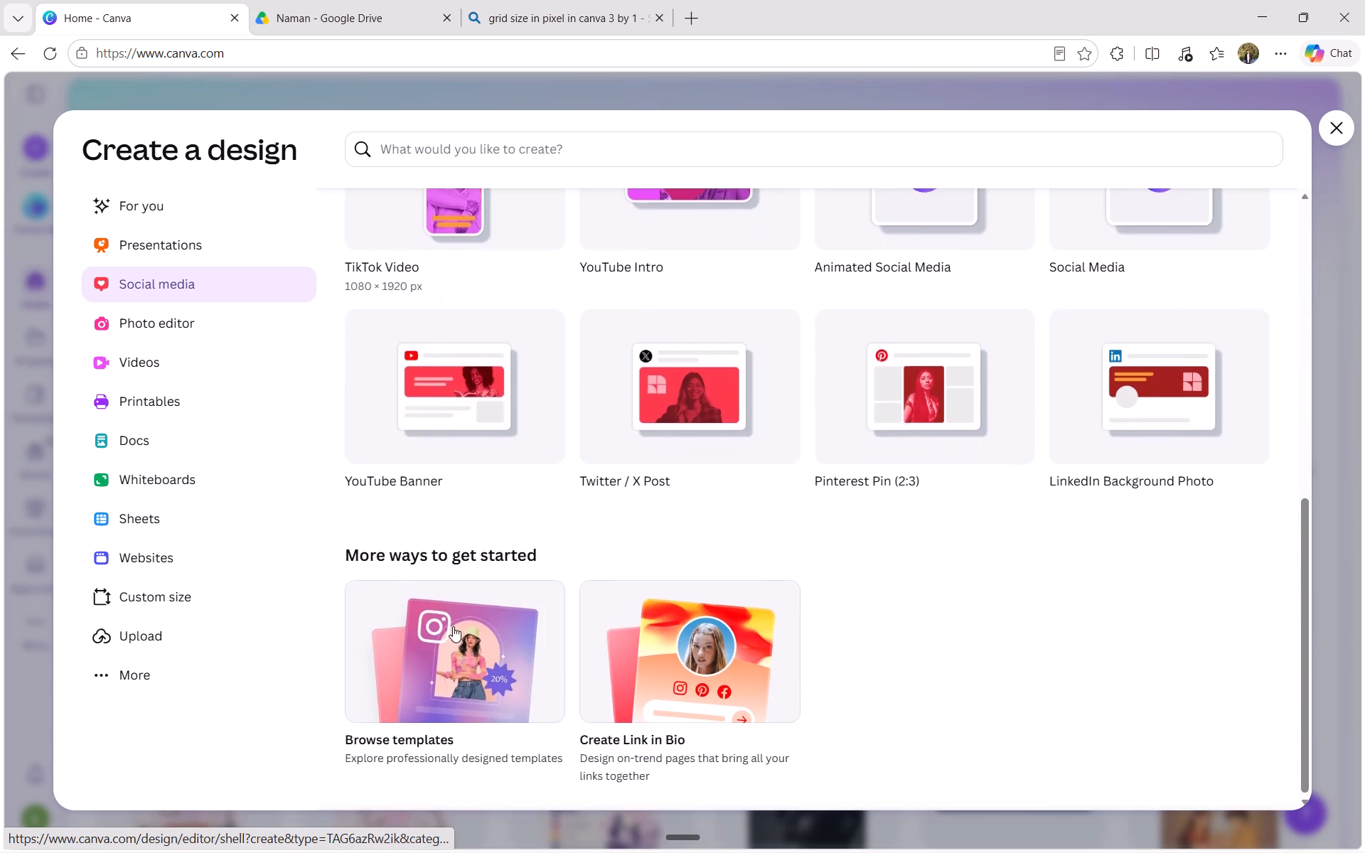
{"action": "scroll", "coordinate": [453, 626], "scroll_direction": "down", "scroll_amount": 1}
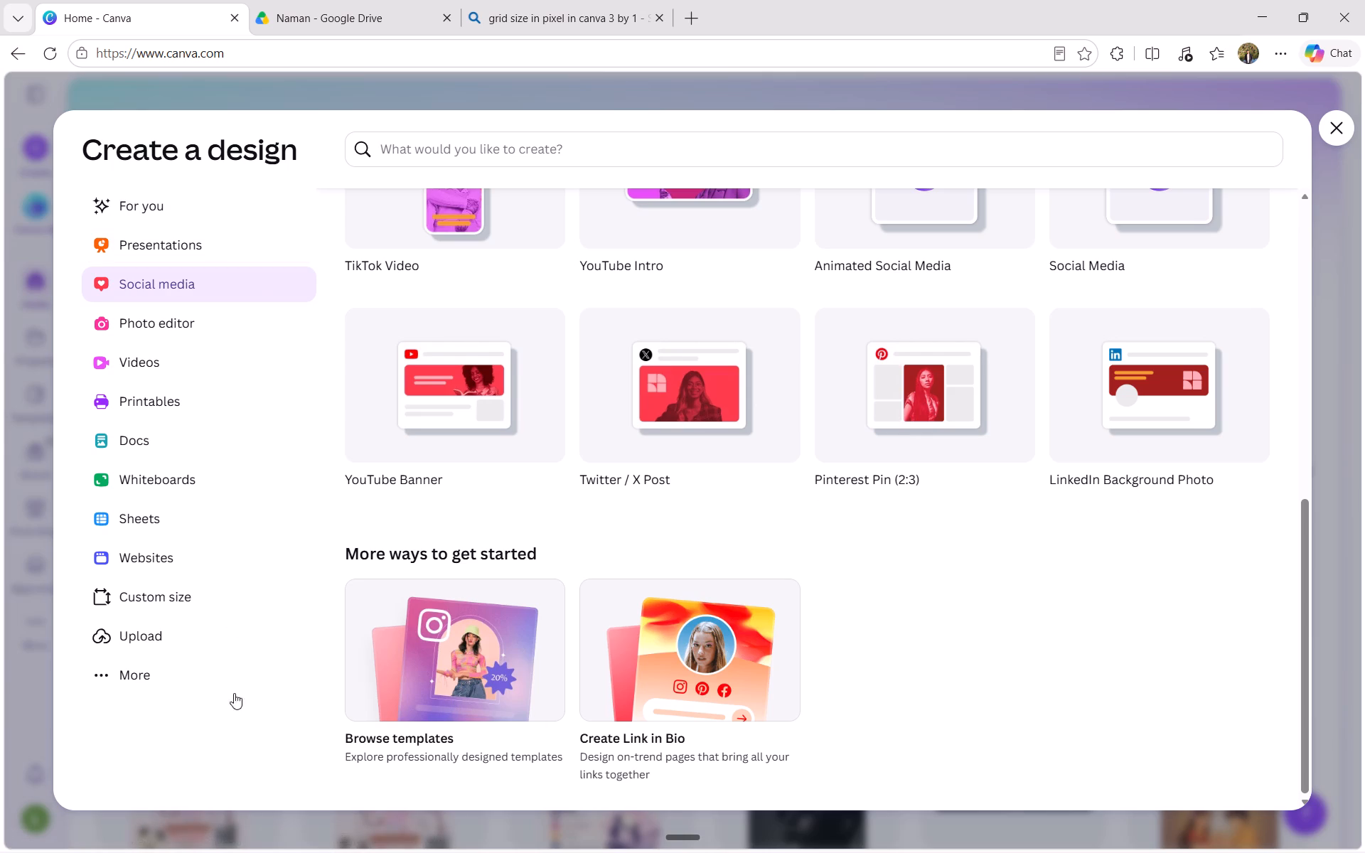
Choose a custom size for the new design and set its width to 3240 px.
{"action": "left_click", "coordinate": [218, 610]}
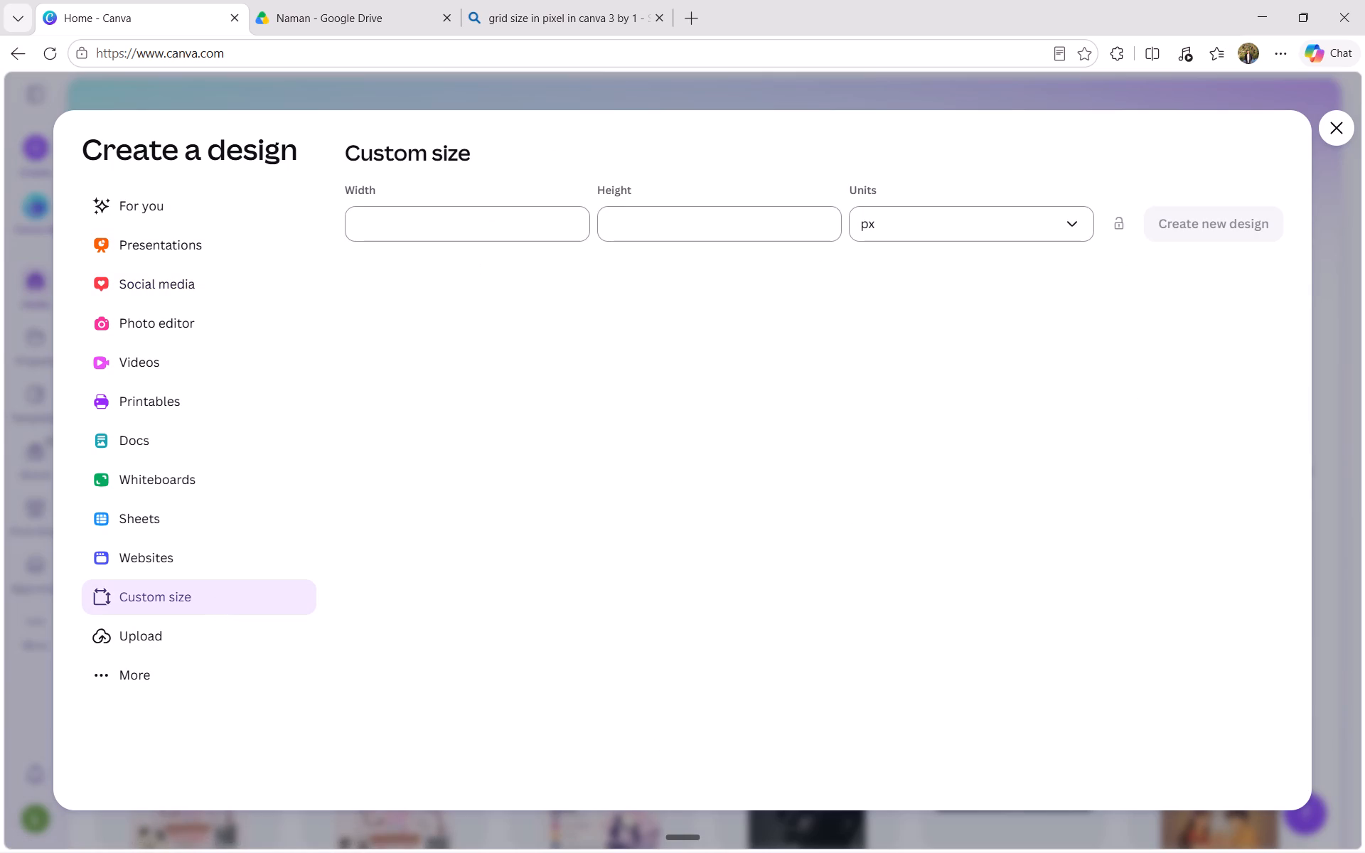
{"action": "left_click", "coordinate": [461, 224]}
{"action": "type", "text": "3240"}
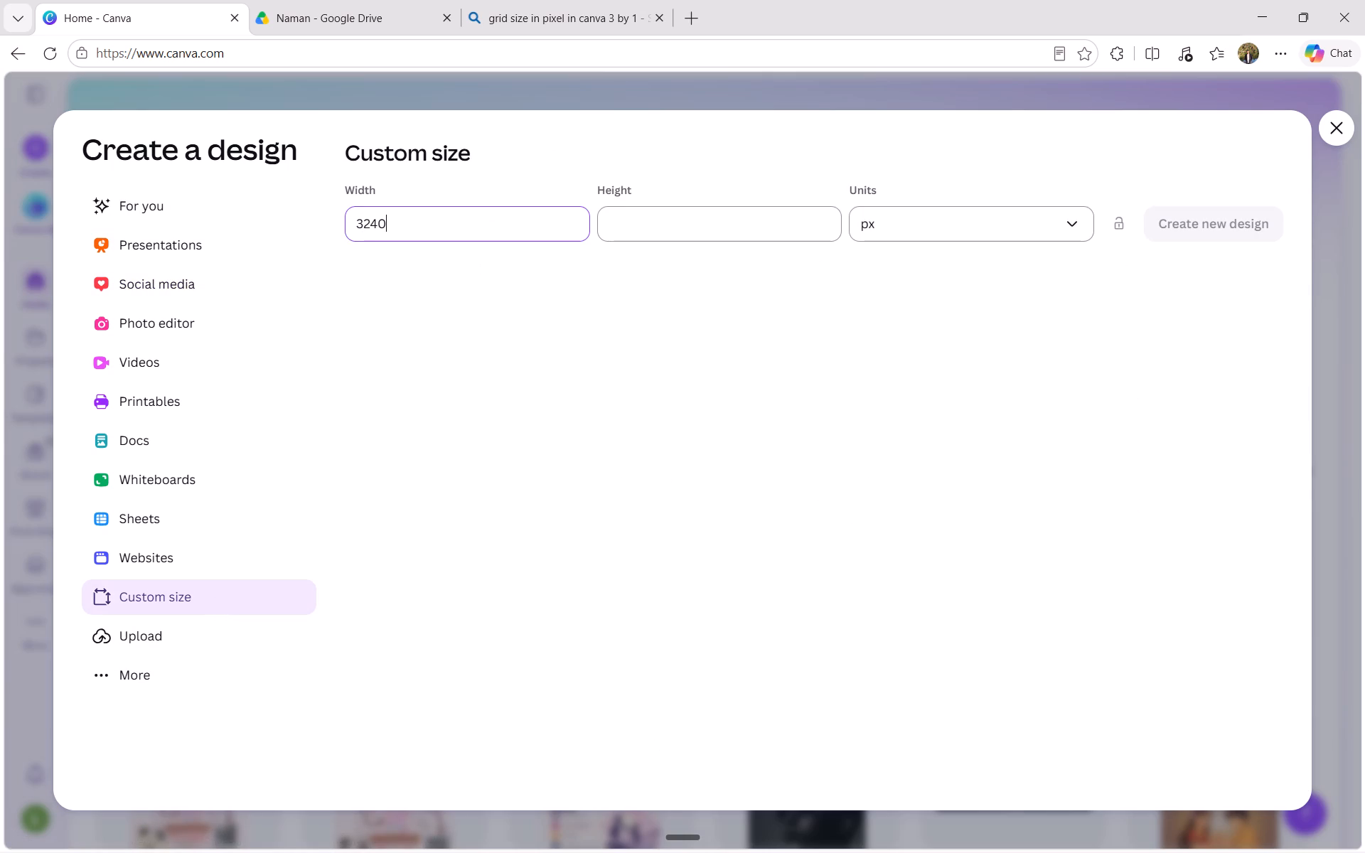
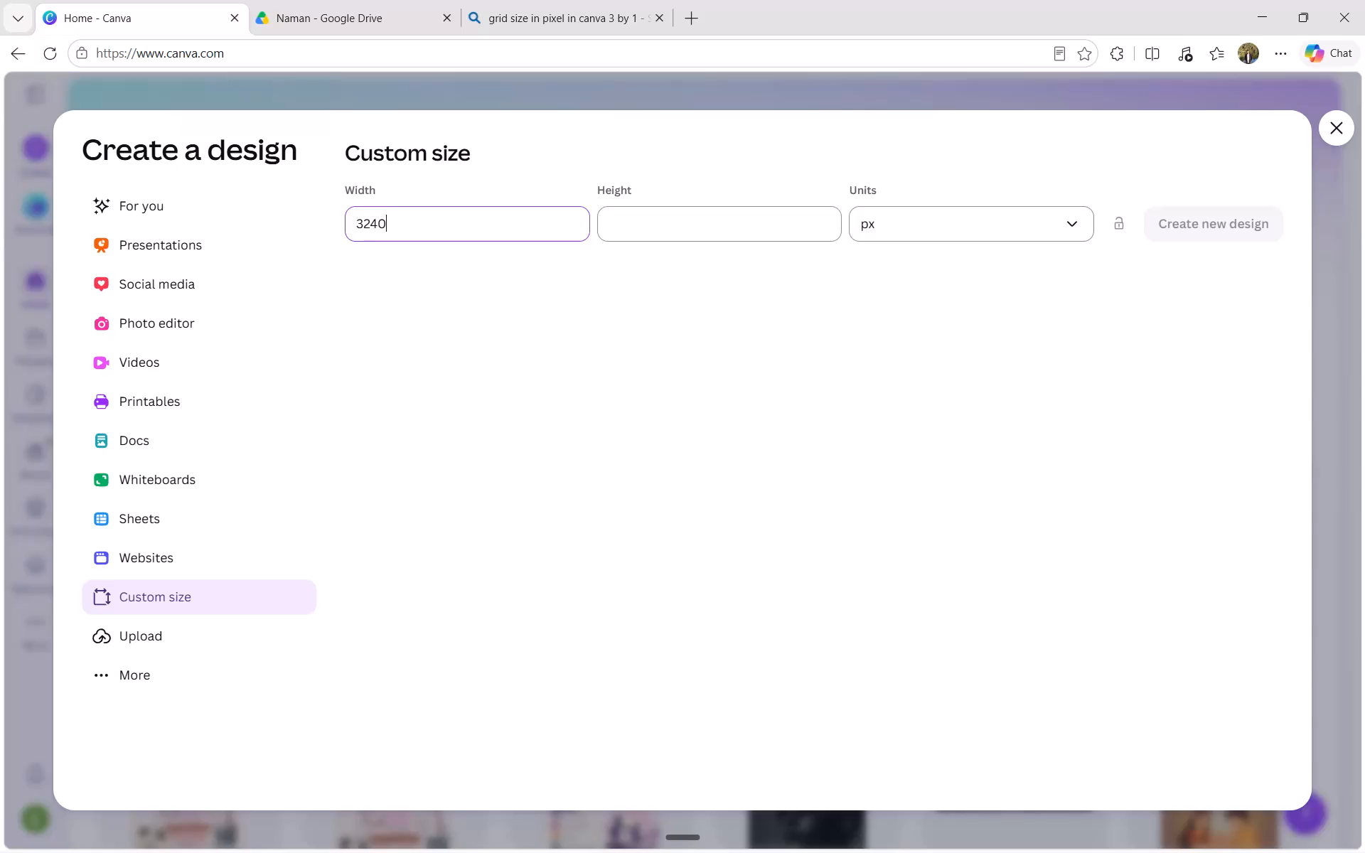
Set the custom design's height to 1350 px and create the new design.
{"action": "type", "text": "1350"}
{"action": "key", "text": "Return"}
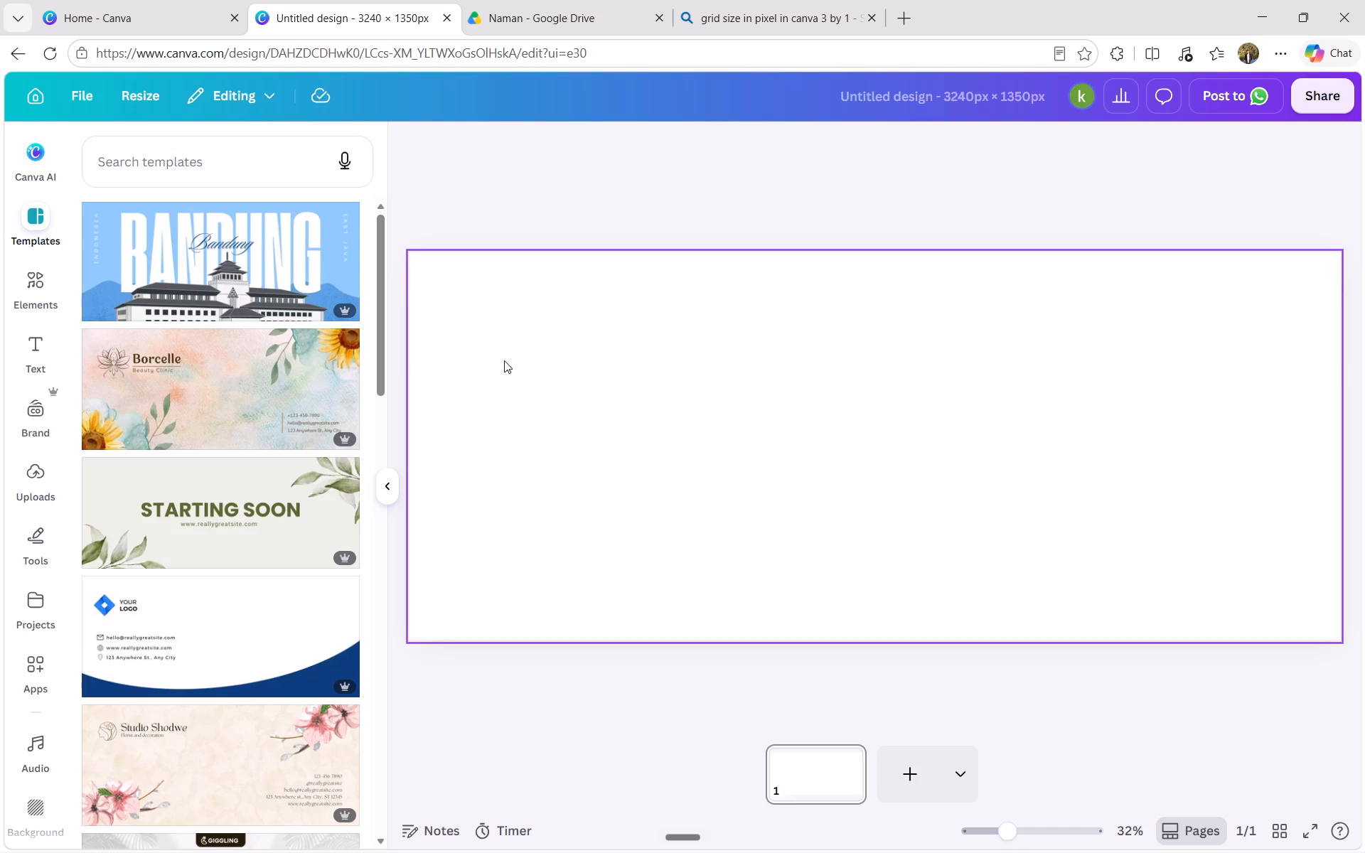
Collapse the templates sidebar and show the rulers around the blank page.
{"action": "left_click", "coordinate": [377, 485]}
{"action": "left_click", "coordinate": [476, 439]}
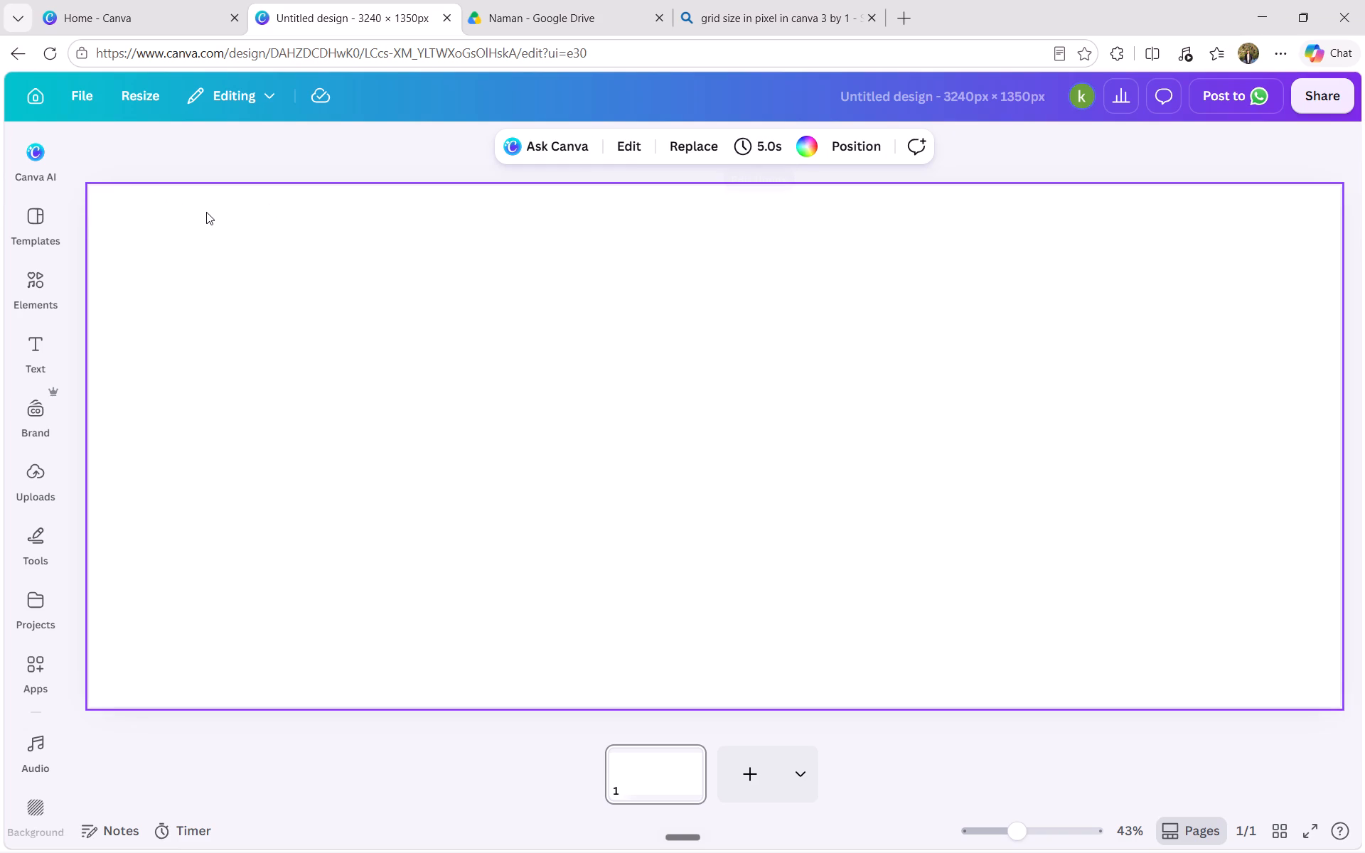
{"action": "key", "text": "shift+r"}
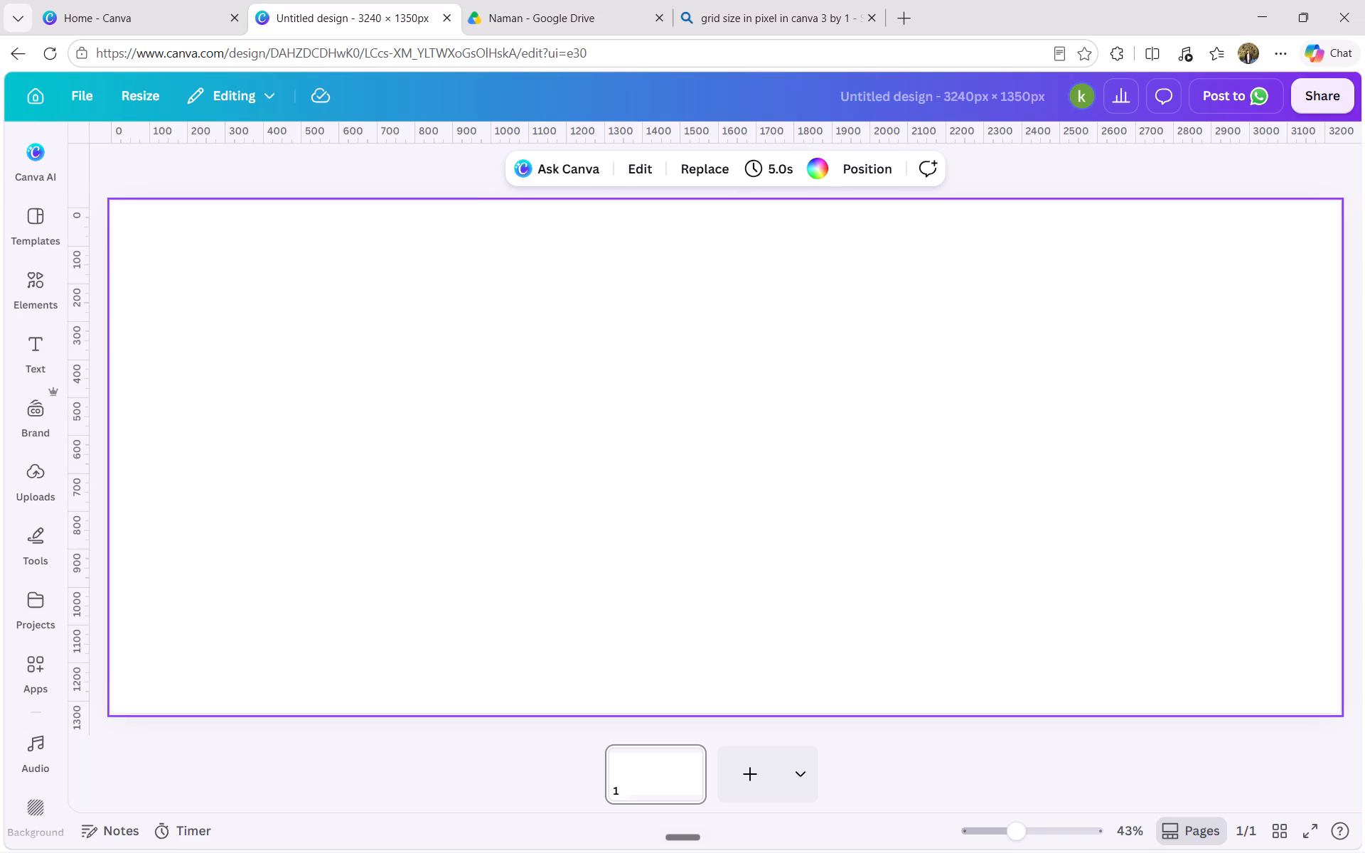
Place a vertical guide at about 1080 px on the horizontal ruler to mark the first third of the page.
{"action": "left_click", "coordinate": [510, 138]}
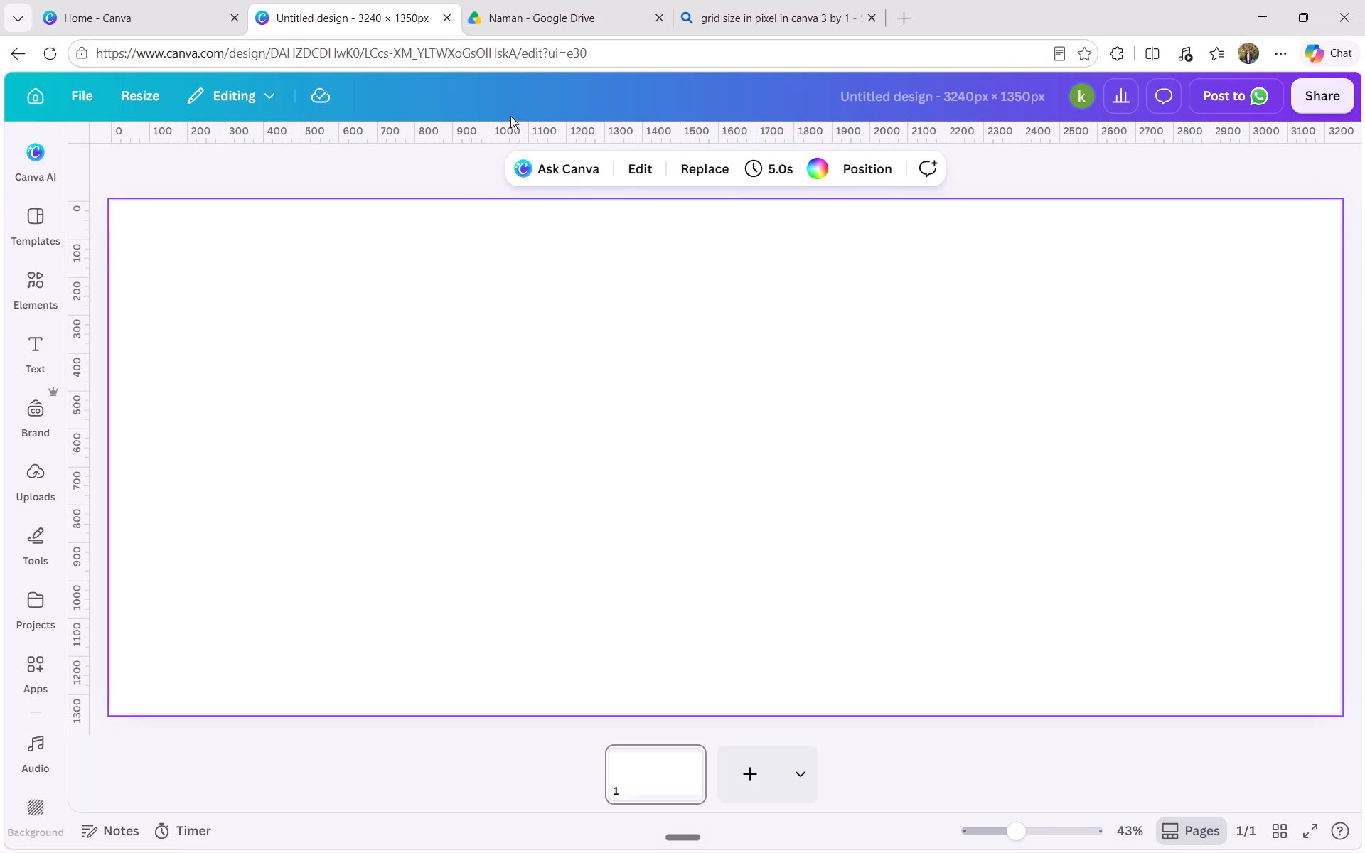
{"action": "left_click", "coordinate": [108, 307]}
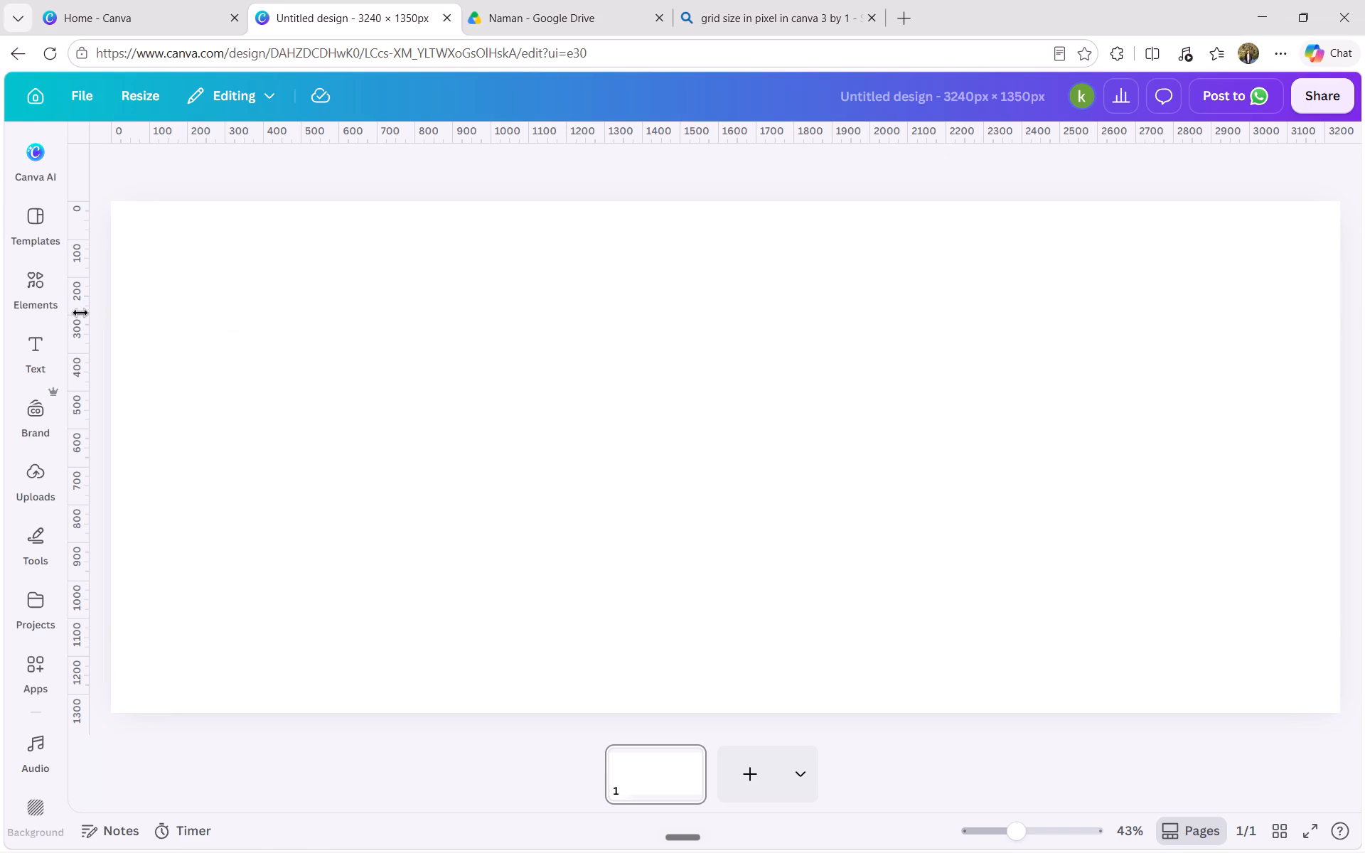
{"action": "left_click_drag", "start_coordinate": [86, 310], "coordinate": [544, 283]}
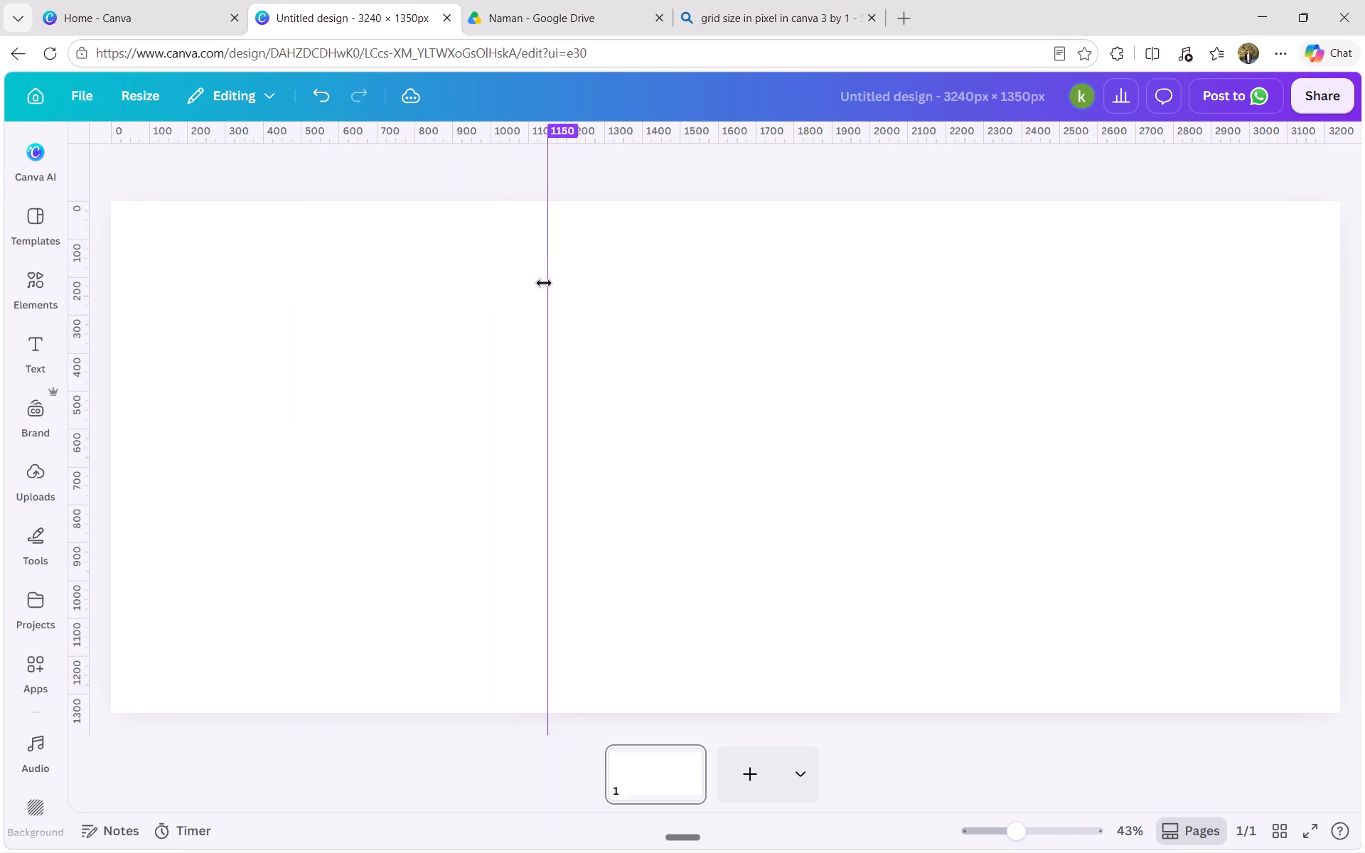
{"action": "left_click_drag", "start_coordinate": [544, 283], "coordinate": [507, 290]}
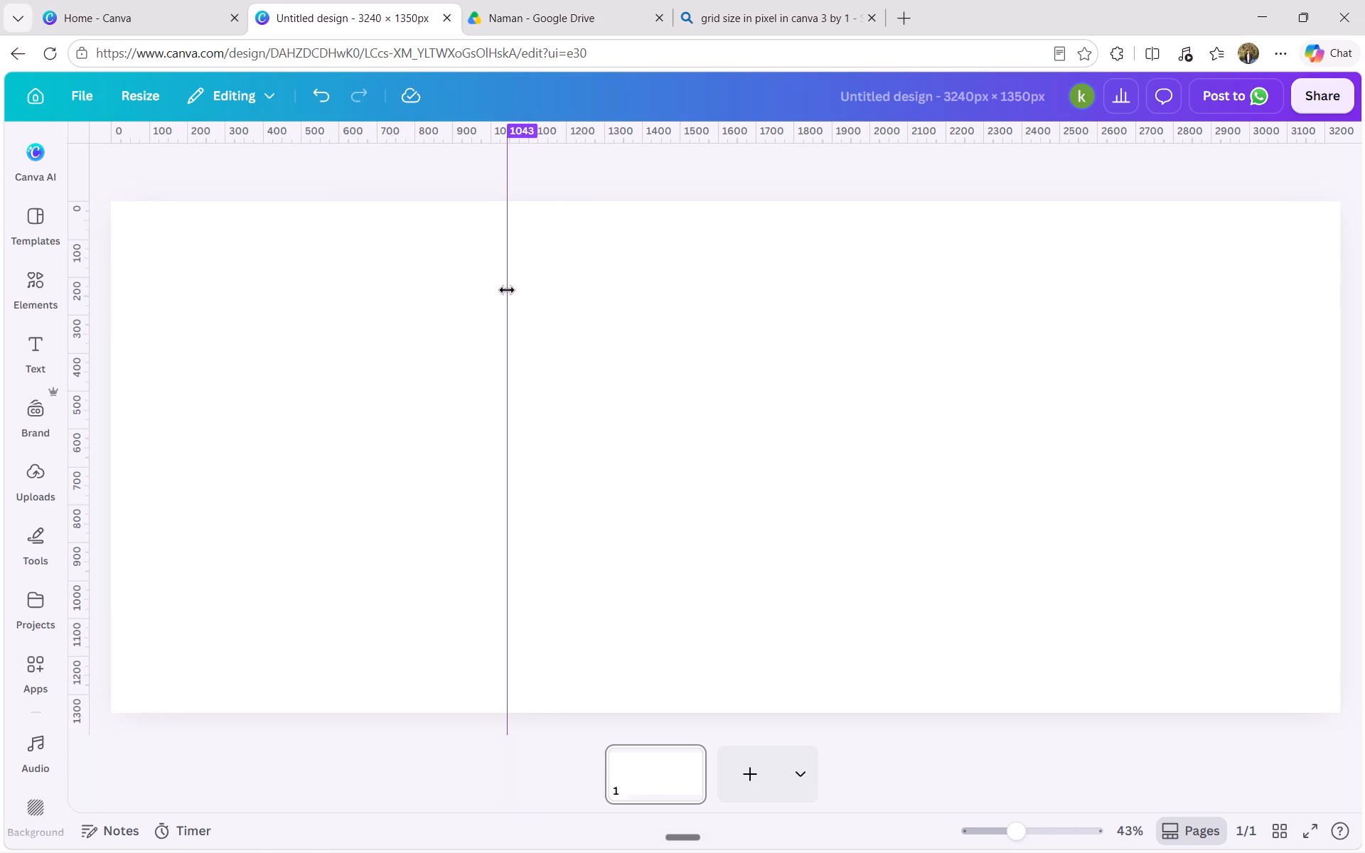
{"action": "left_click_drag", "start_coordinate": [507, 290], "coordinate": [509, 290]}
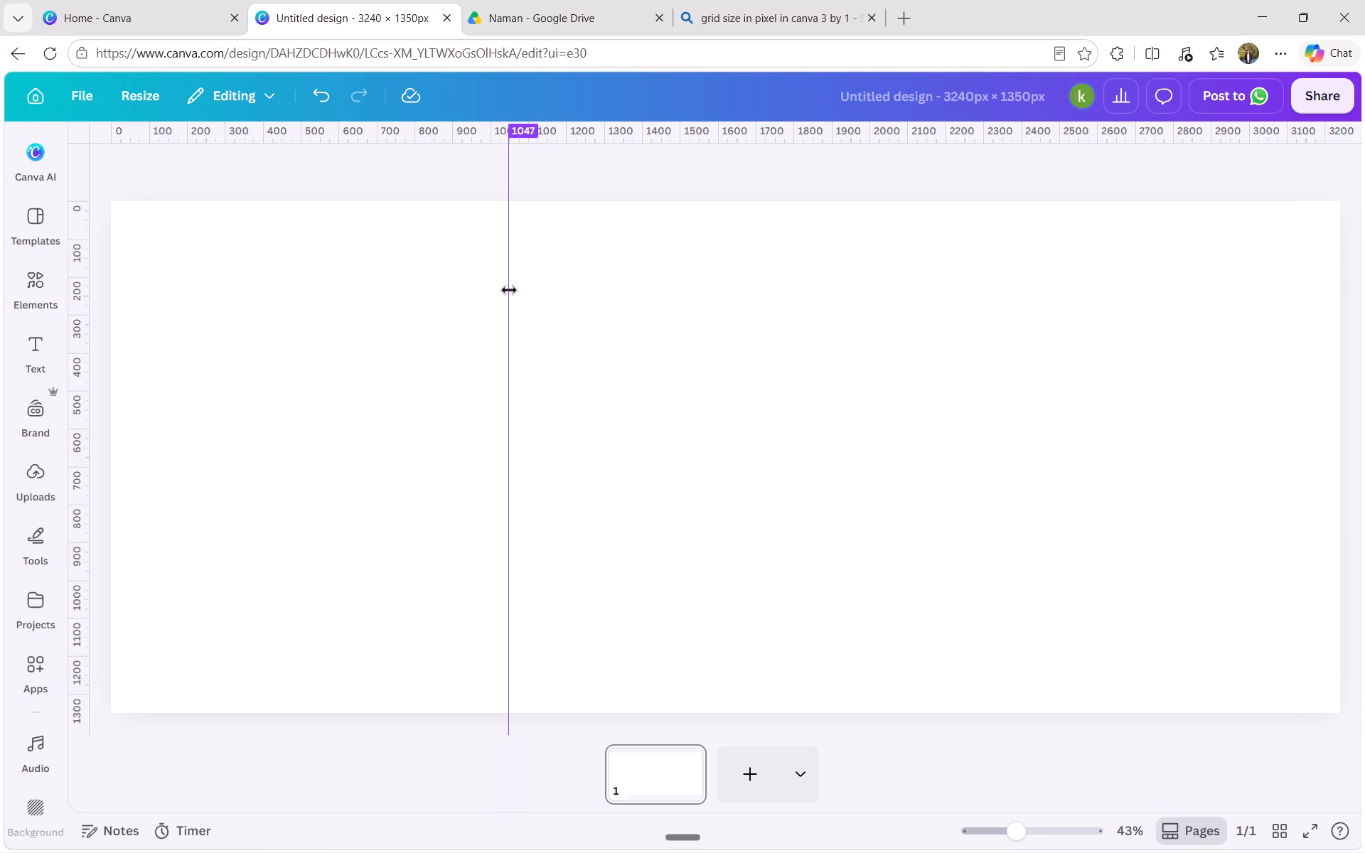
{"action": "left_click_drag", "start_coordinate": [509, 290], "coordinate": [1364, 232]}
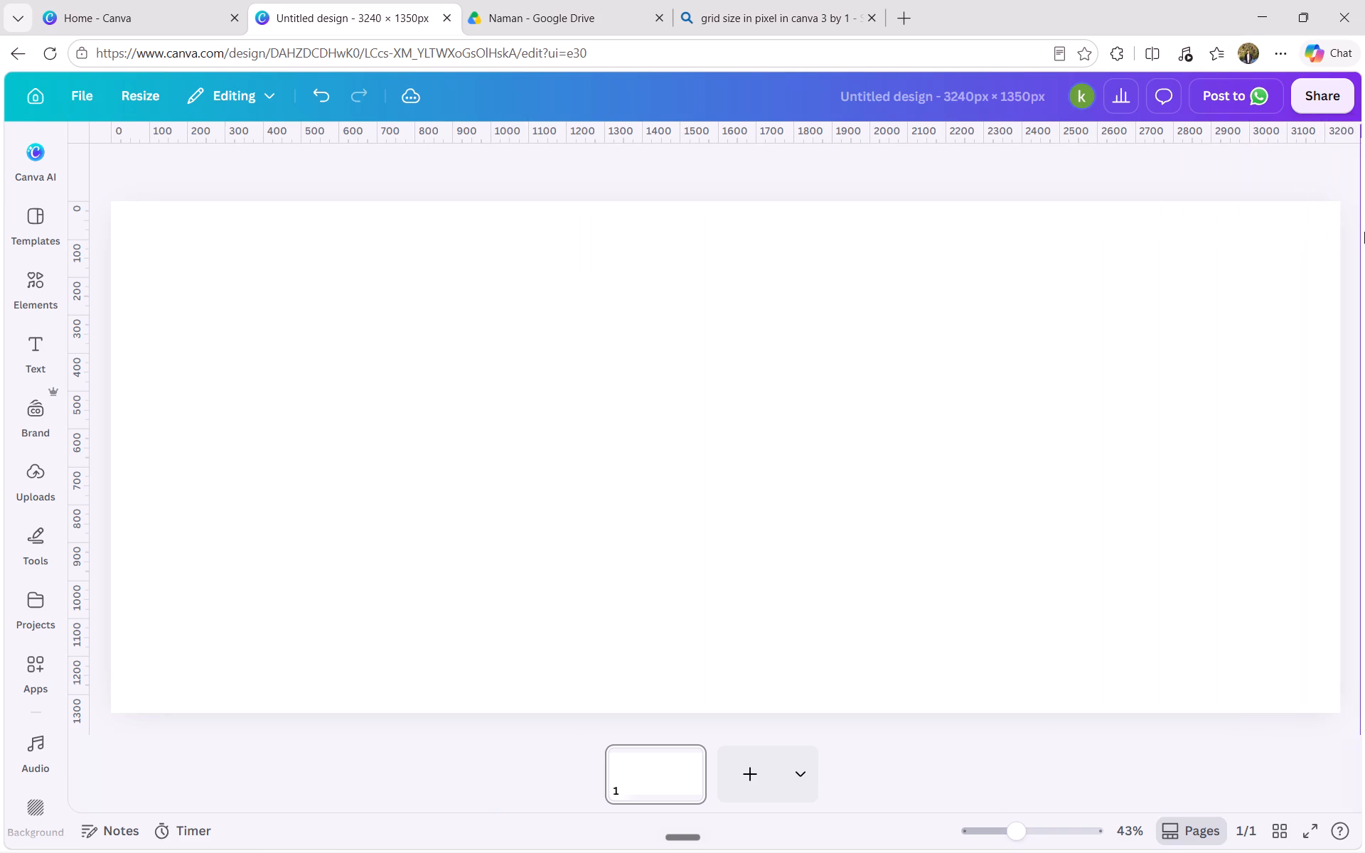
{"action": "left_click_drag", "start_coordinate": [1364, 232], "coordinate": [1333, 230]}
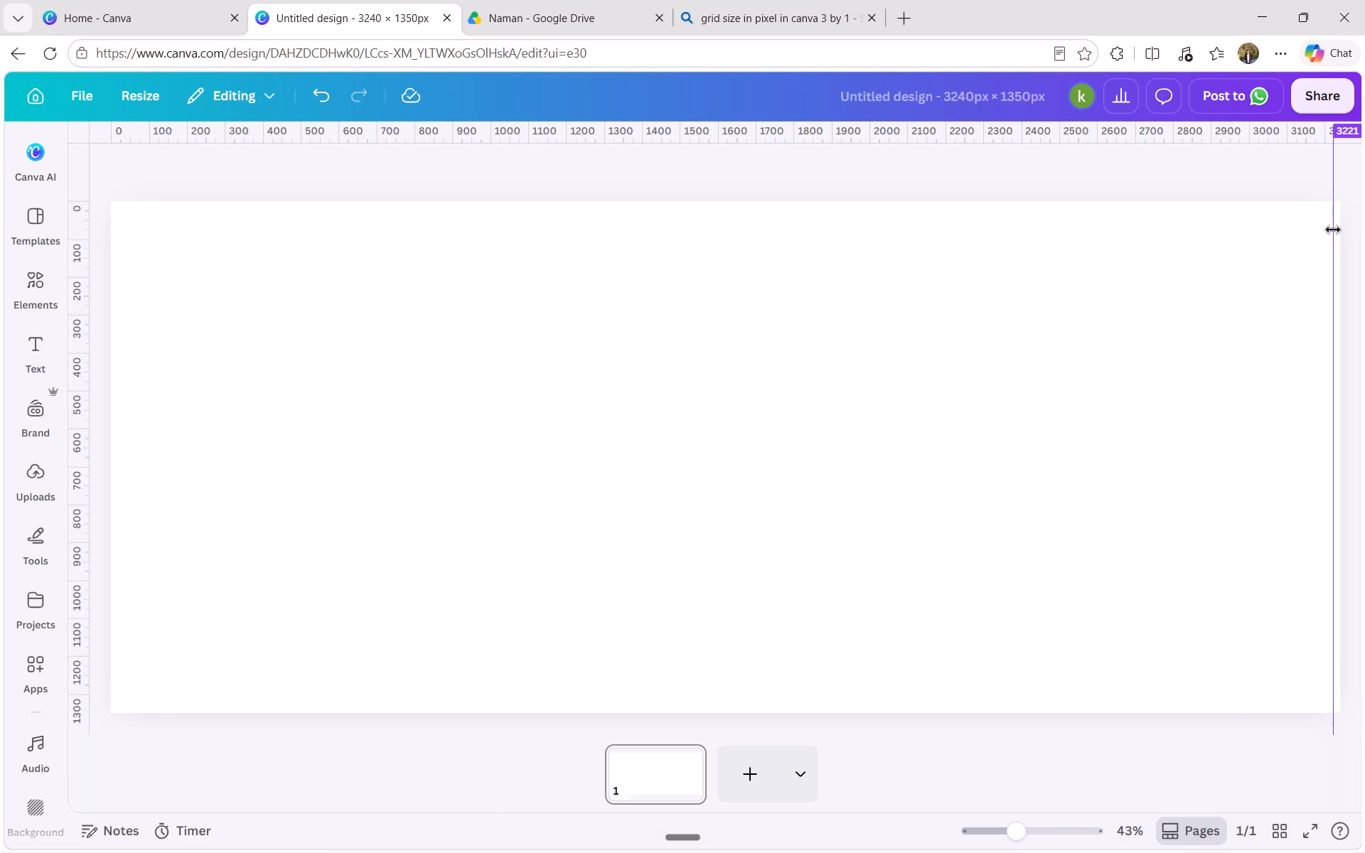
{"action": "left_click_drag", "start_coordinate": [1333, 230], "coordinate": [1335, 227]}
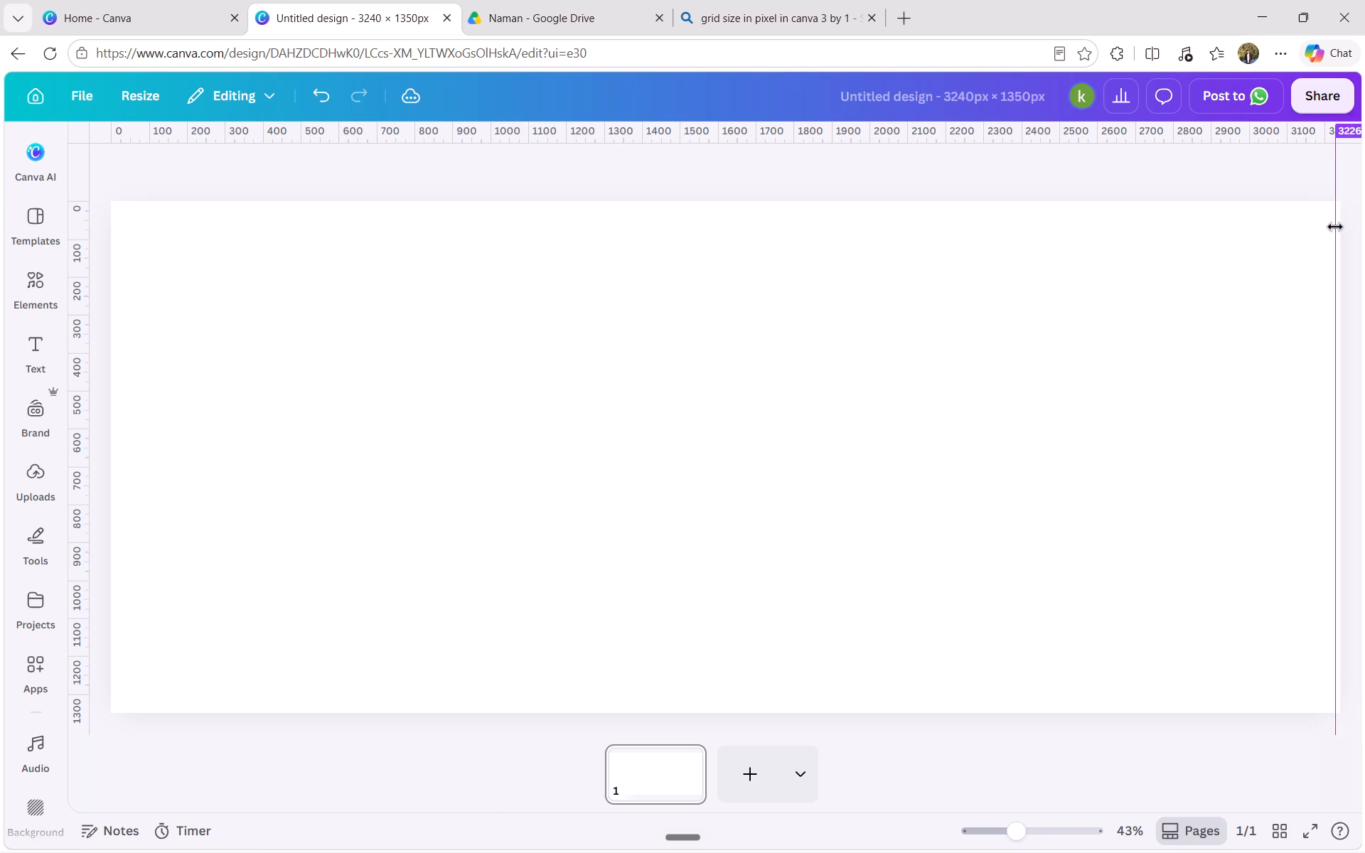
{"action": "left_click_drag", "start_coordinate": [1335, 227], "coordinate": [1337, 227]}
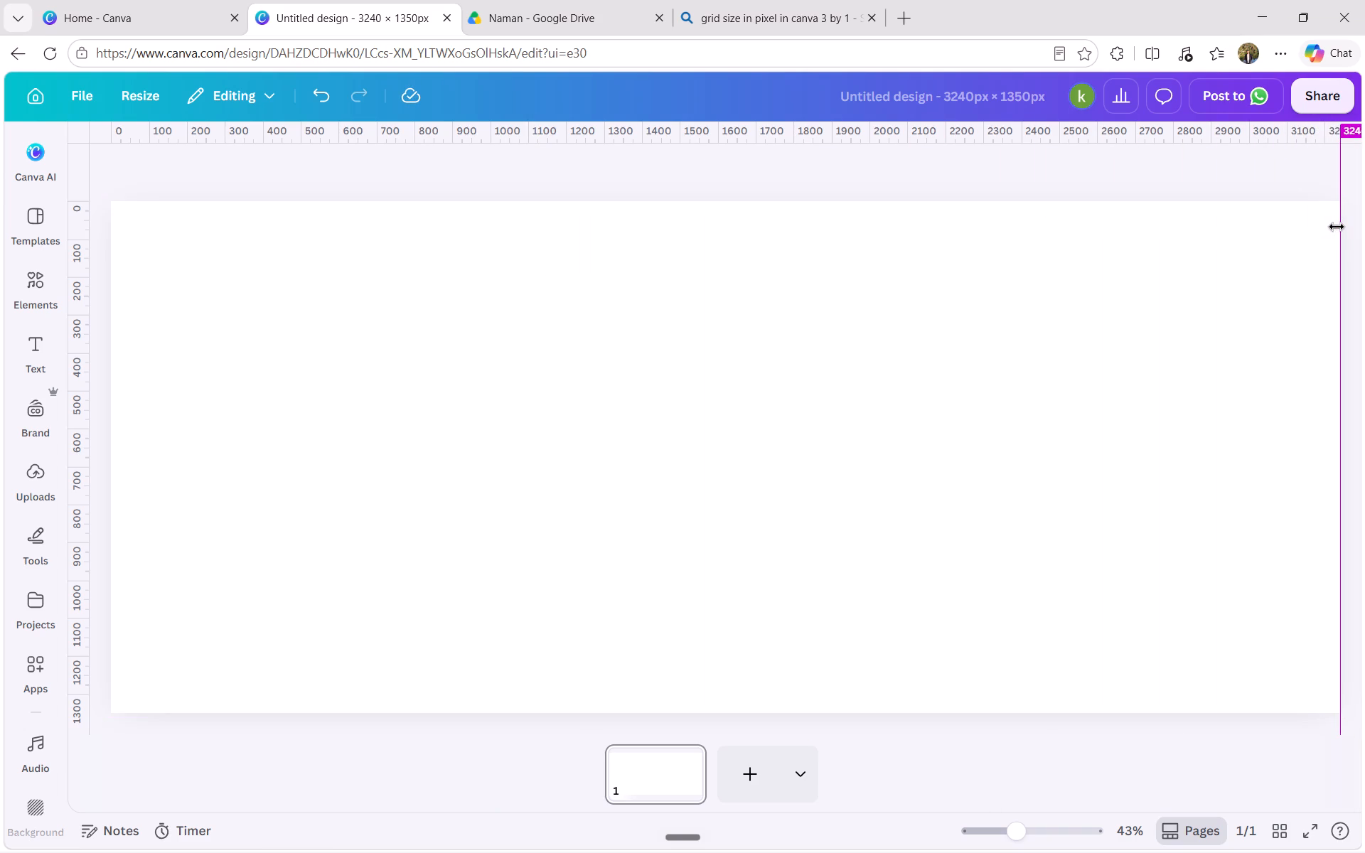
{"action": "left_click_drag", "start_coordinate": [1337, 227], "coordinate": [1177, 263]}
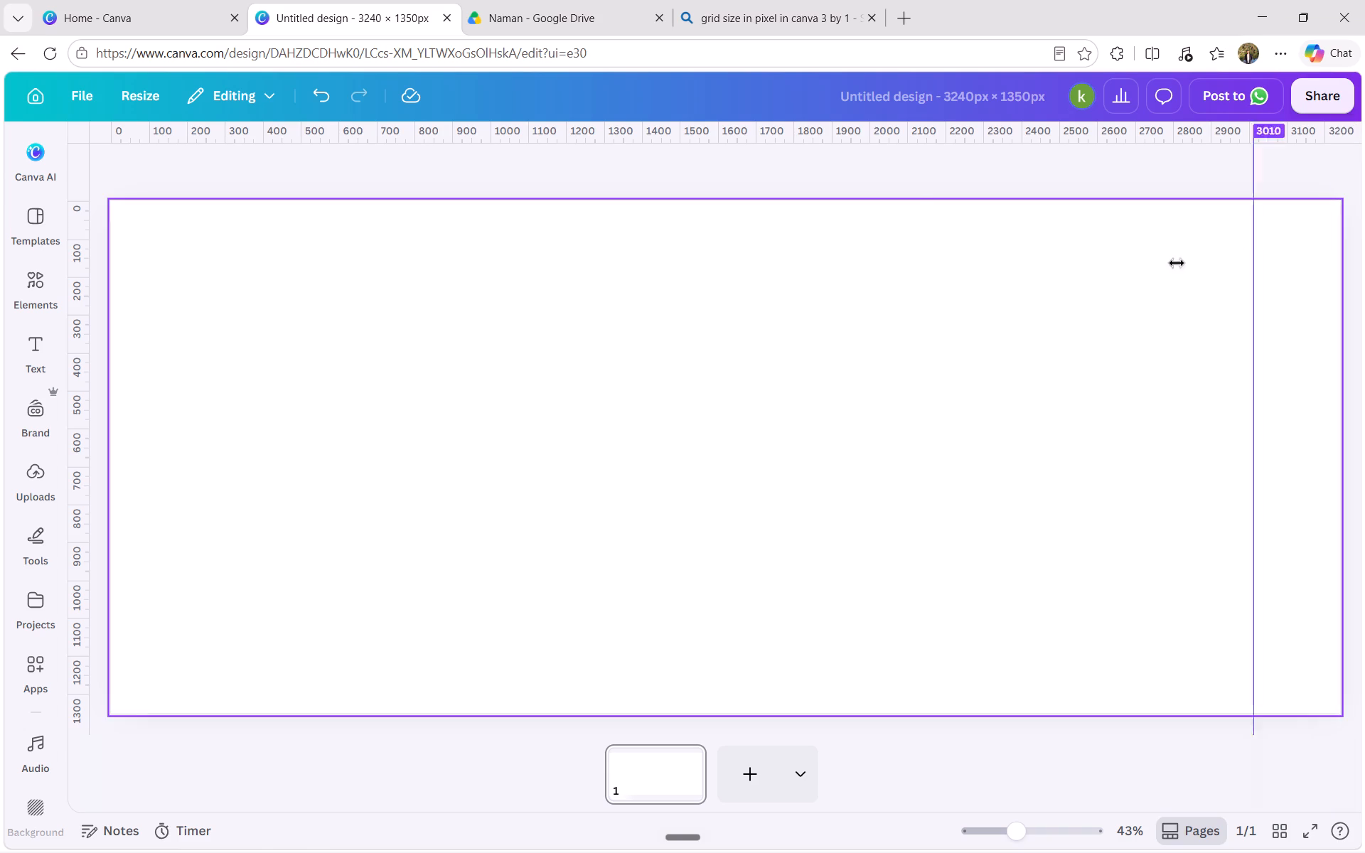
{"action": "left_click_drag", "start_coordinate": [1177, 263], "coordinate": [518, 306]}
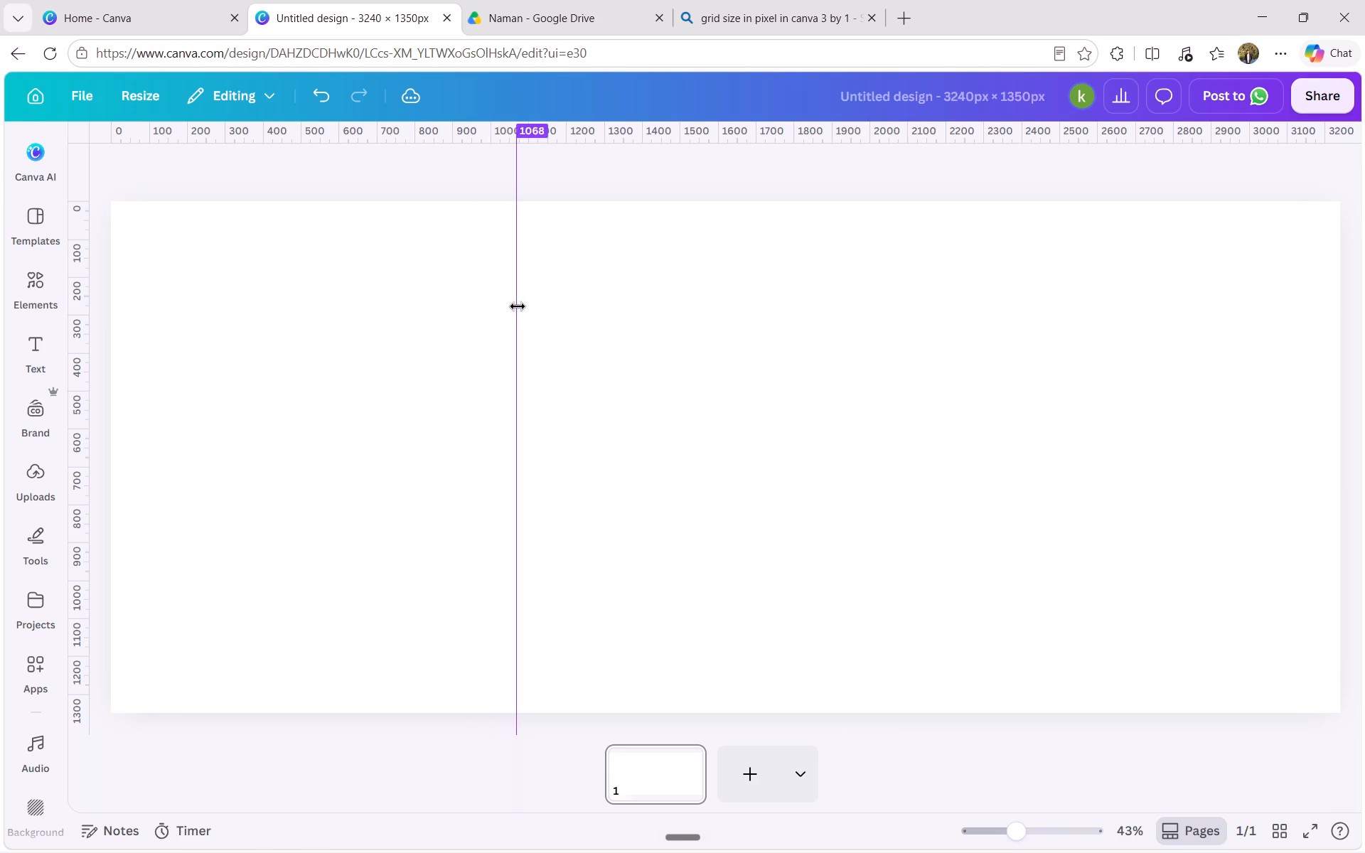
{"action": "left_click_drag", "start_coordinate": [518, 306], "coordinate": [523, 305]}
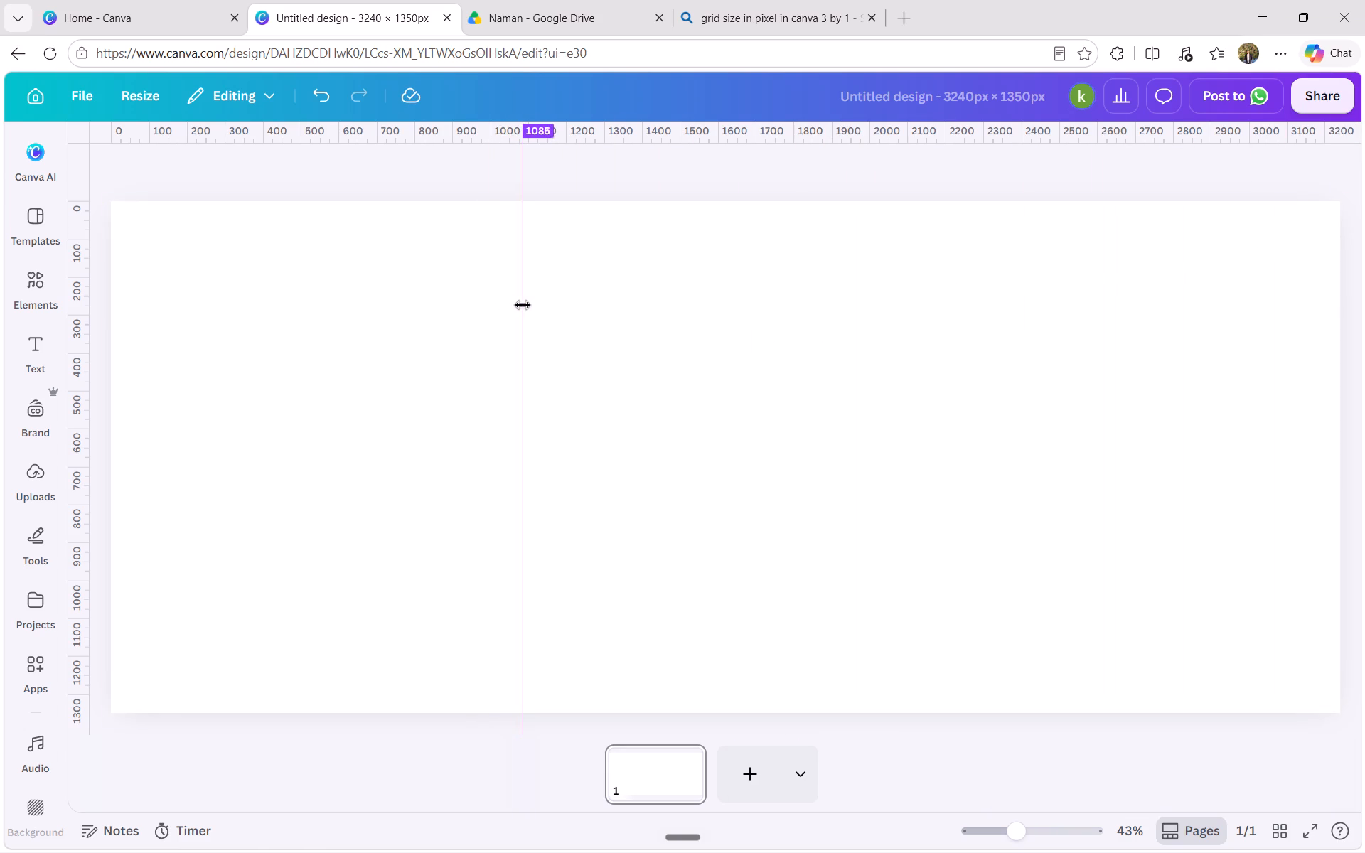
{"action": "left_click_drag", "start_coordinate": [523, 305], "coordinate": [521, 305]}
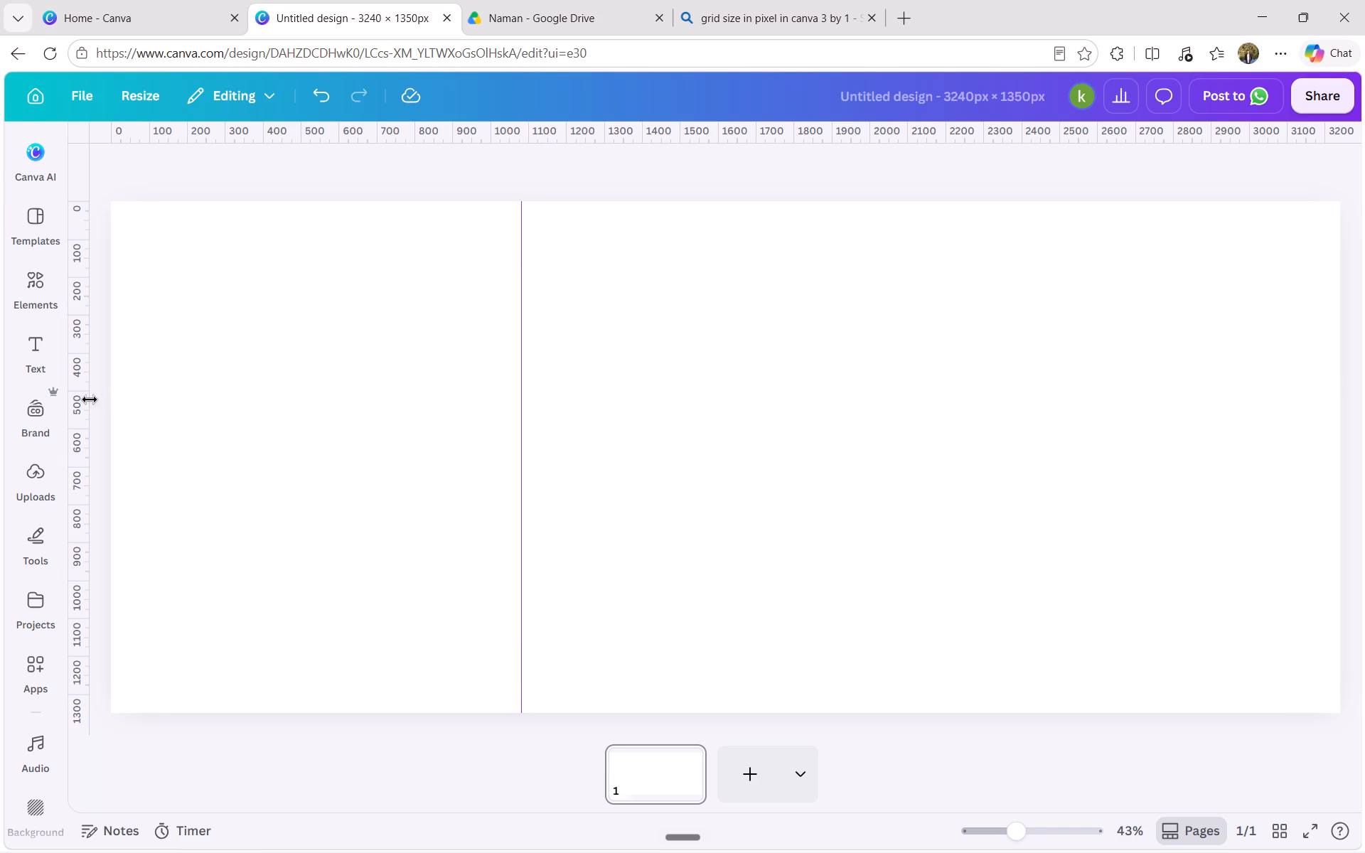
Place a second vertical guide at 2160 px on the horizontal ruler, dividing the page into three equal columns.
{"action": "left_click_drag", "start_coordinate": [89, 402], "coordinate": [924, 338]}
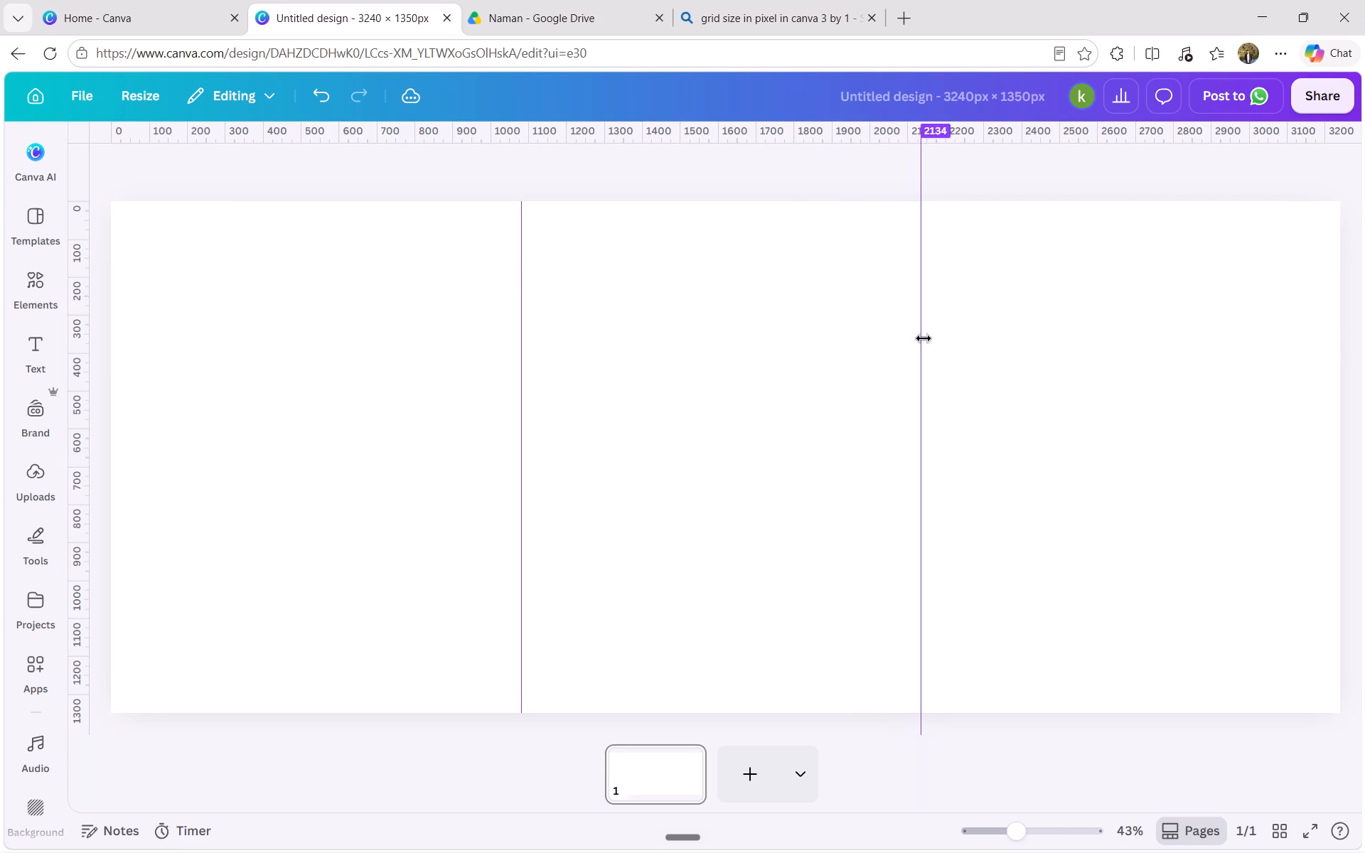
{"action": "left_click_drag", "start_coordinate": [924, 338], "coordinate": [869, 353]}
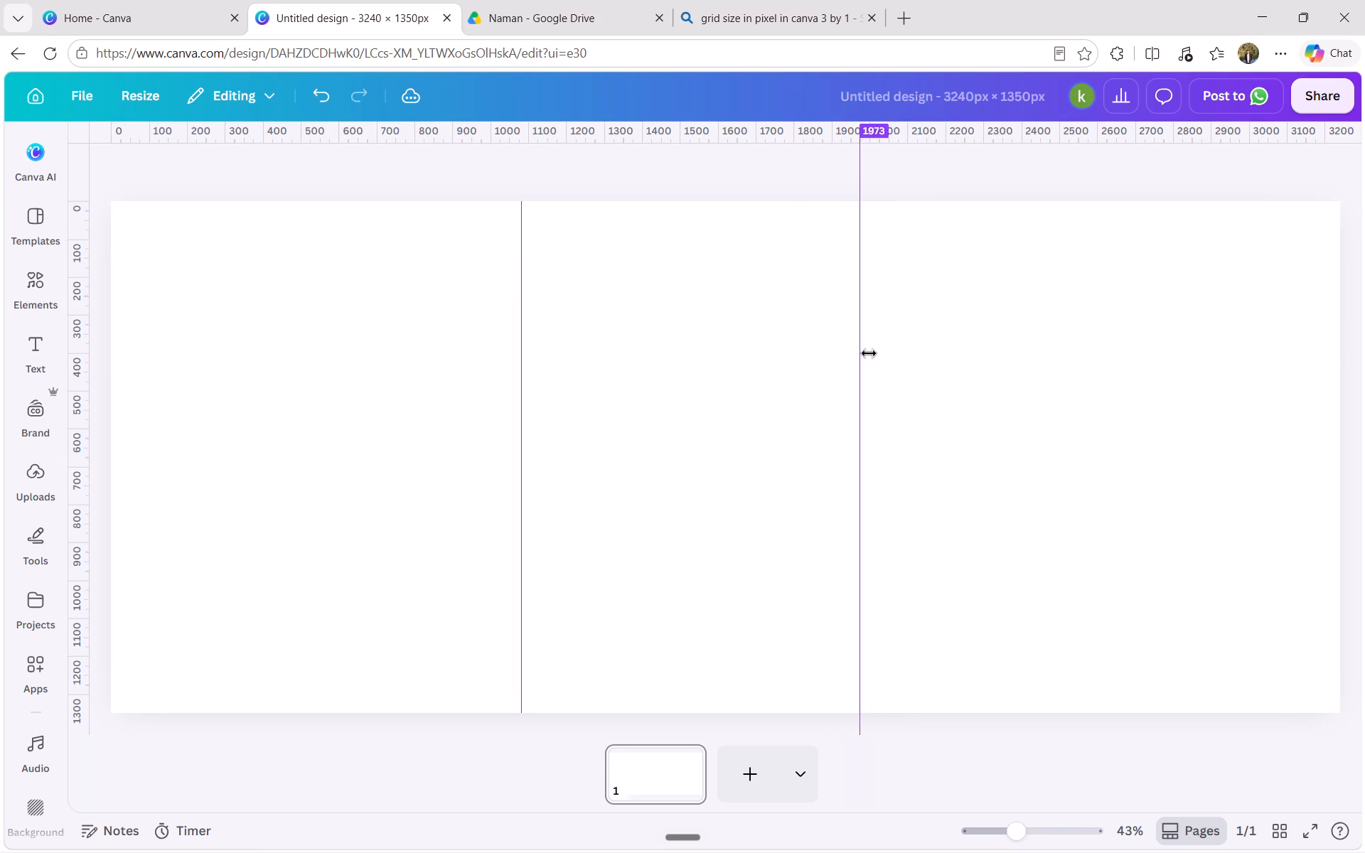
{"action": "left_click_drag", "start_coordinate": [869, 353], "coordinate": [781, 357]}
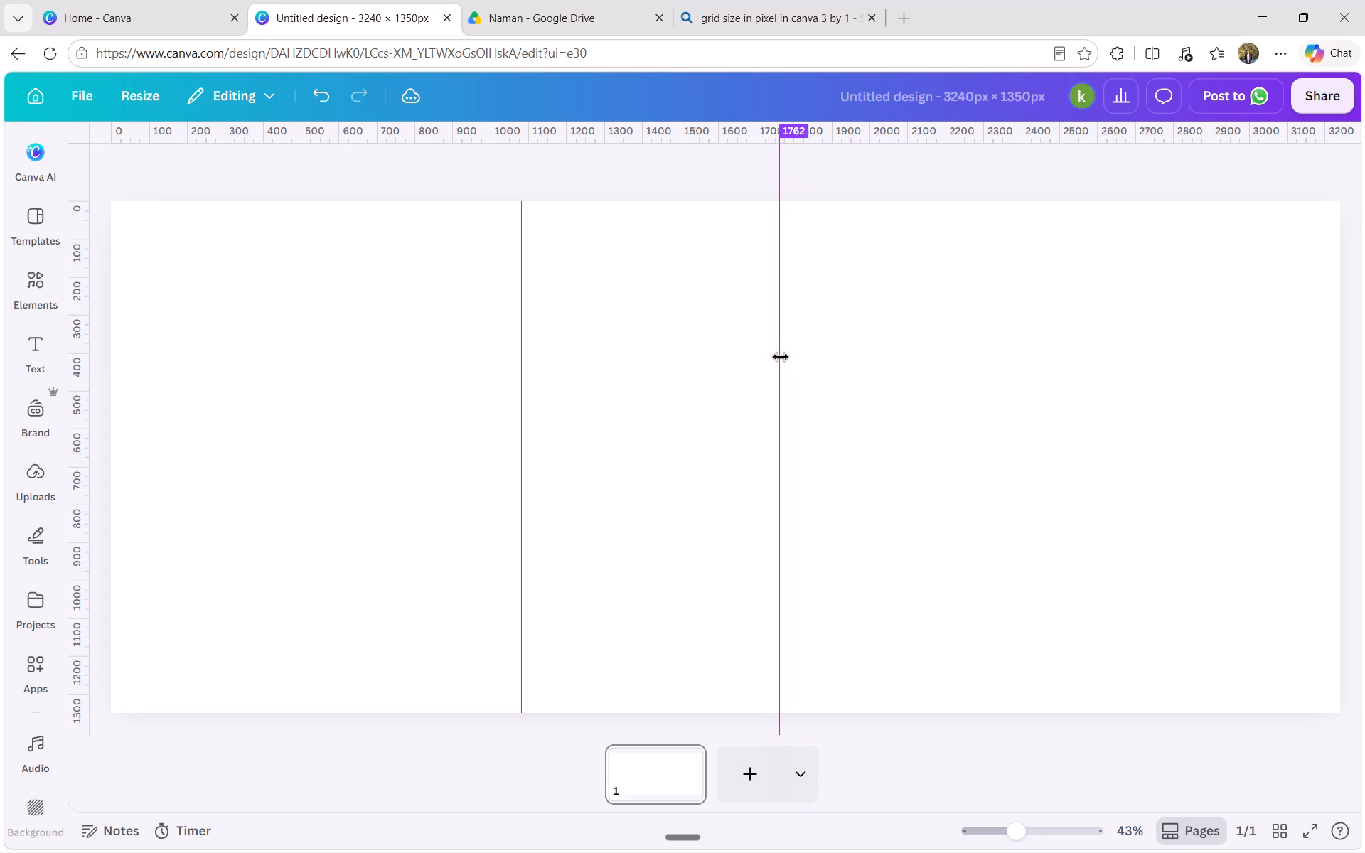
{"action": "left_click_drag", "start_coordinate": [781, 357], "coordinate": [781, 355]}
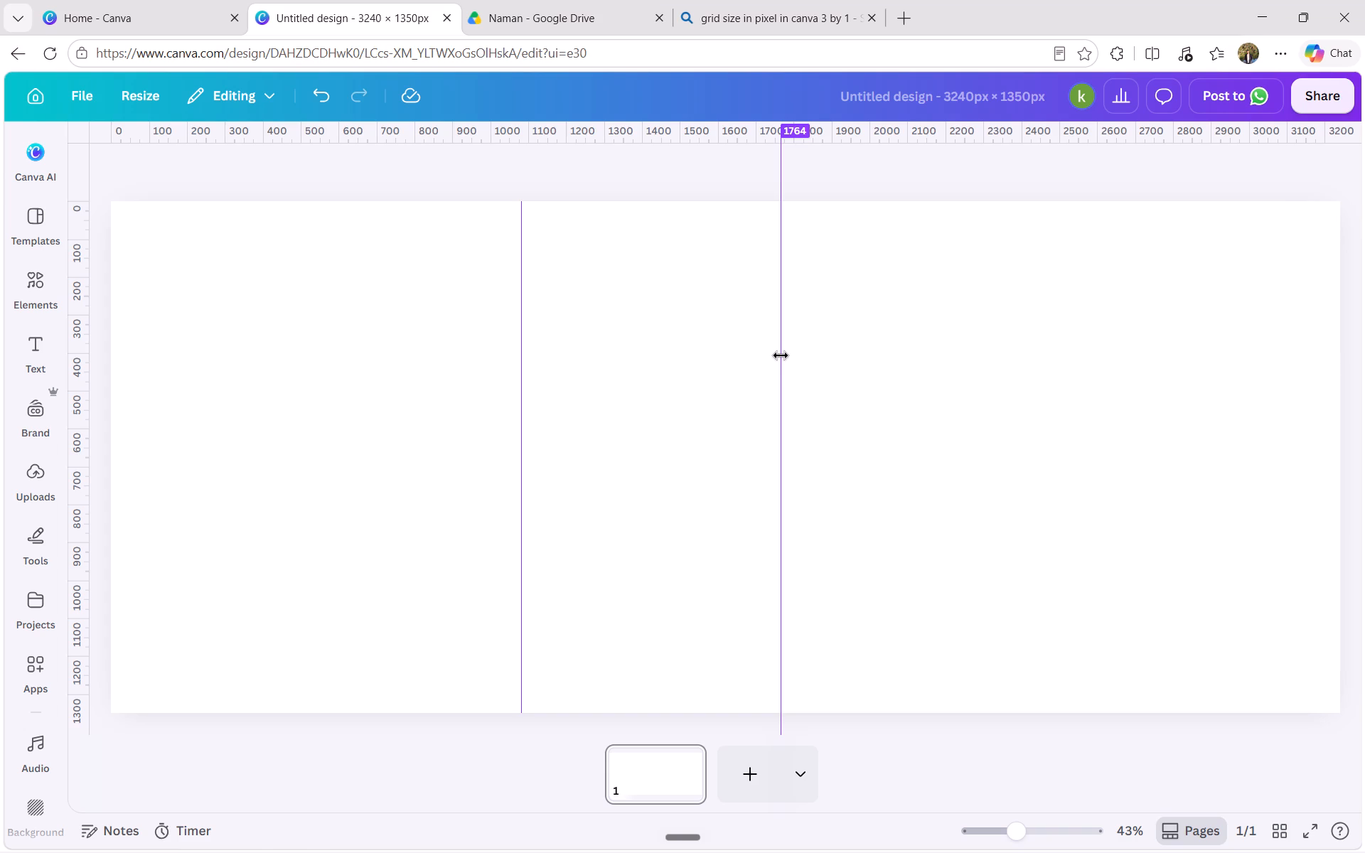
{"action": "left_click_drag", "start_coordinate": [781, 355], "coordinate": [893, 353]}
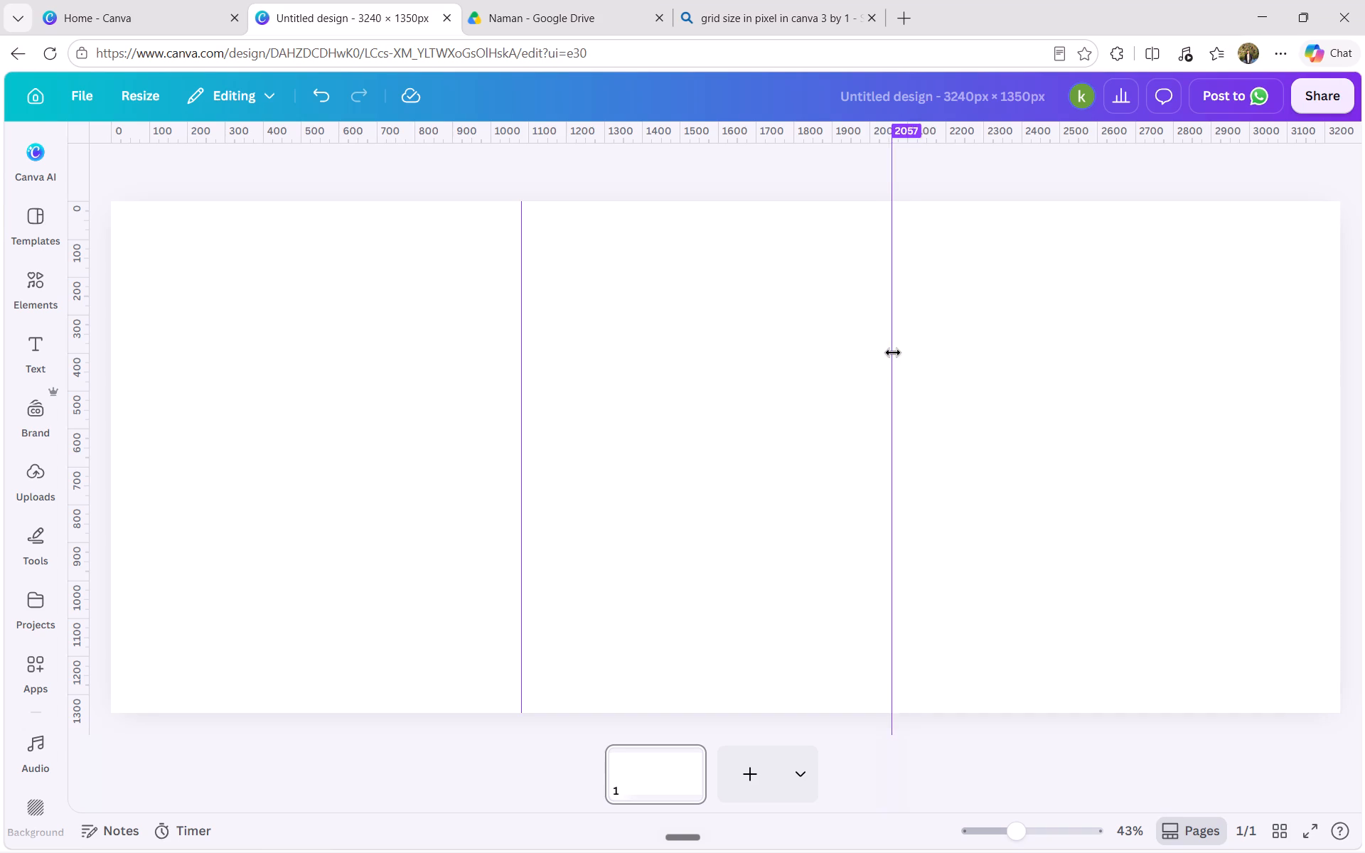
{"action": "left_click_drag", "start_coordinate": [893, 353], "coordinate": [926, 345]}
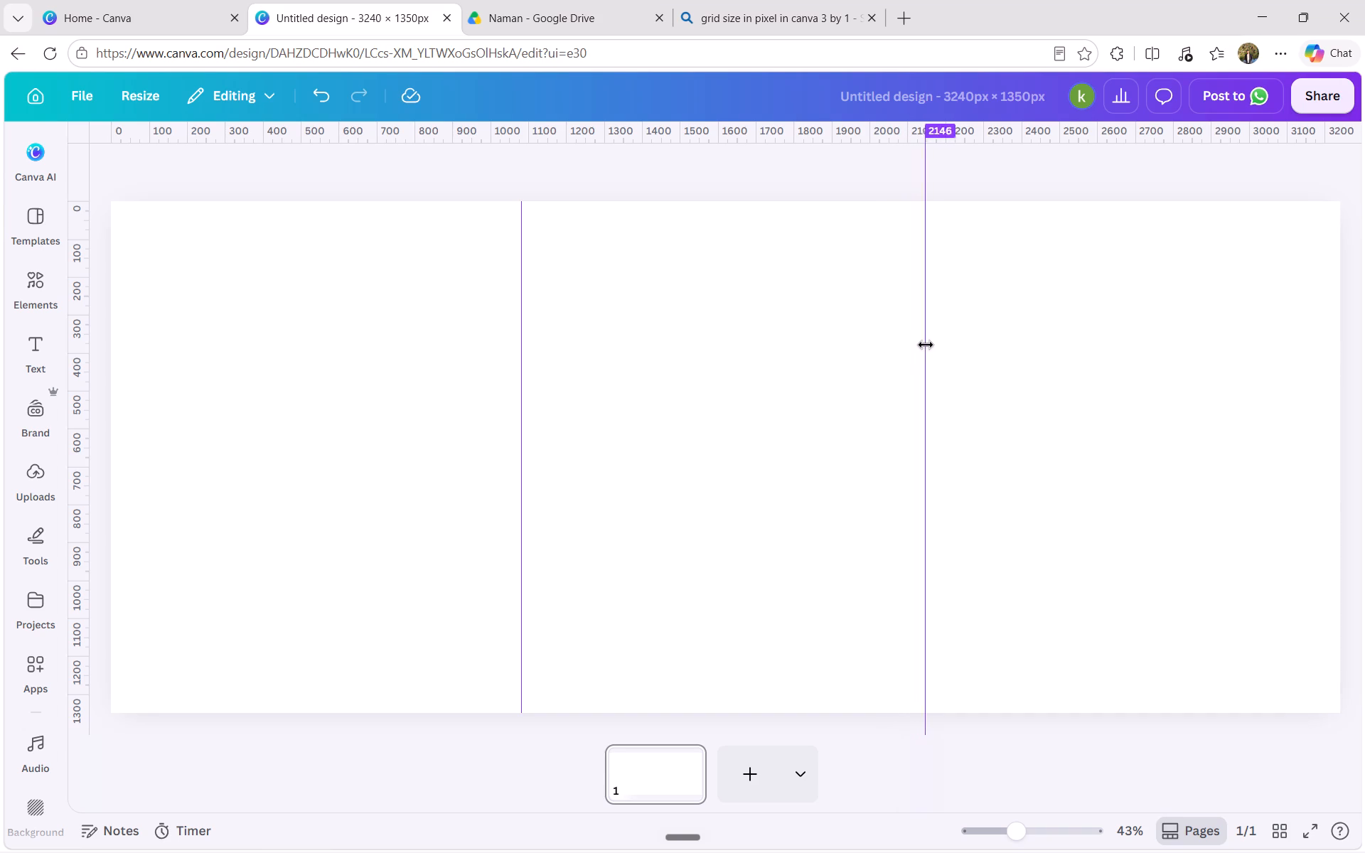
{"action": "left_click_drag", "start_coordinate": [926, 345], "coordinate": [931, 343]}
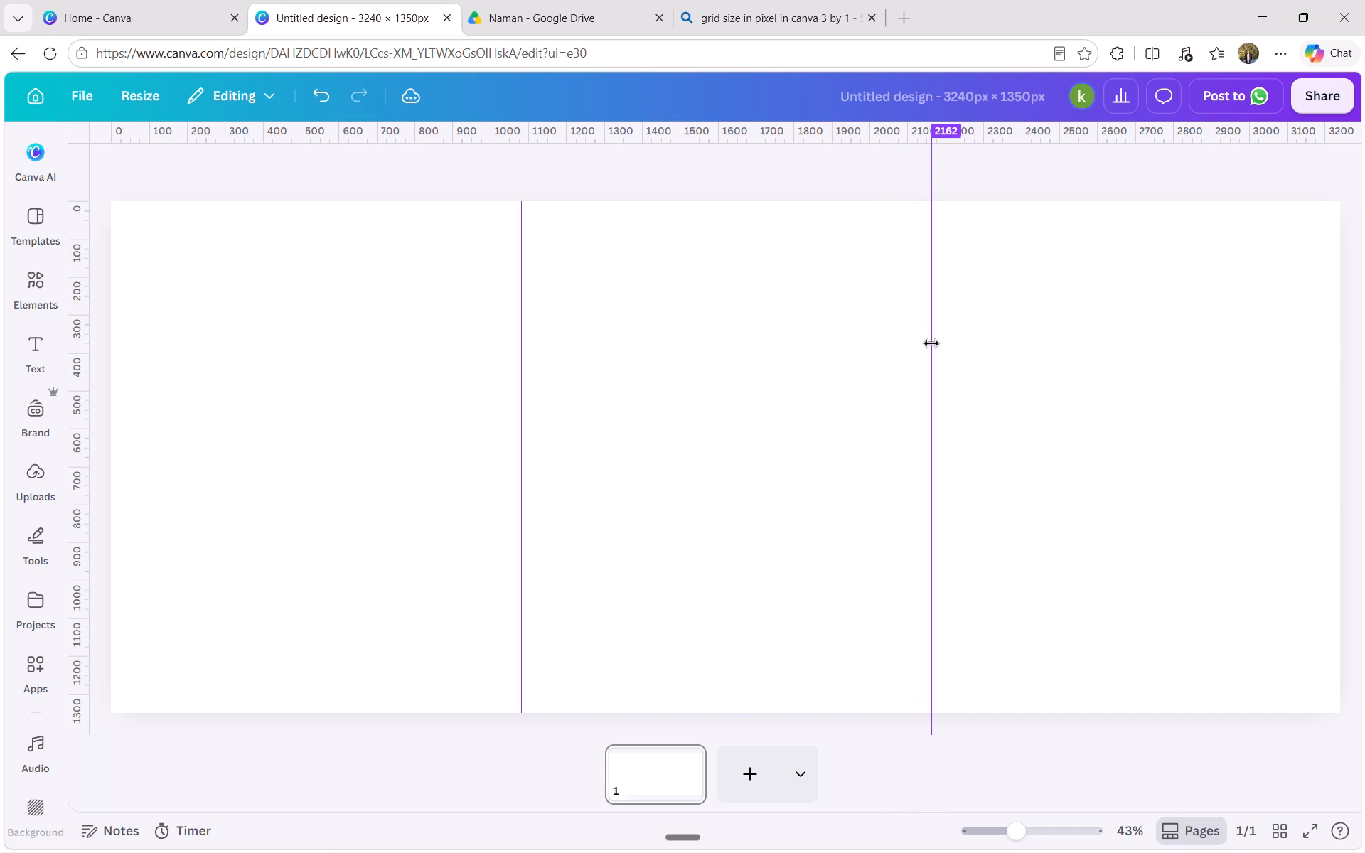
{"action": "left_click_drag", "start_coordinate": [931, 343], "coordinate": [931, 343]}
{"action": "left_click_drag", "start_coordinate": [931, 343], "coordinate": [931, 343]}
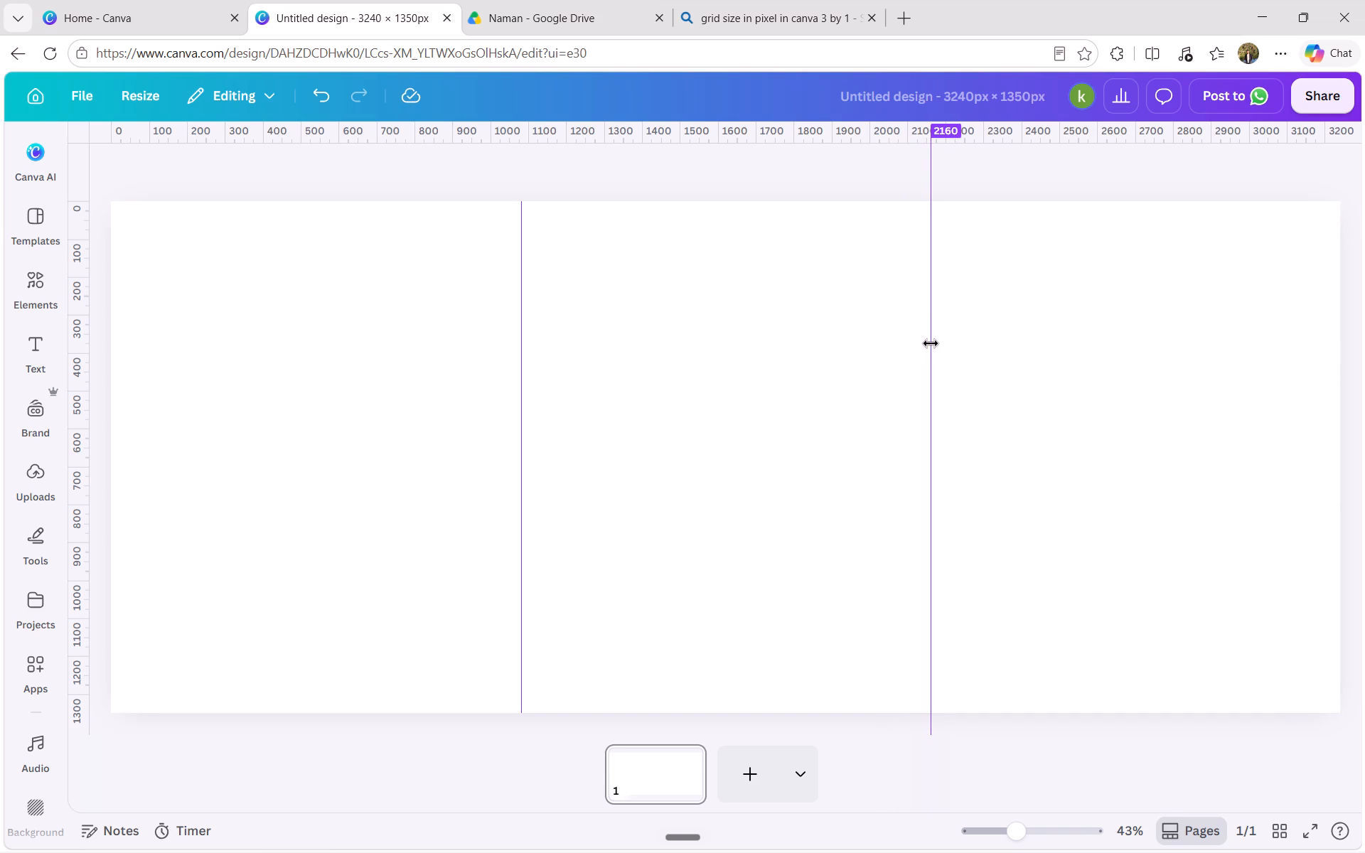
{"action": "left_click", "coordinate": [380, 163]}
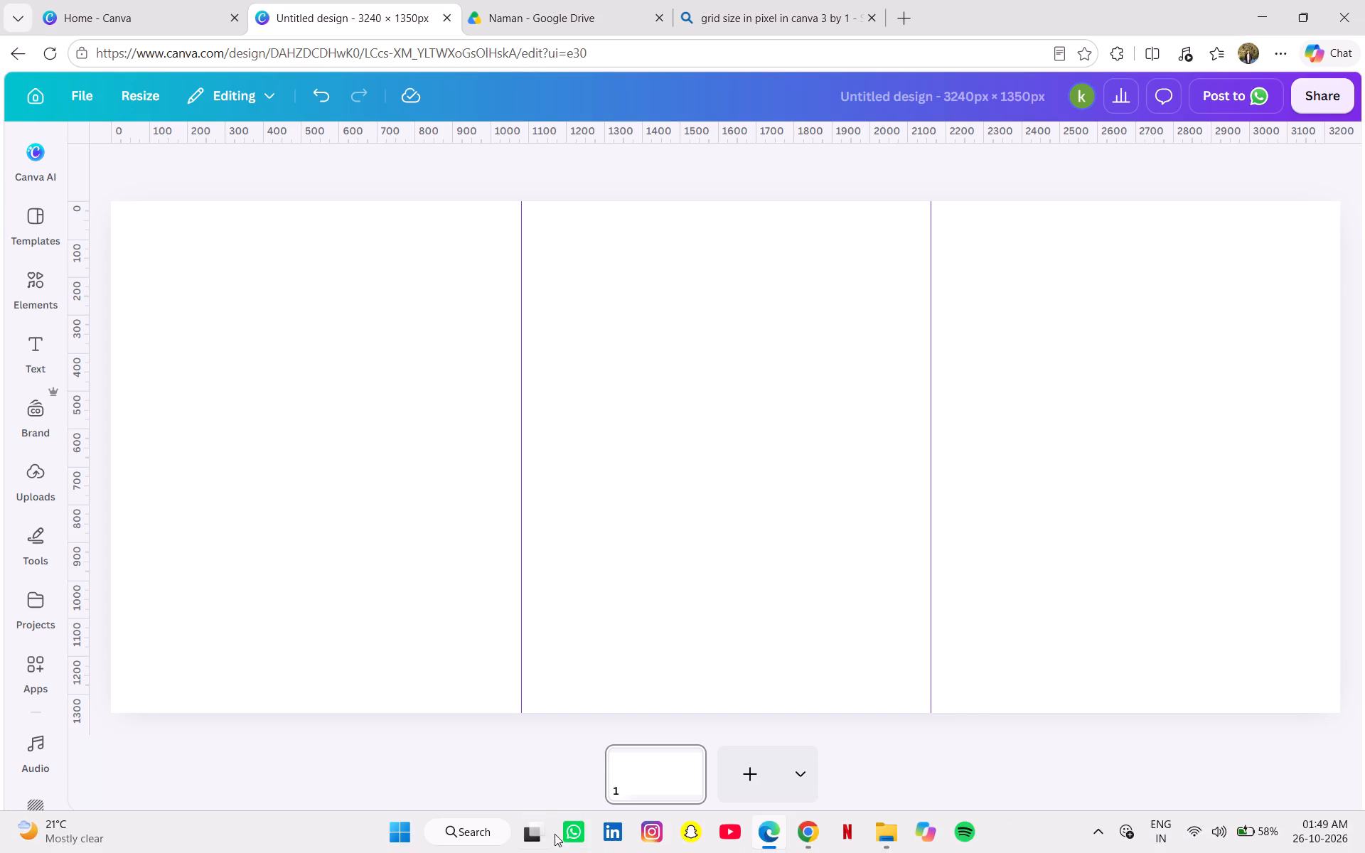
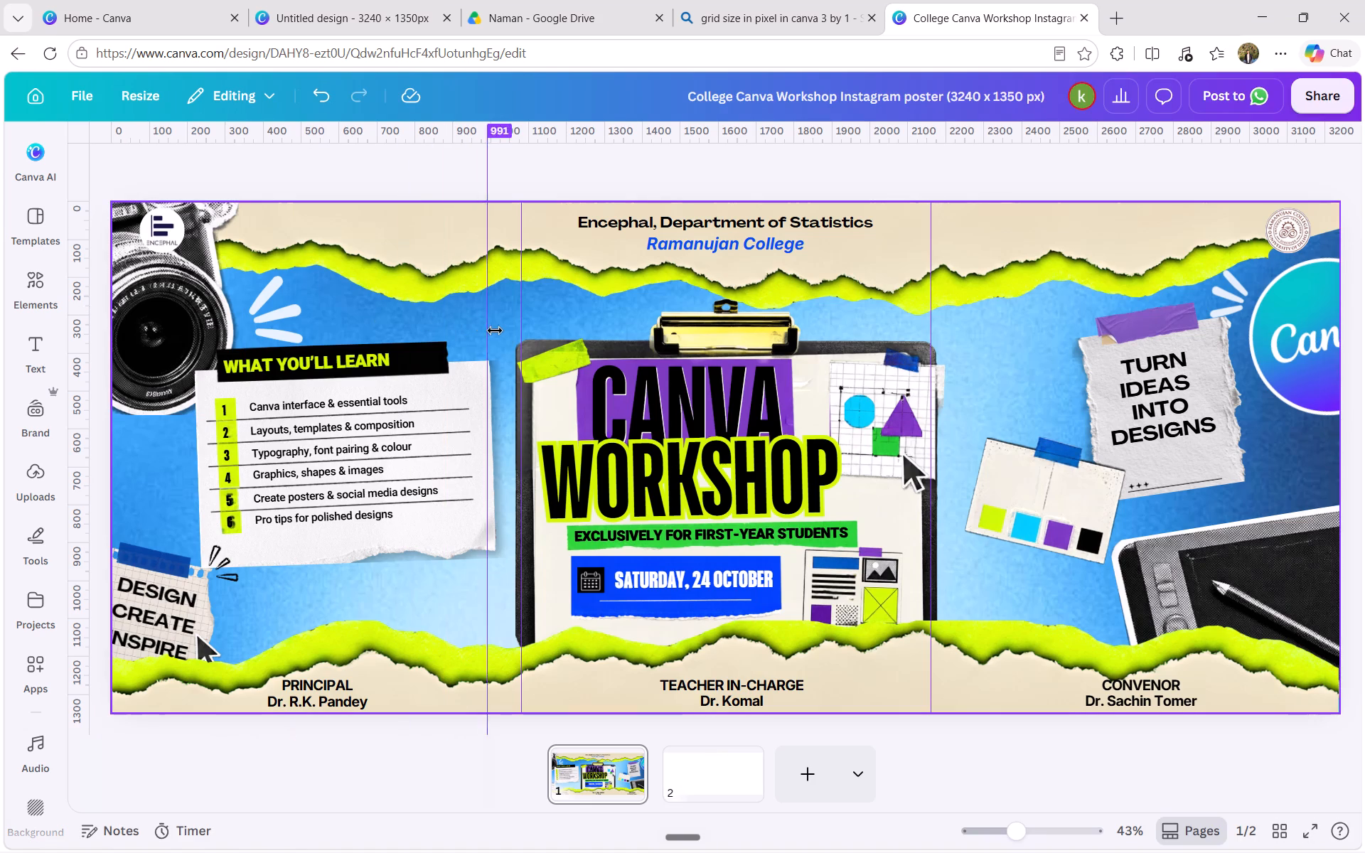
Remove the extra vertical guide near 991 px from the College Canva Workshop poster, keeping only the two column guides.
{"action": "left_click_drag", "start_coordinate": [495, 331], "coordinate": [65, 297]}
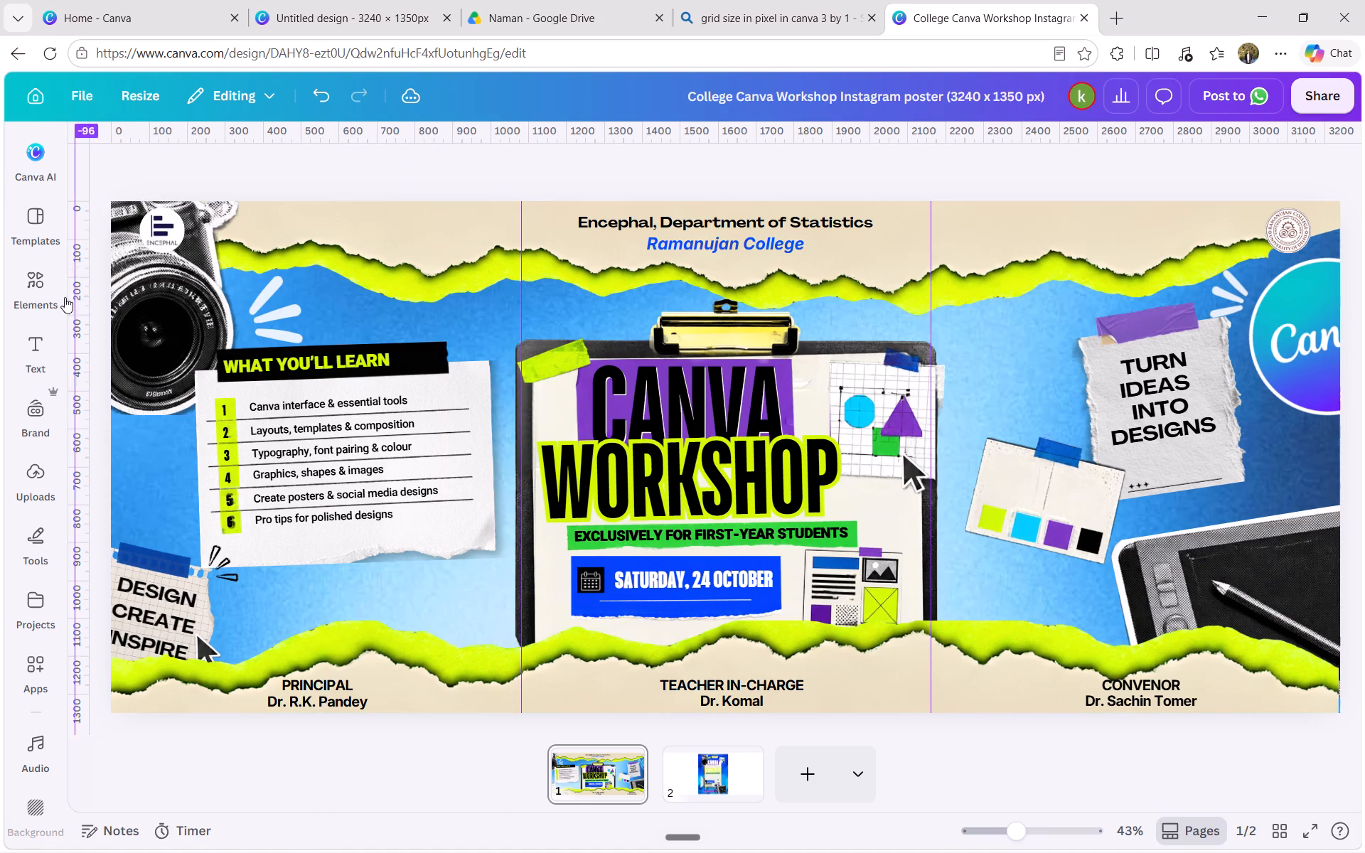
{"action": "left_click_drag", "start_coordinate": [65, 297], "coordinate": [66, 297]}
{"action": "left_click", "coordinate": [71, 97]}
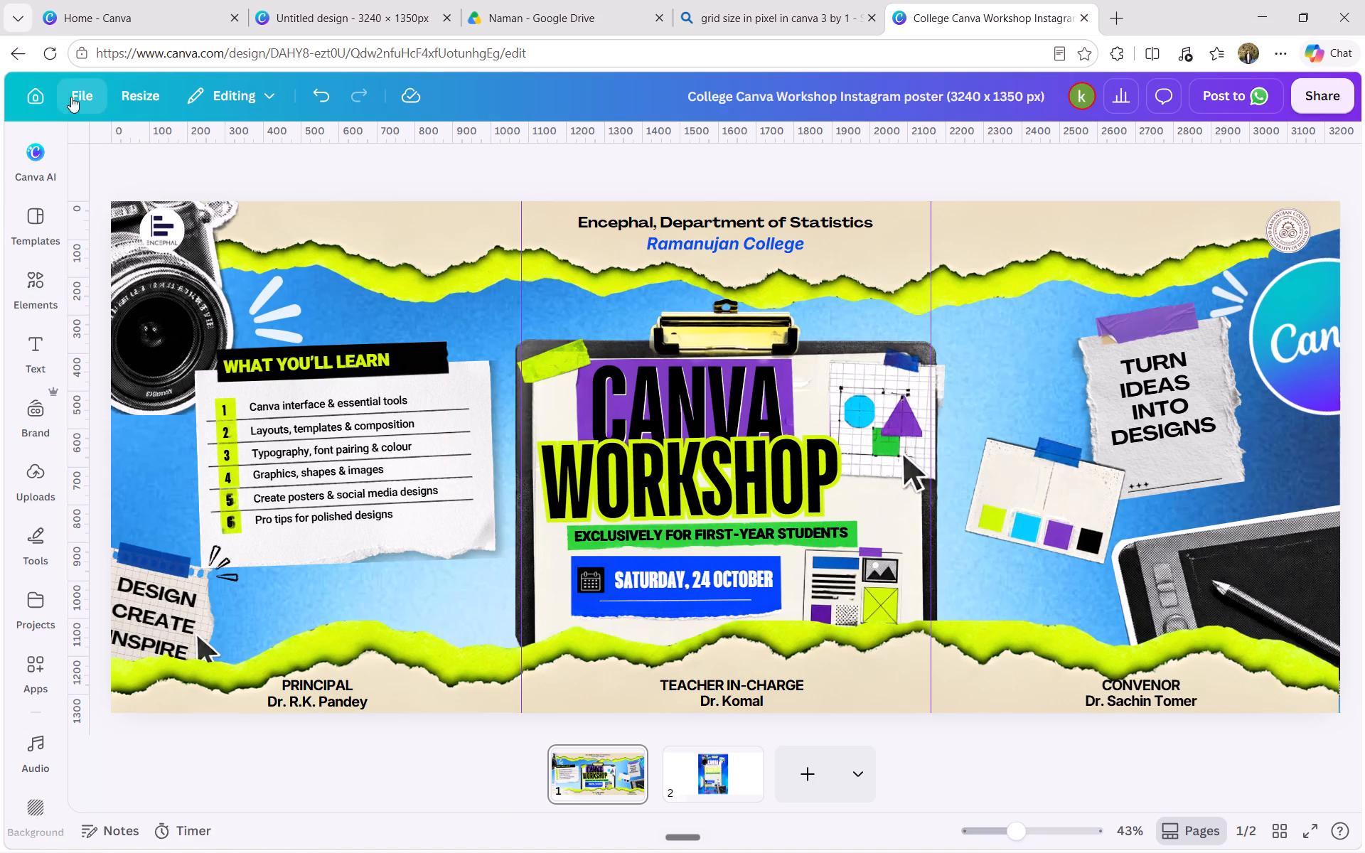
Switch back to the blank 3240 × 1350 px design and name it "foundation day".
{"action": "left_click", "coordinate": [403, 0]}
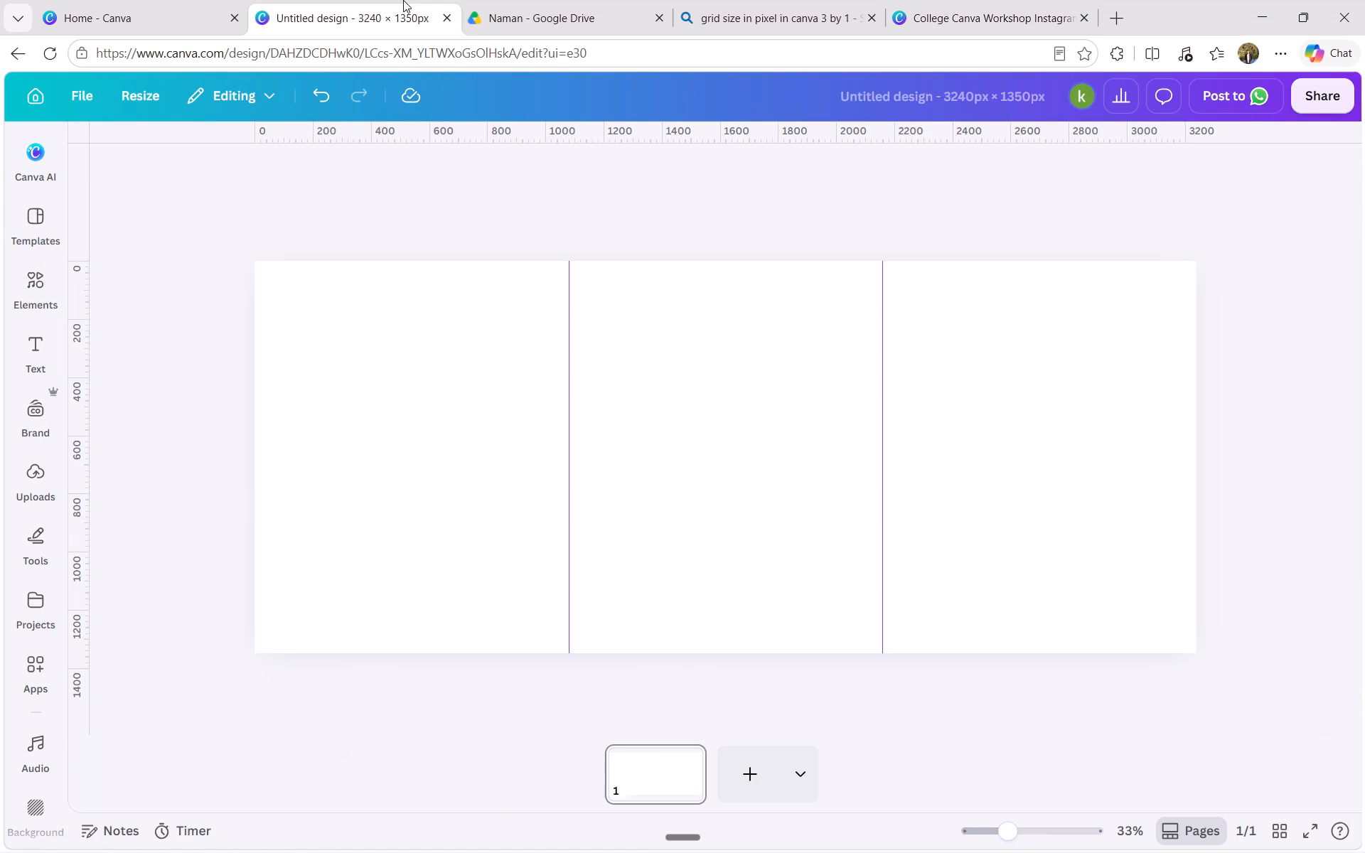
{"action": "left_click", "coordinate": [936, 92]}
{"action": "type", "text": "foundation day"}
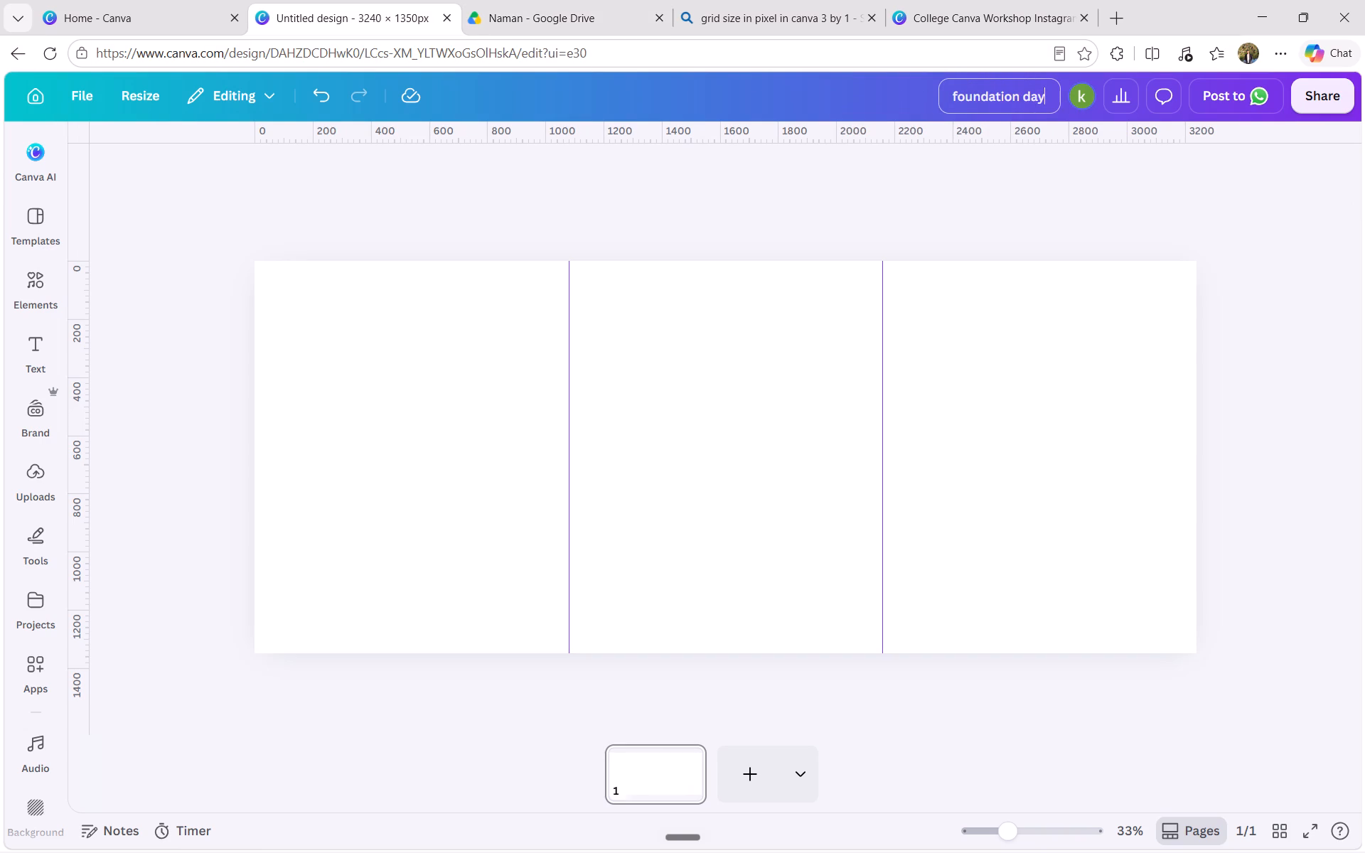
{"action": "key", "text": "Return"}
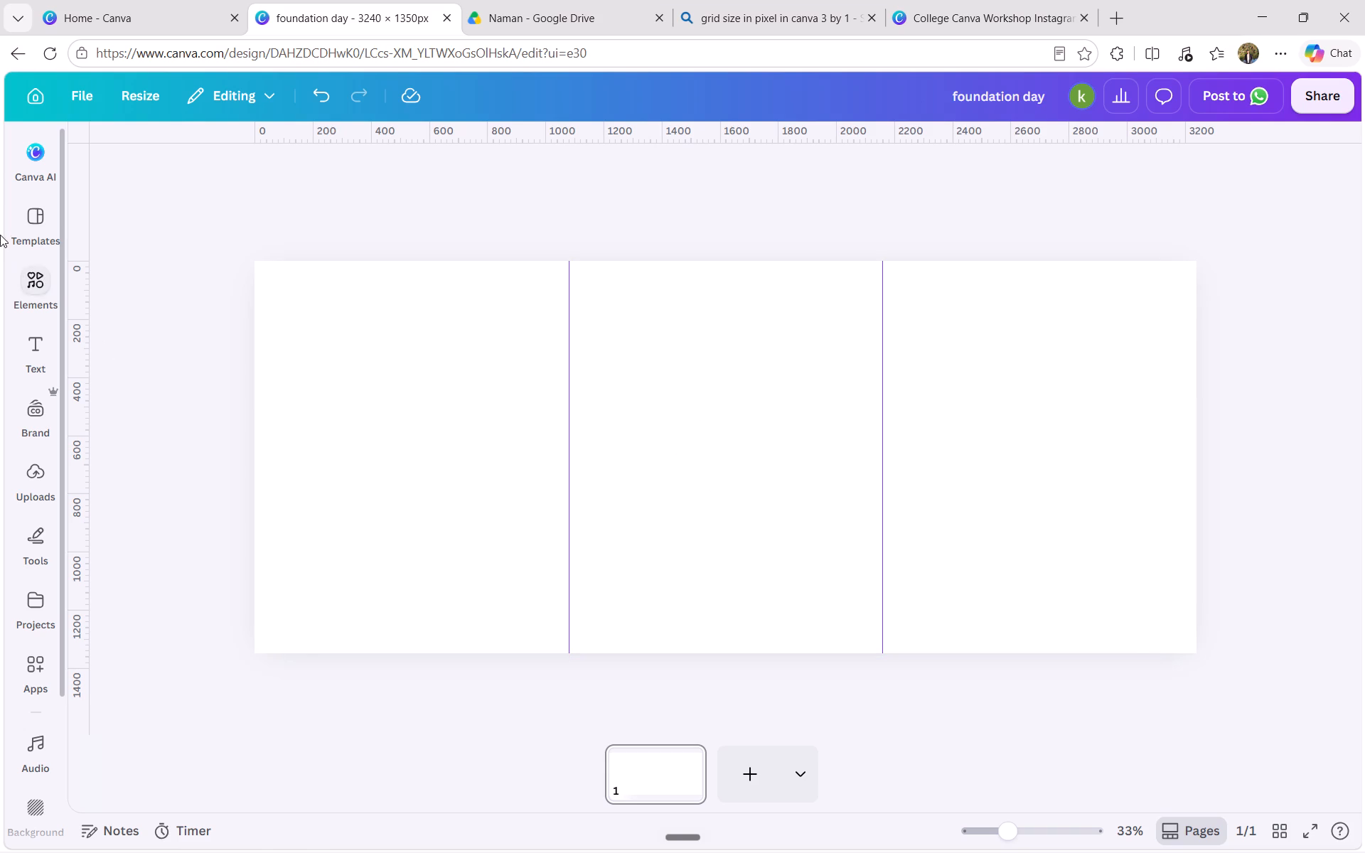
Look through the previously uploaded images for material to use in the design.
{"action": "left_click", "coordinate": [23, 460]}
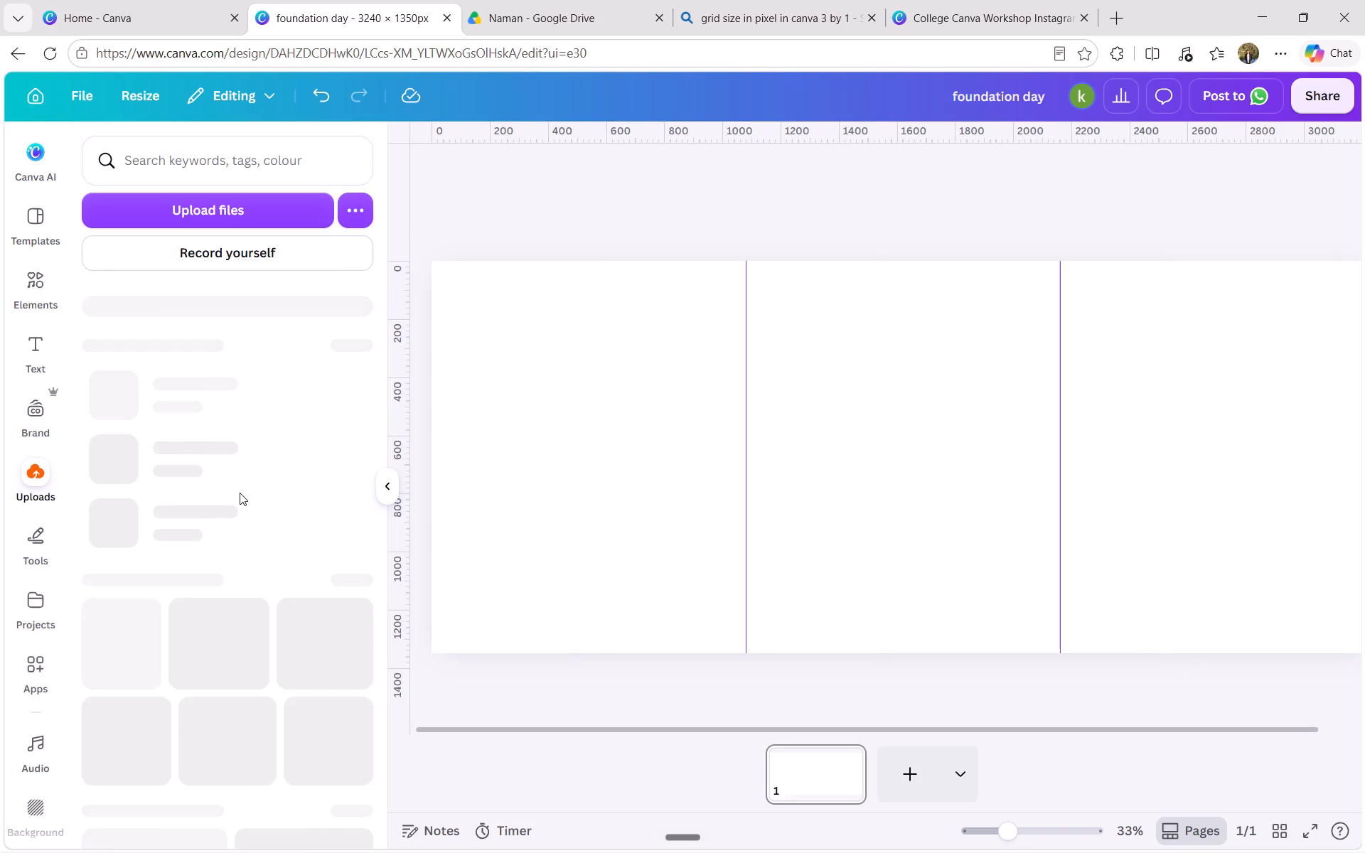
{"action": "scroll", "coordinate": [240, 493], "scroll_direction": "down", "scroll_amount": 2}
{"action": "scroll", "coordinate": [257, 443], "scroll_direction": "down", "scroll_amount": 20}
{"action": "scroll", "coordinate": [257, 443], "scroll_direction": "down", "scroll_amount": 4}
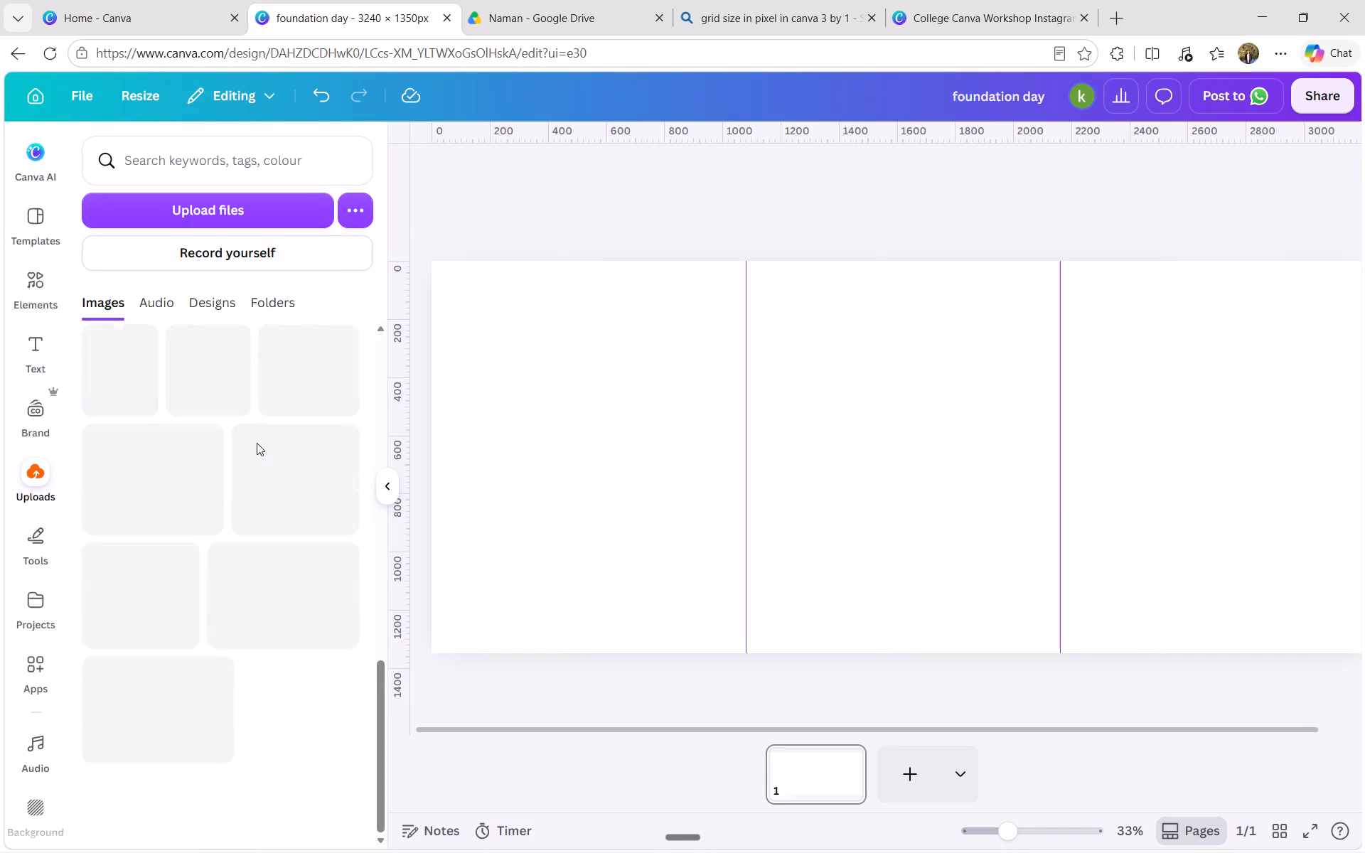
{"action": "scroll", "coordinate": [257, 443], "scroll_direction": "down", "scroll_amount": 2}
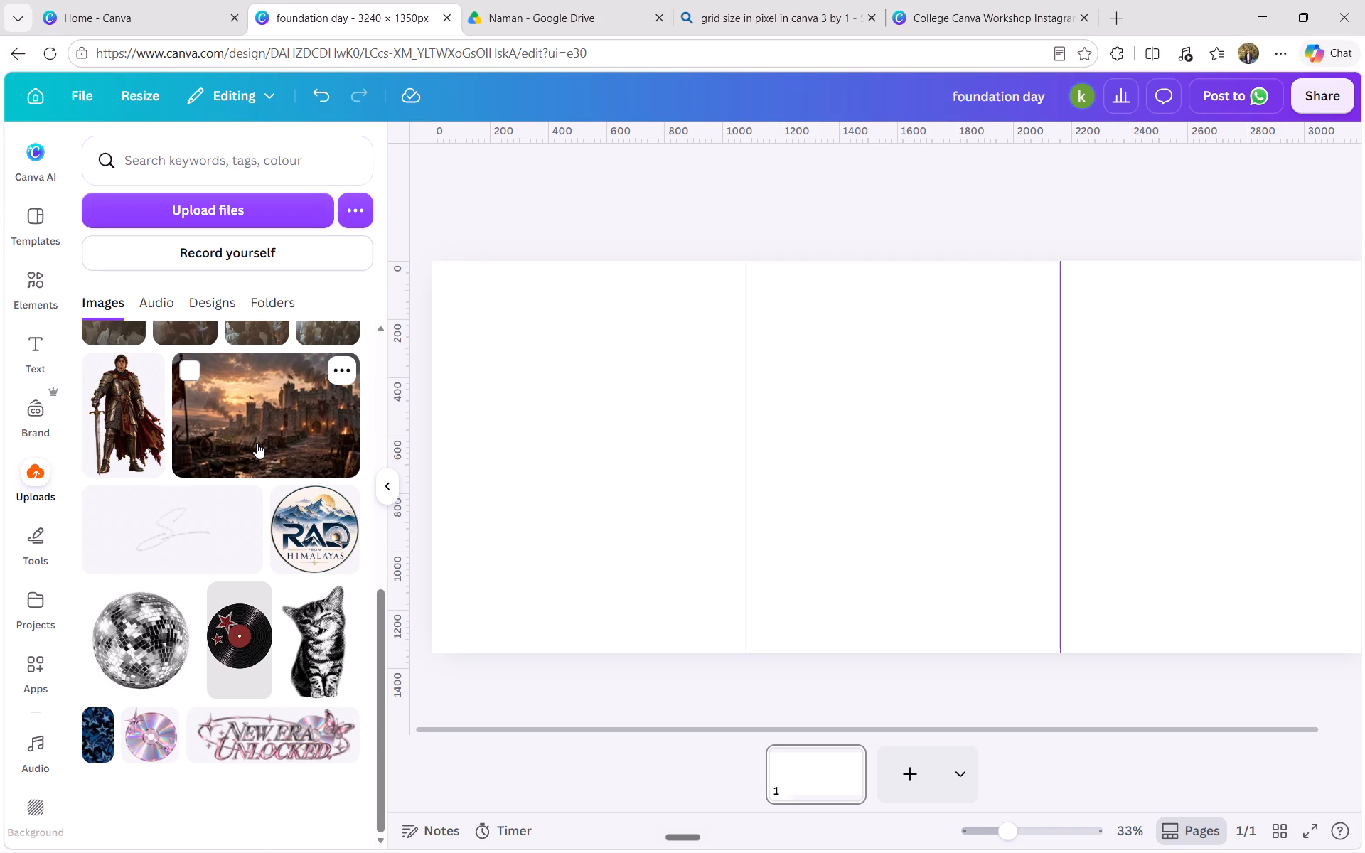
Set the page background to the lightest cream colour, the first swatch in the SKREO Media brand palette.
{"action": "left_click", "coordinate": [633, 461]}
{"action": "left_click", "coordinate": [978, 170]}
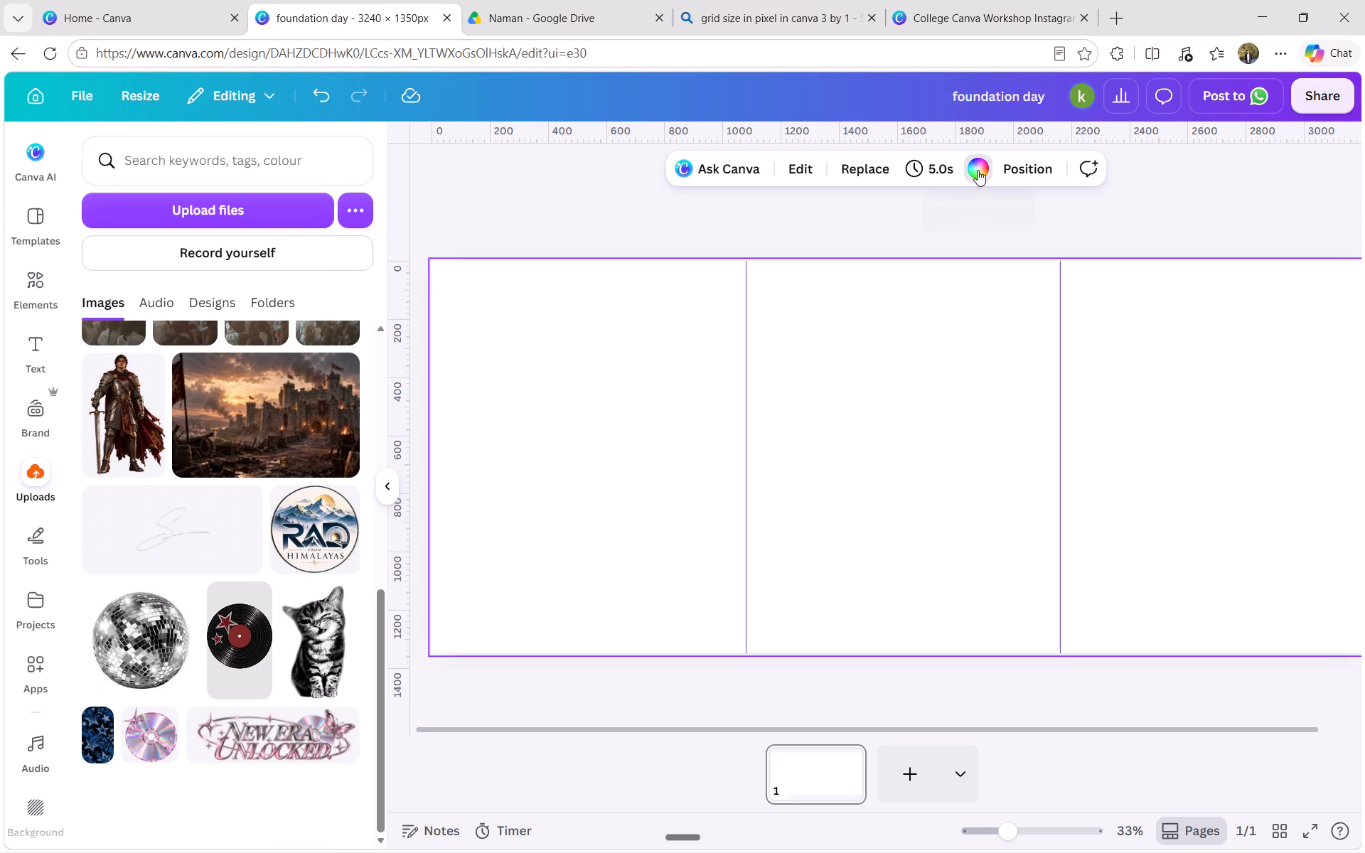
{"action": "left_click", "coordinate": [84, 395]}
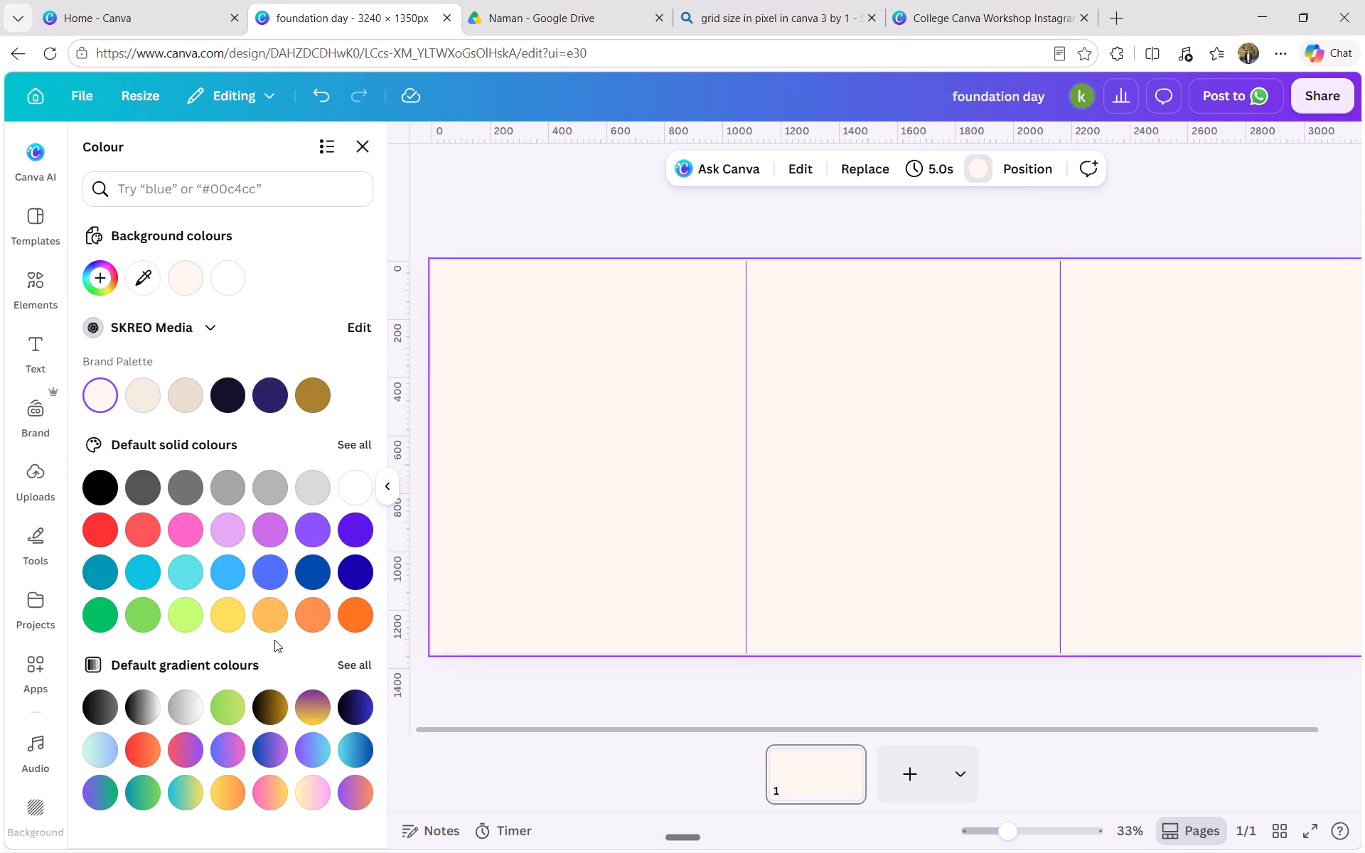
Start adding a new custom colour for the page background.
{"action": "scroll", "coordinate": [274, 640], "scroll_direction": "down", "scroll_amount": 1}
{"action": "left_click", "coordinate": [99, 290]}
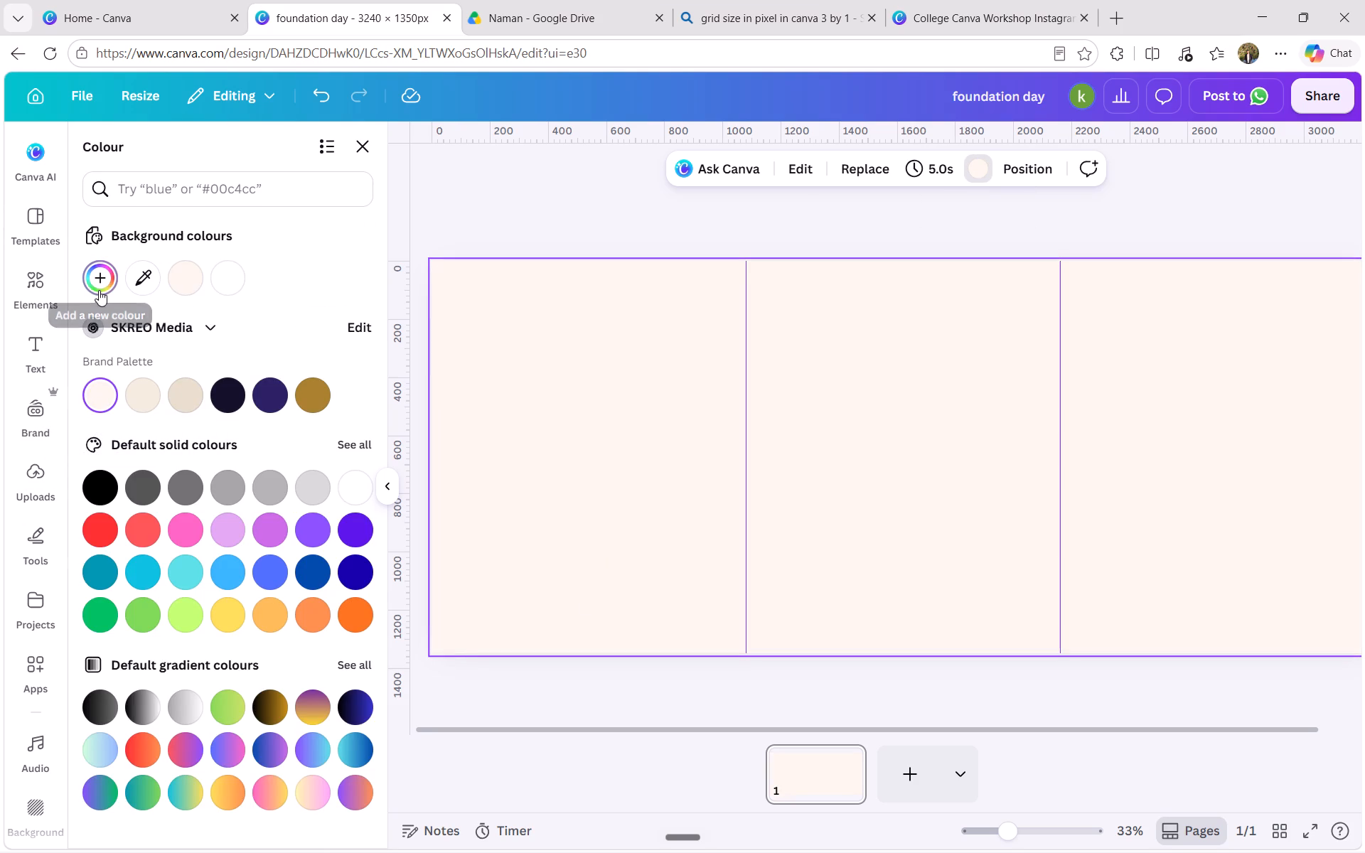
Set the page background to the custom solid cream colour #FFFAED.
{"action": "left_click_drag", "start_coordinate": [114, 358], "coordinate": [162, 355]}
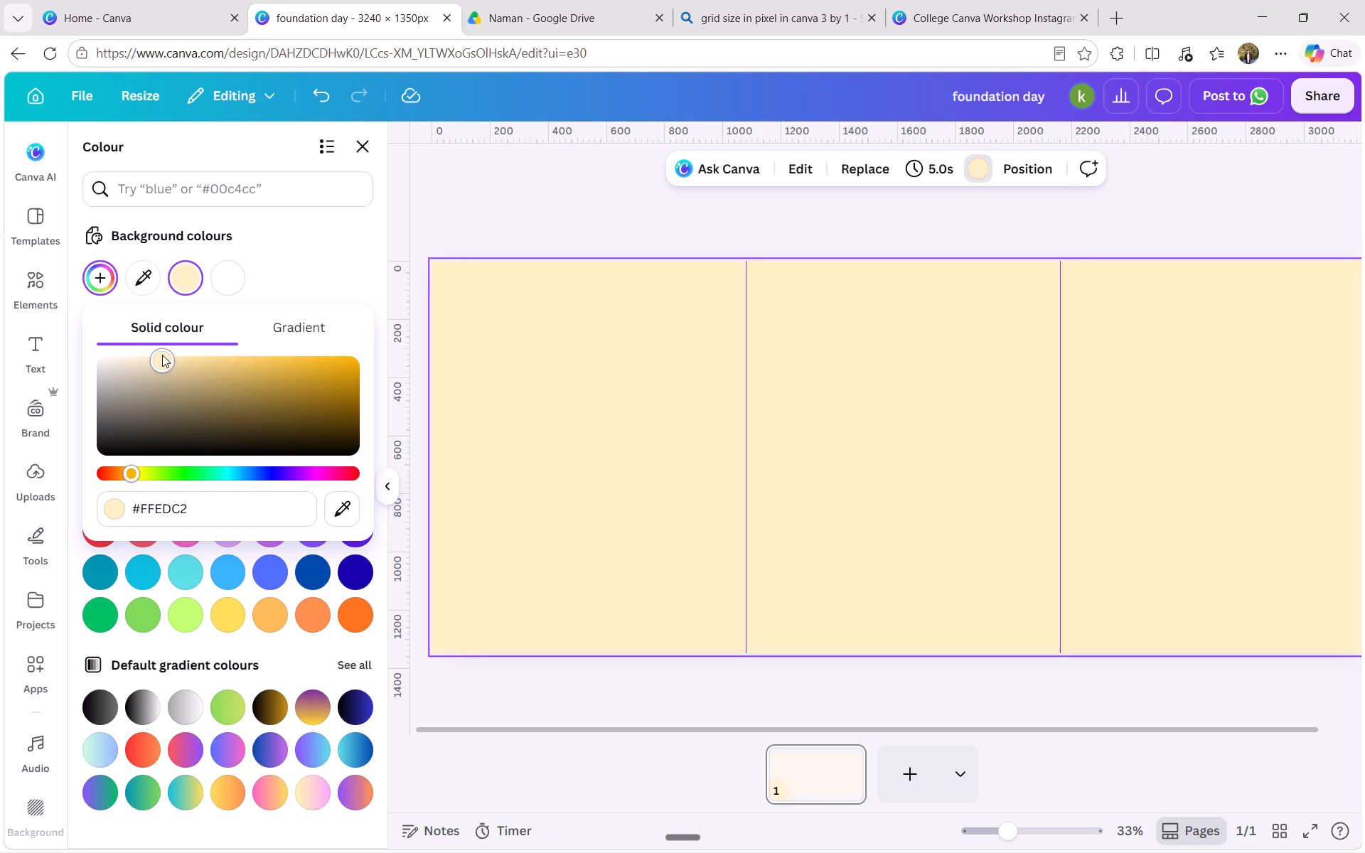
{"action": "left_click_drag", "start_coordinate": [162, 355], "coordinate": [123, 345]}
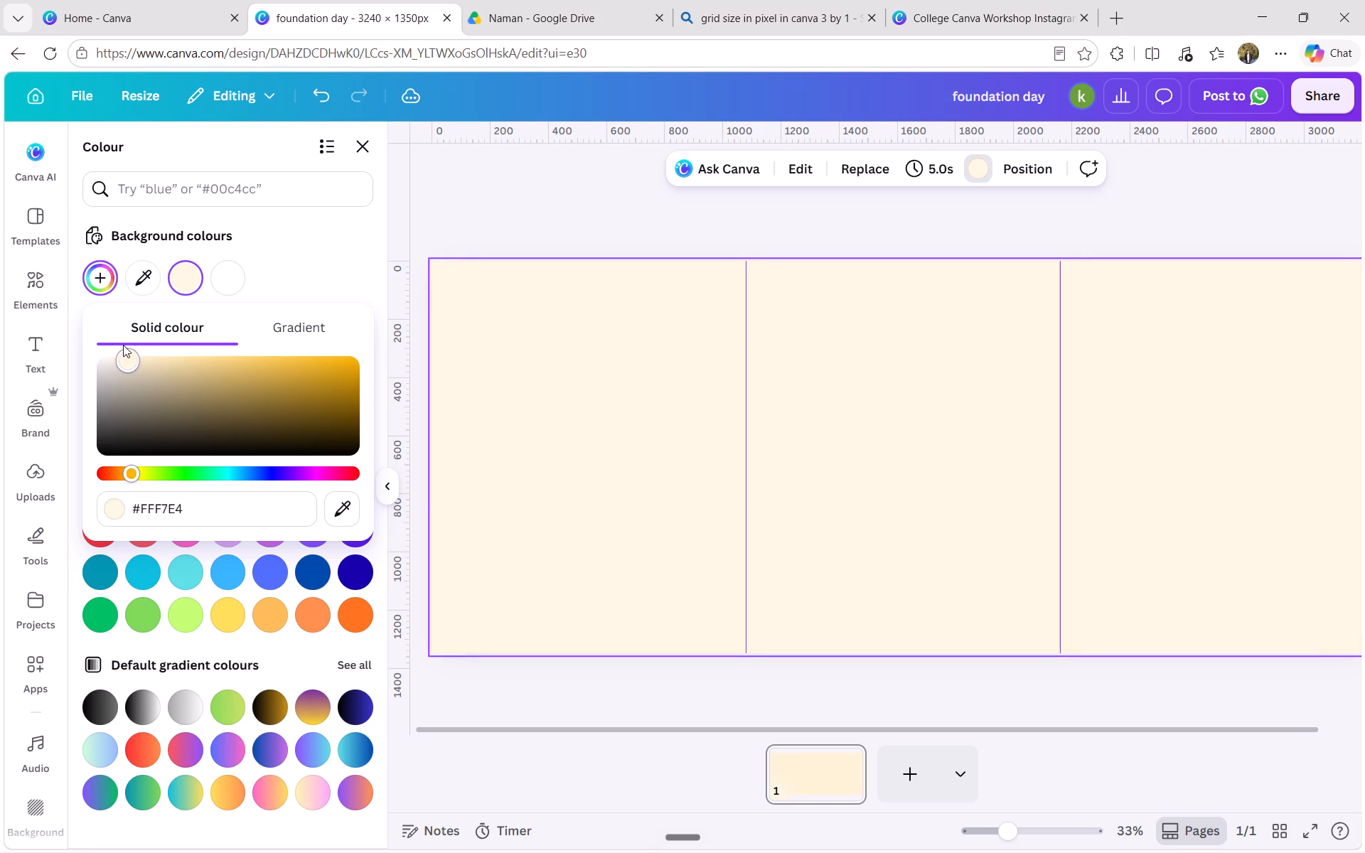
{"action": "left_click_drag", "start_coordinate": [123, 345], "coordinate": [116, 340]}
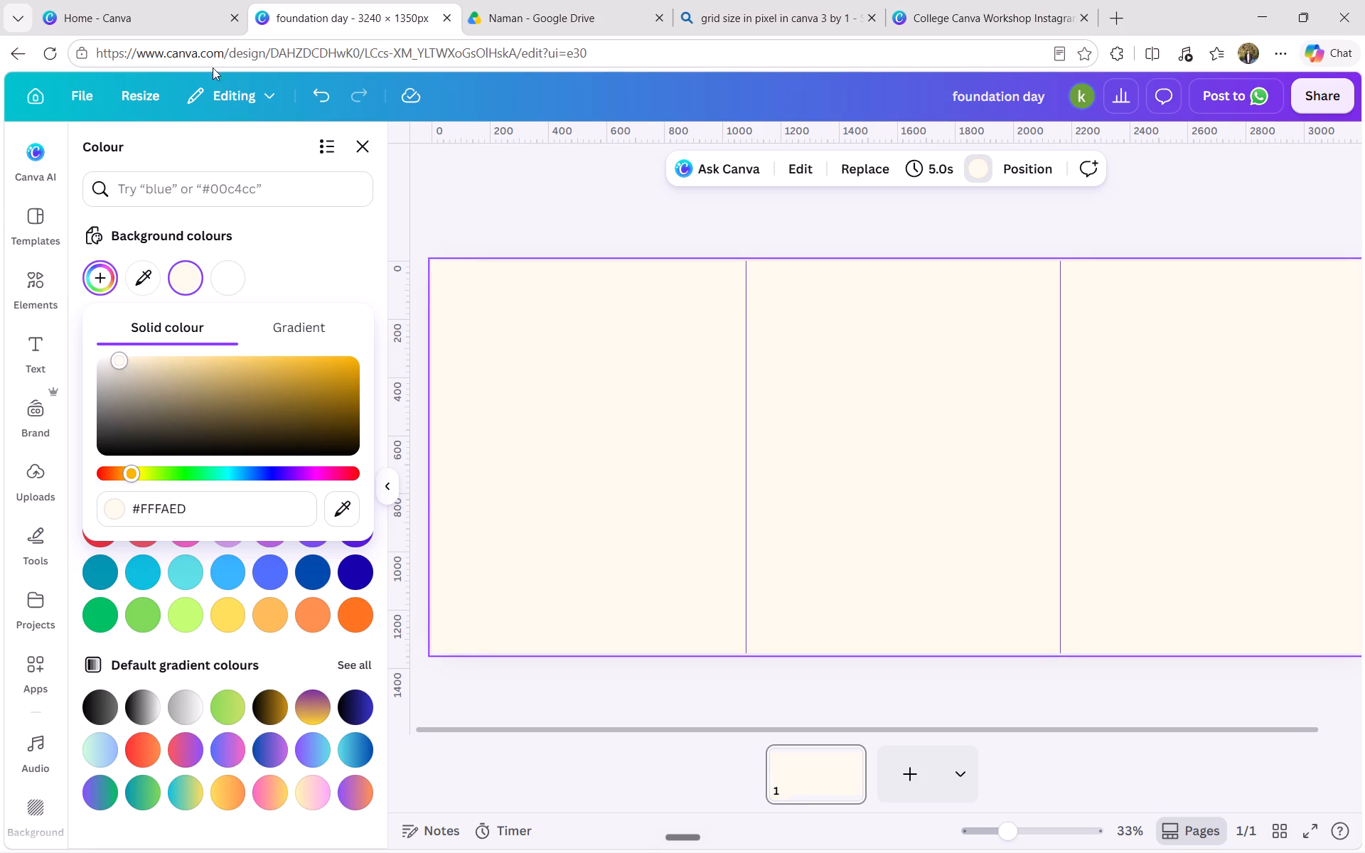
Start uploading new image files from the computer to the design's uploads.
{"action": "left_click", "coordinate": [31, 460]}
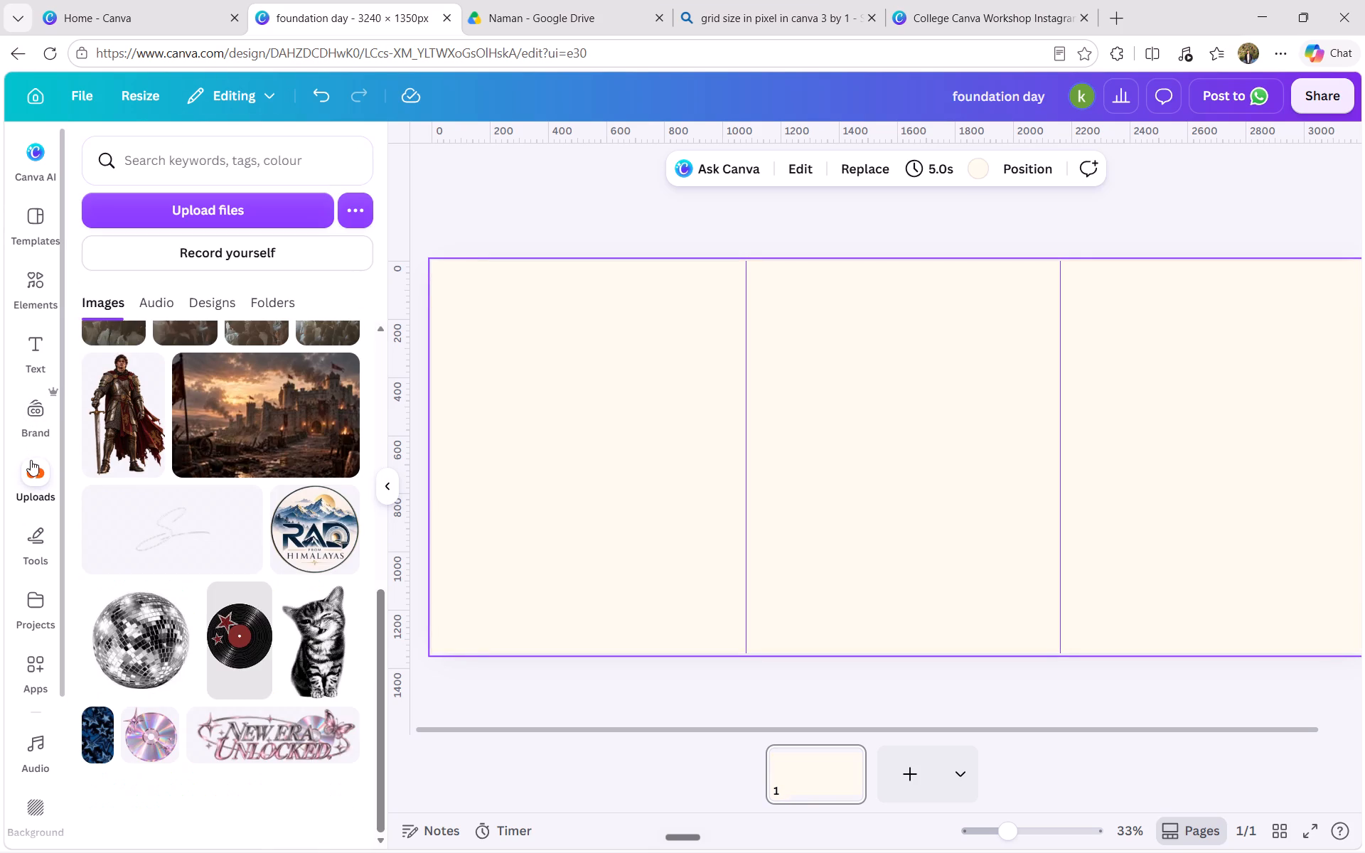
{"action": "scroll", "coordinate": [193, 376], "scroll_direction": "up", "scroll_amount": 11}
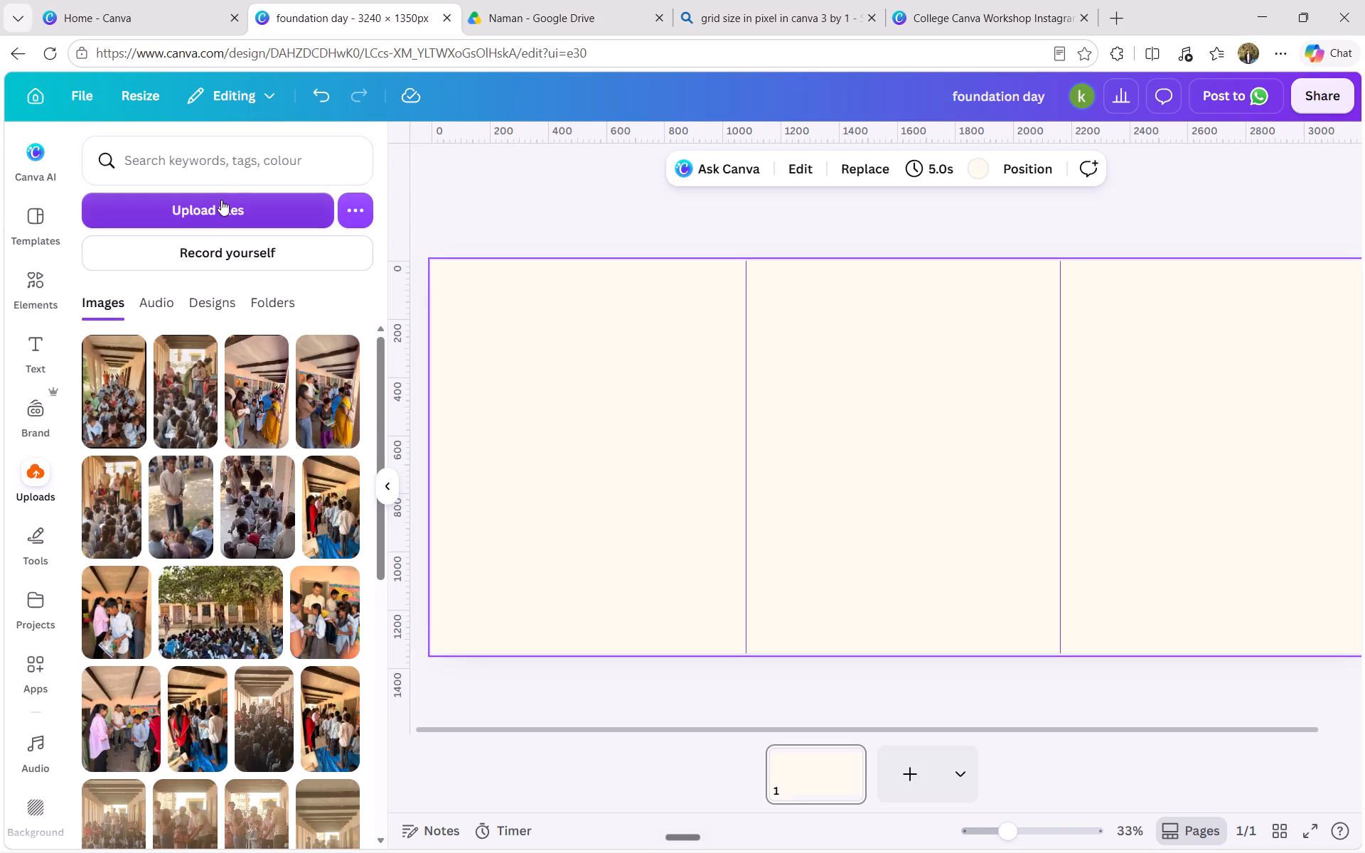
{"action": "left_click", "coordinate": [220, 201]}
{"action": "key", "text": "Down"}
{"action": "key", "text": "Down"}
{"action": "key", "text": "Down"}
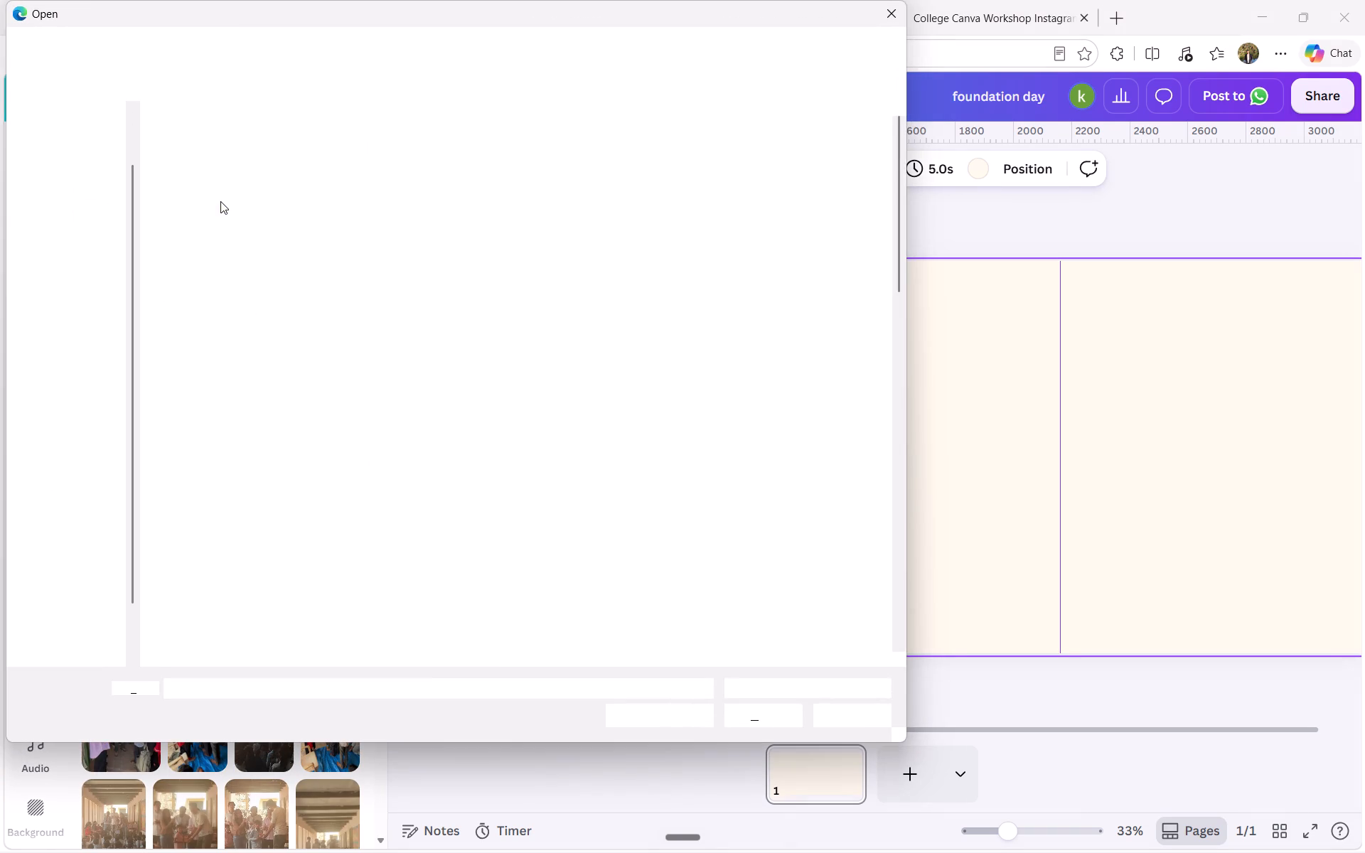
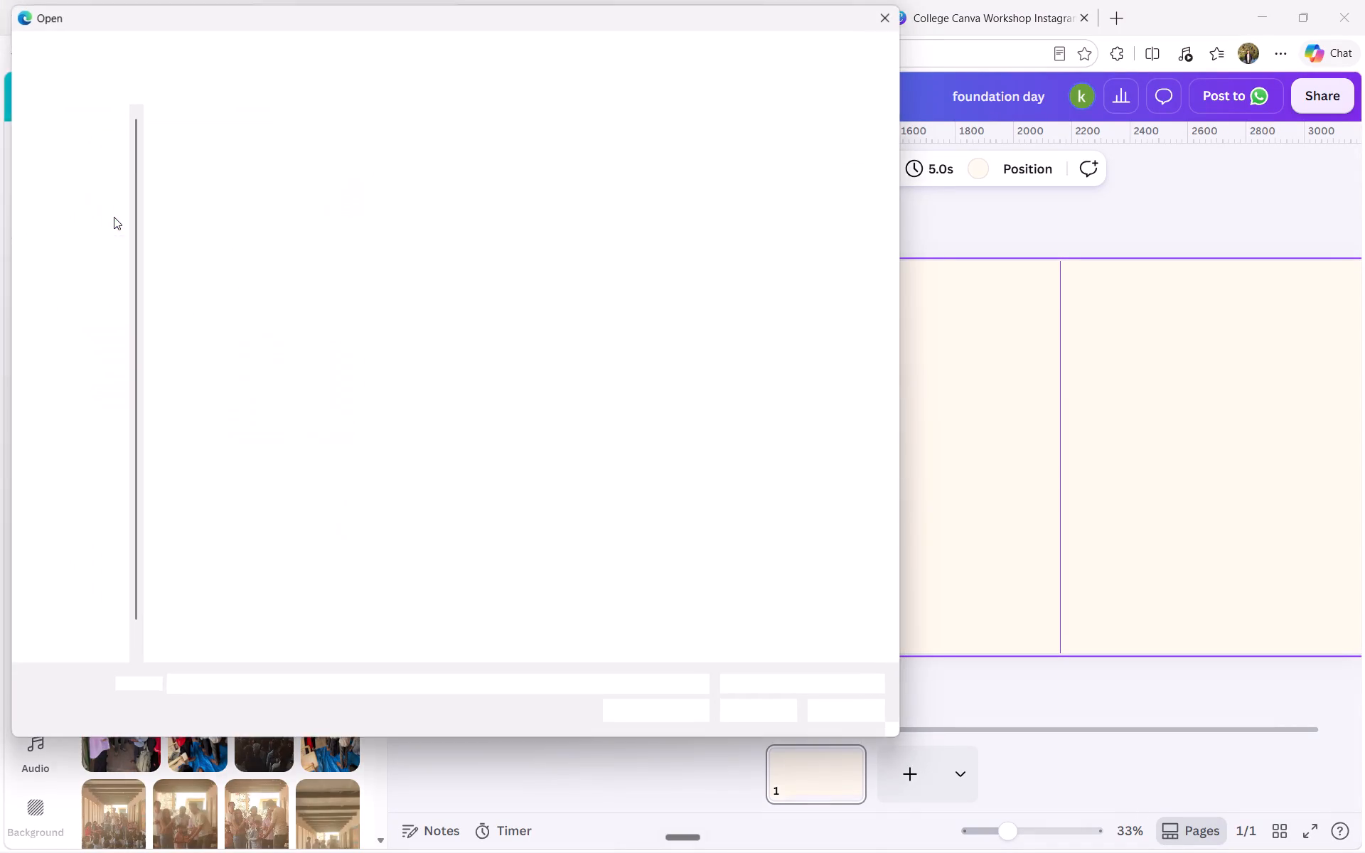
Upload the Navudaan Educational Trust logo, "WhatsApp Image 2026-10-26 at 1.51.15 AM", from the Downloads folder.
{"action": "left_click", "coordinate": [205, 166]}
{"action": "left_click", "coordinate": [97, 214]}
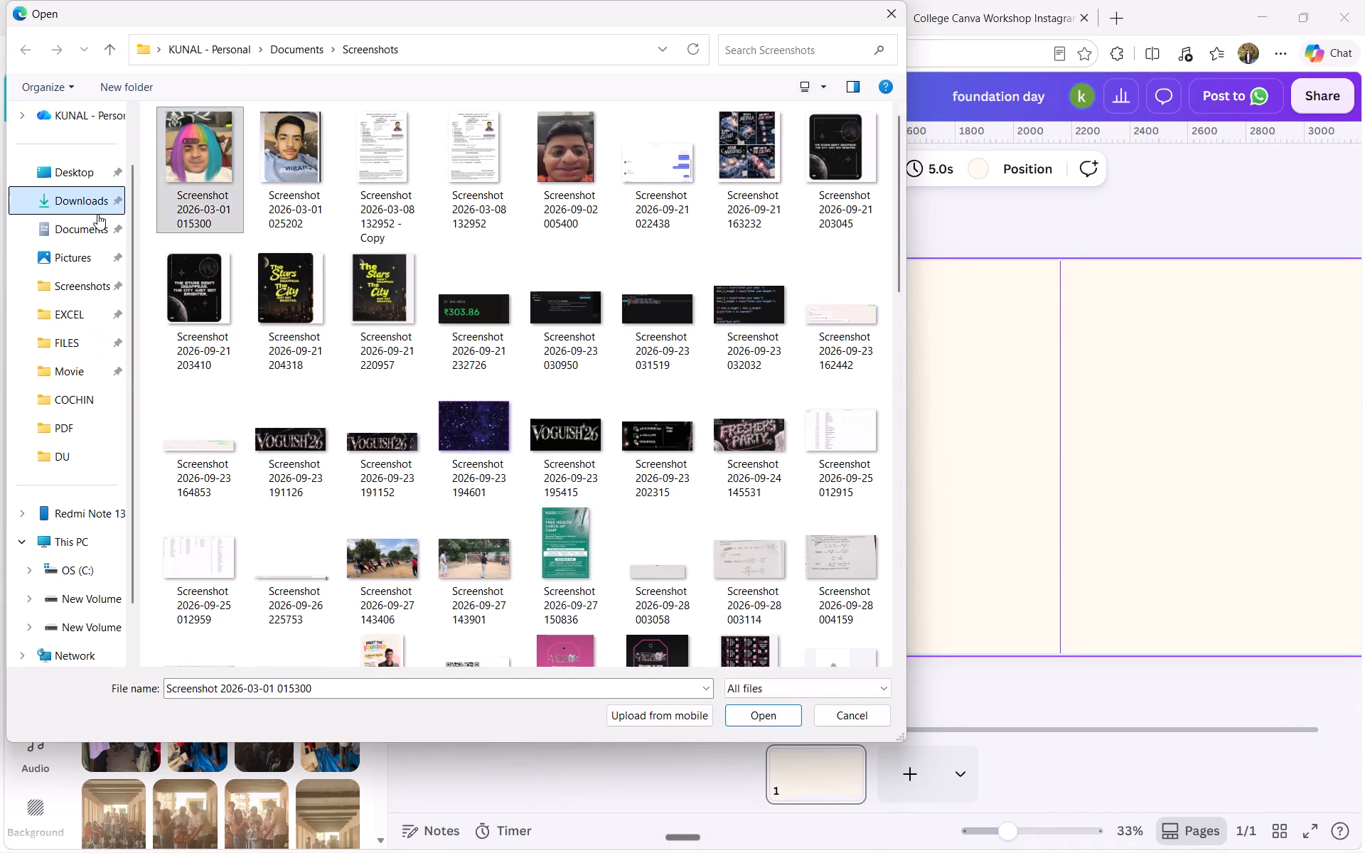
{"action": "left_click", "coordinate": [198, 162]}
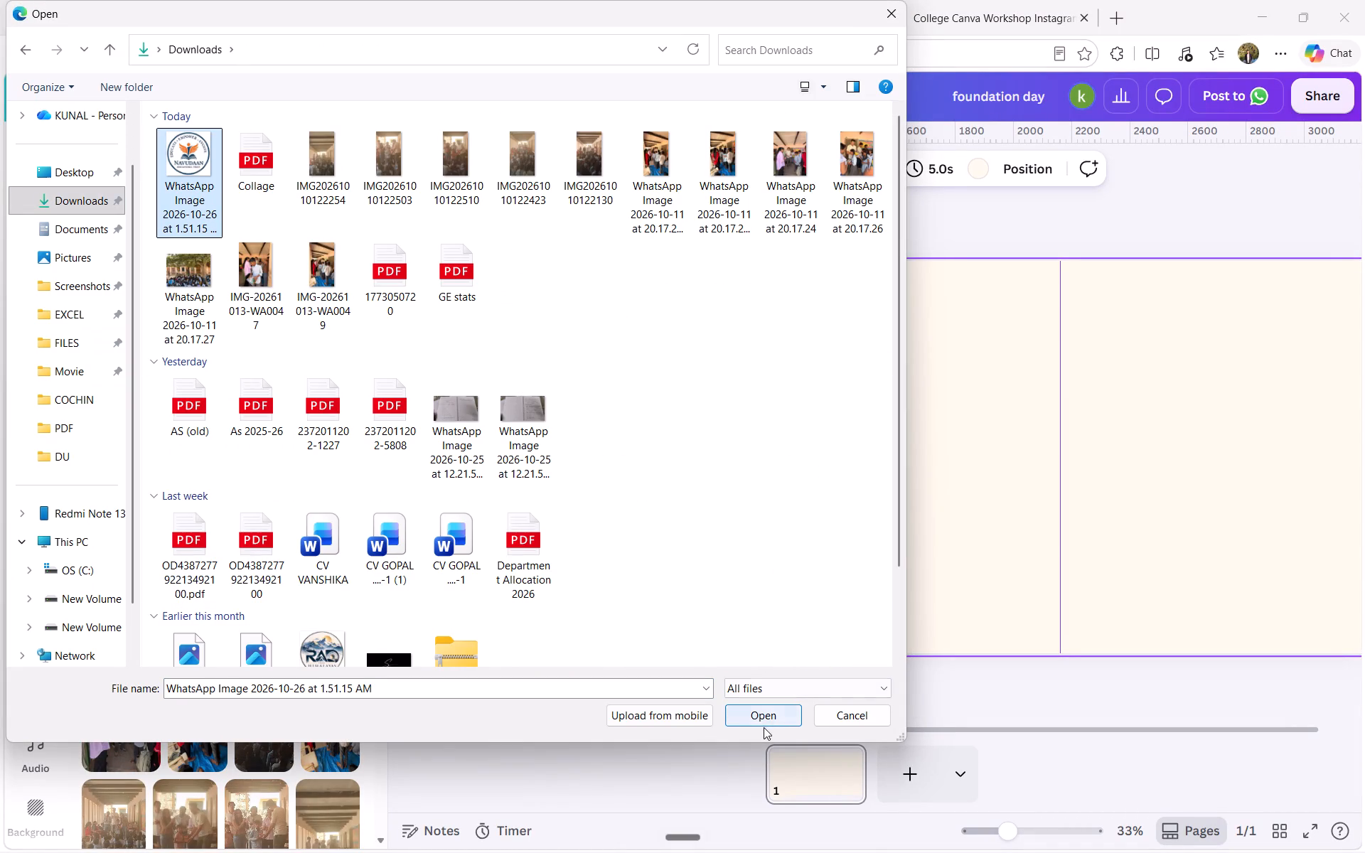
{"action": "left_click", "coordinate": [766, 718]}
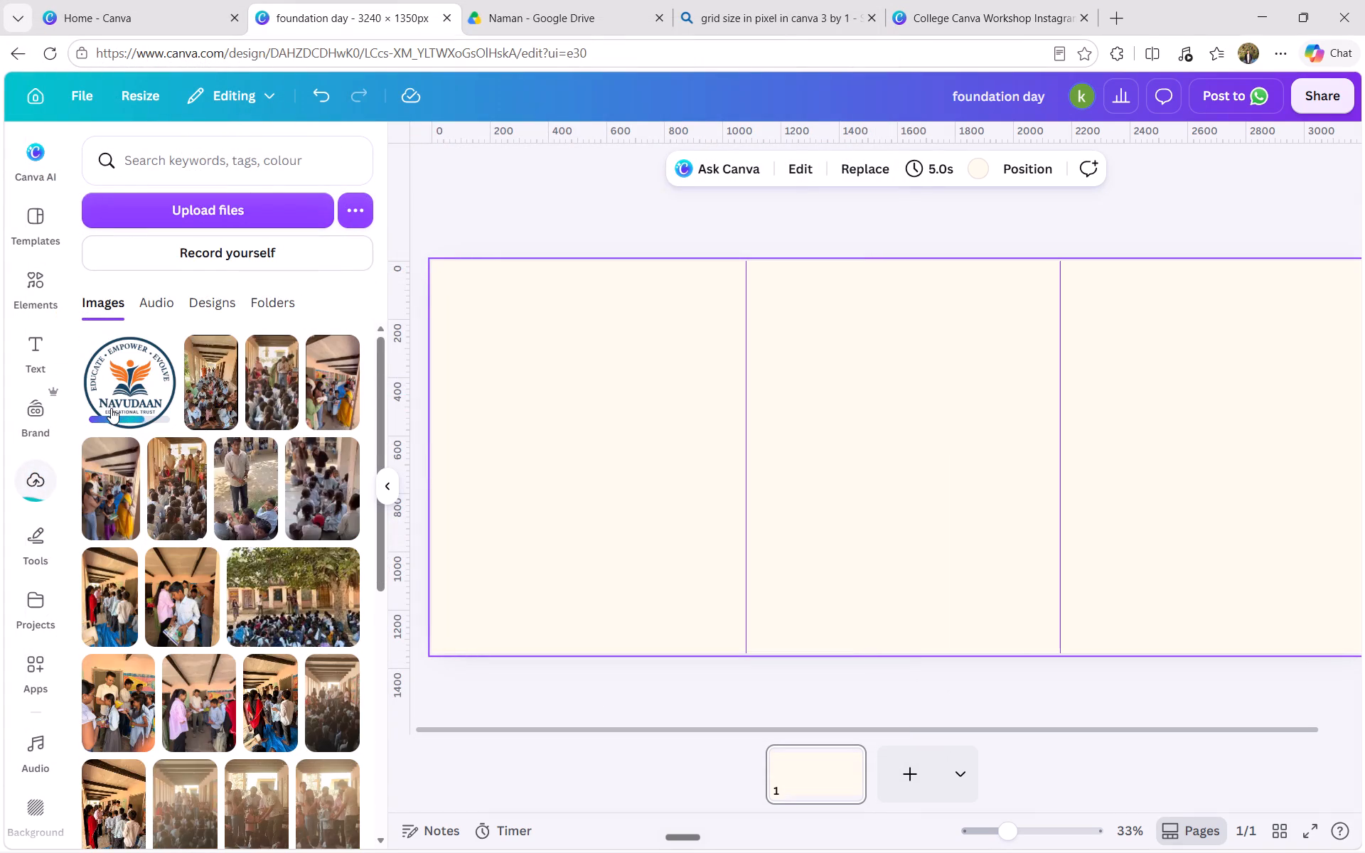
Place the uploaded Navudaan Educational Trust logo on the page and remove its white background.
{"action": "left_click", "coordinate": [111, 408]}
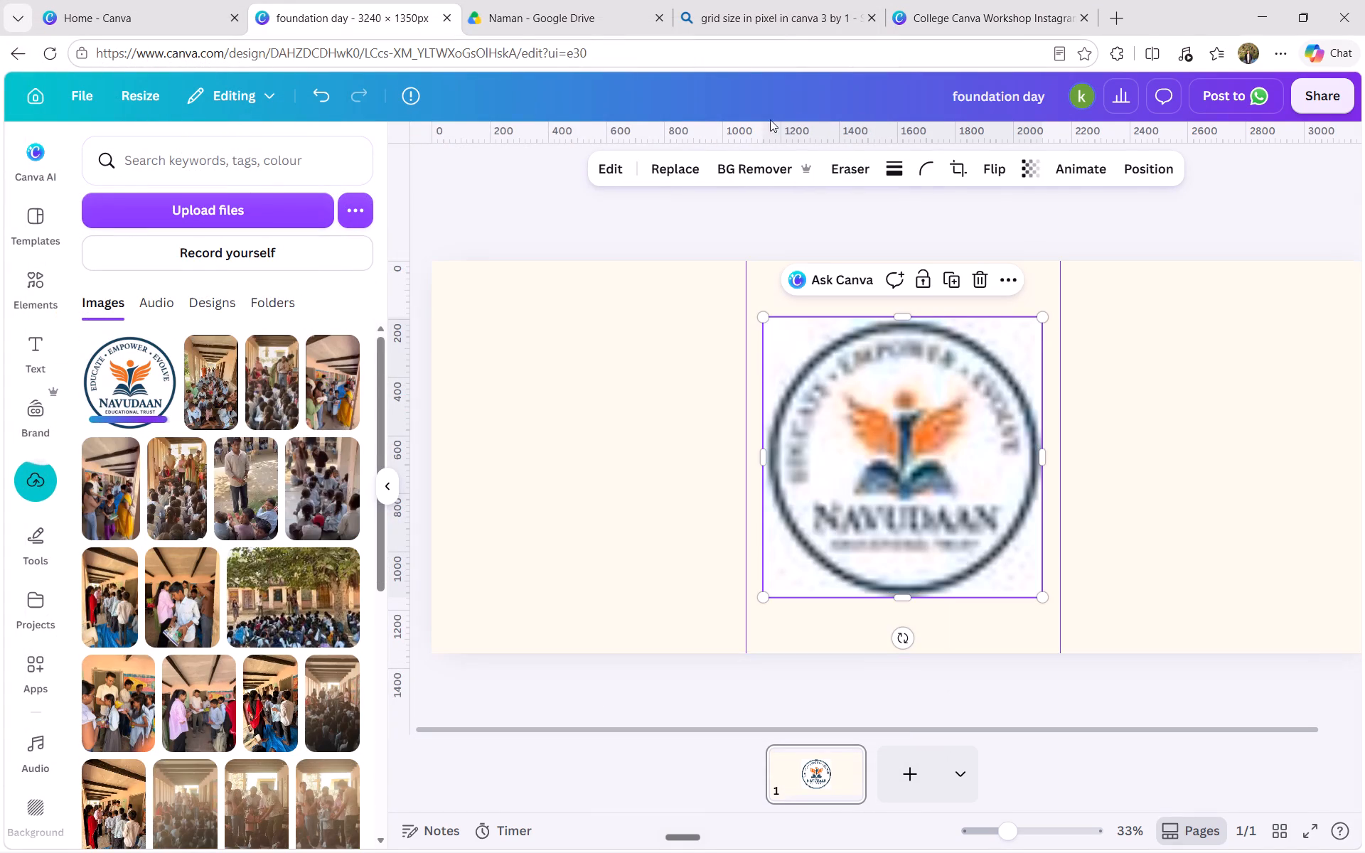
{"action": "left_click", "coordinate": [746, 179]}
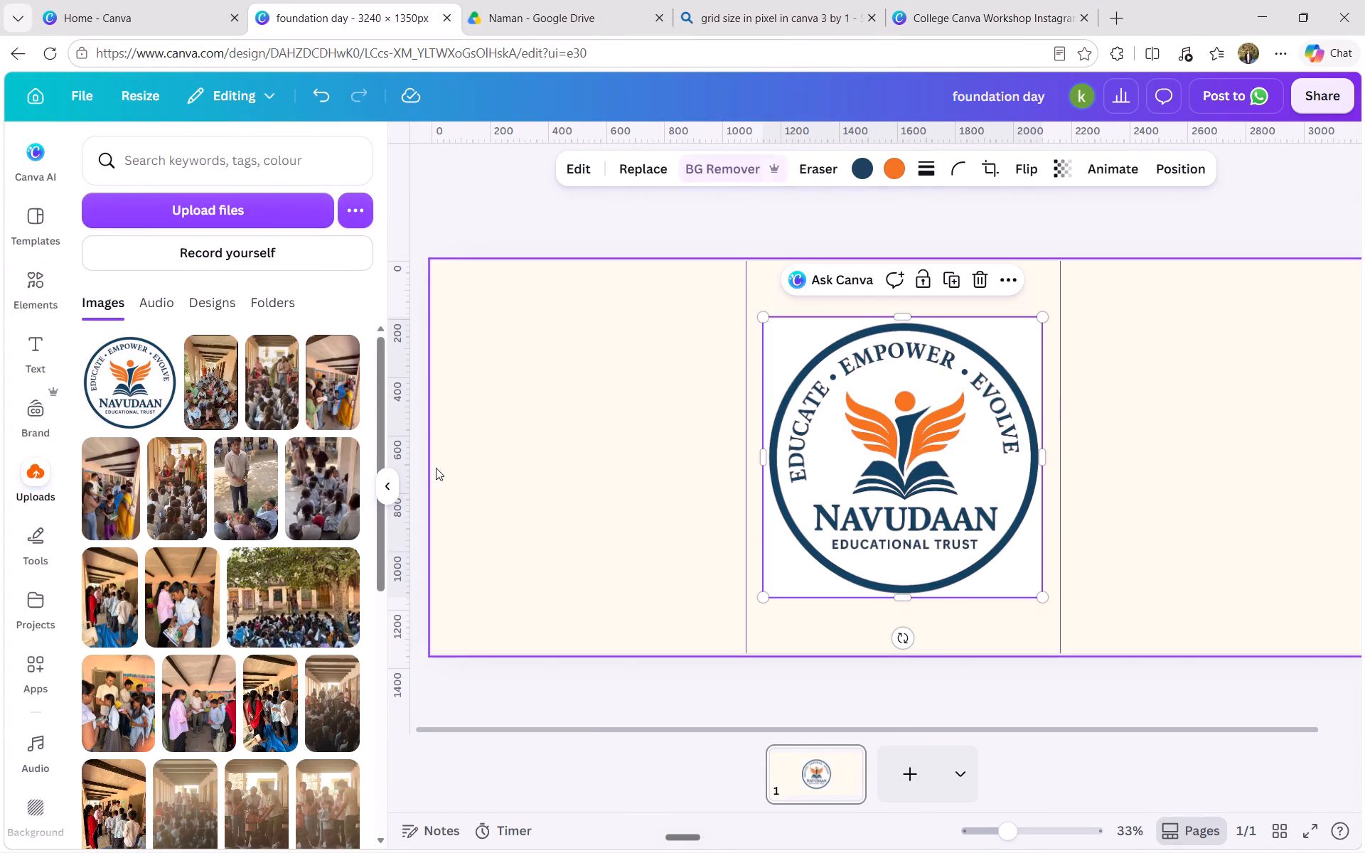
Shrink the logo to a small emblem and centre it horizontally near the page's top edge in the middle grid section.
{"action": "left_click", "coordinate": [379, 481]}
{"action": "left_click_drag", "start_coordinate": [791, 394], "coordinate": [791, 390]}
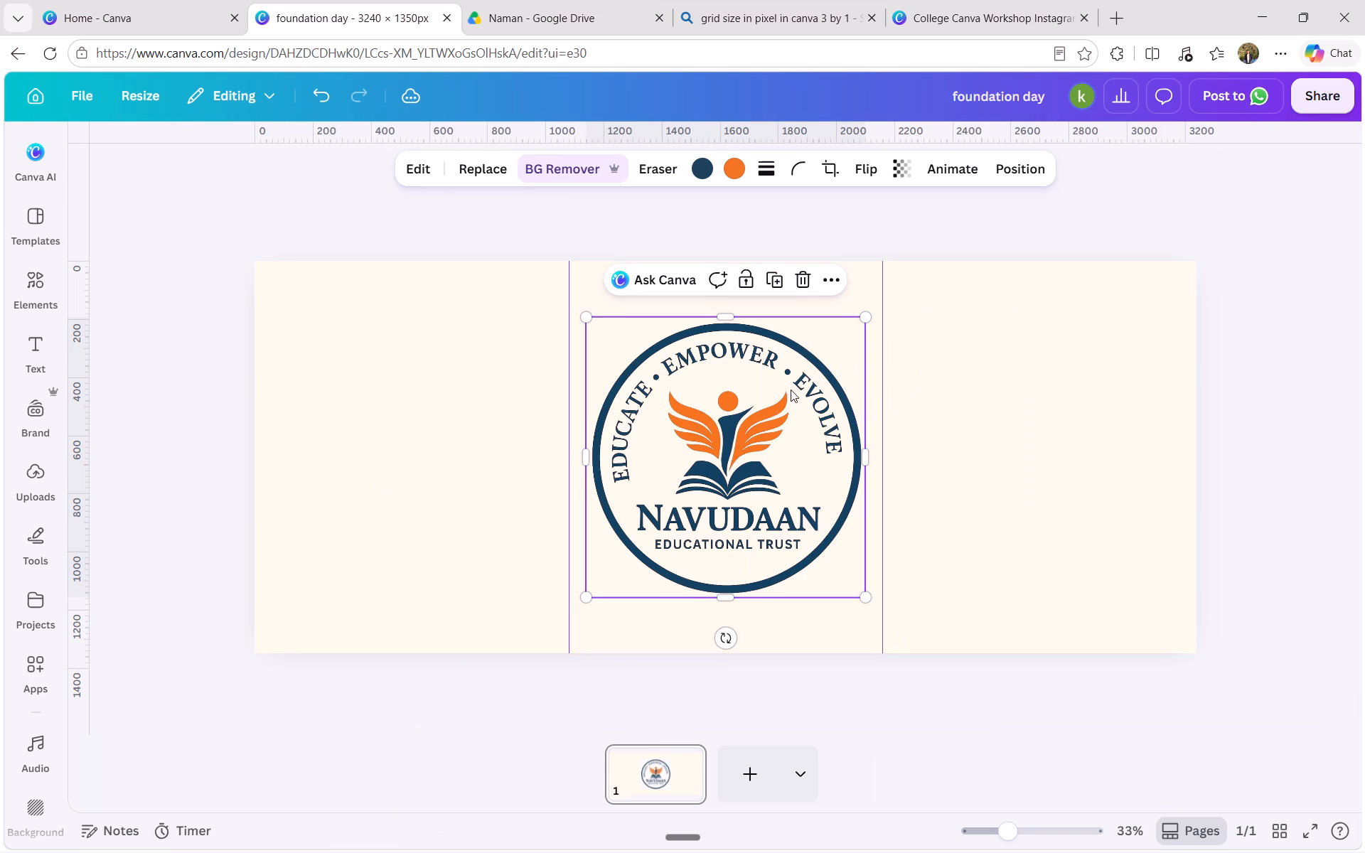
{"action": "left_click_drag", "start_coordinate": [791, 390], "coordinate": [793, 345]}
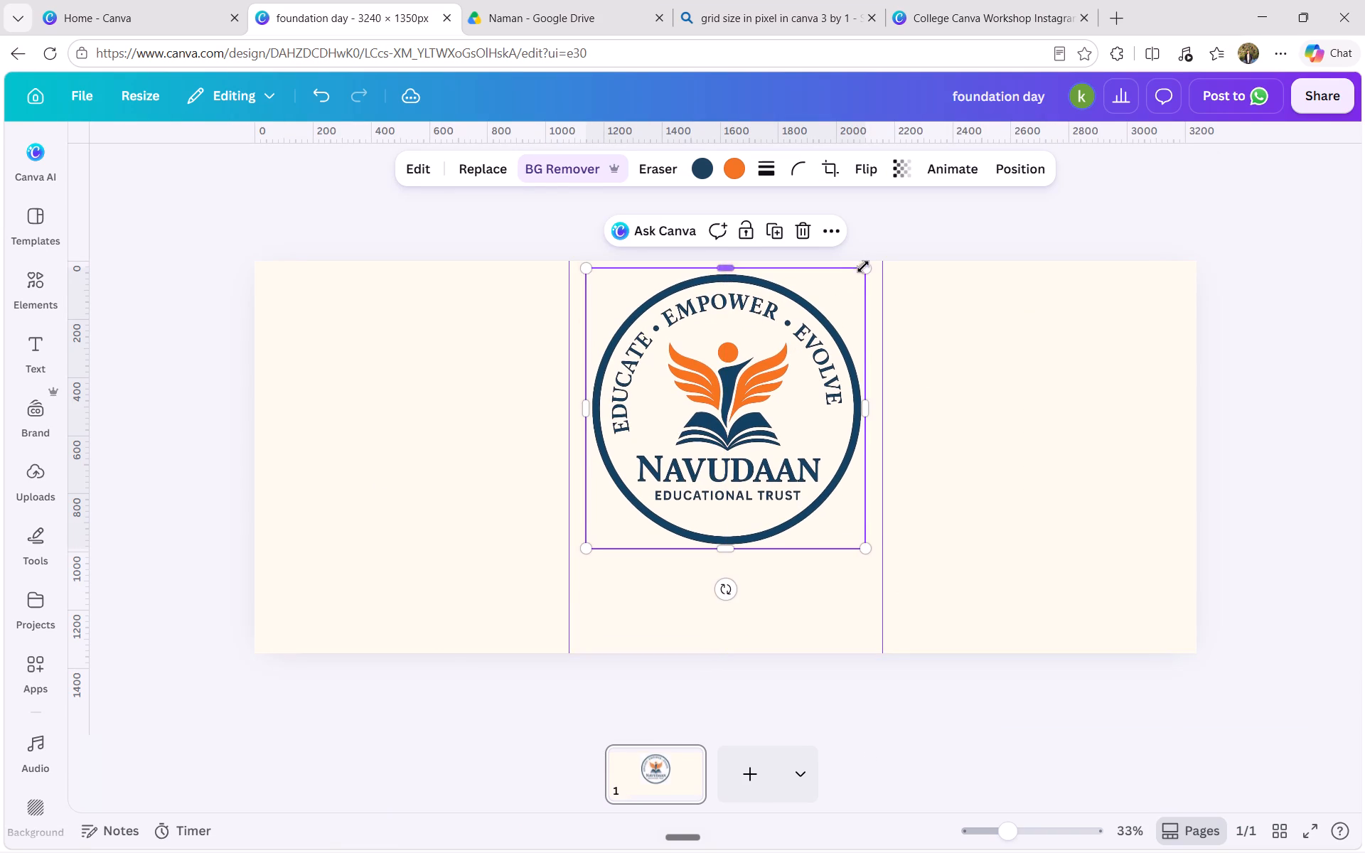
{"action": "left_click_drag", "start_coordinate": [865, 266], "coordinate": [710, 487]}
{"action": "left_click_drag", "start_coordinate": [652, 505], "coordinate": [737, 306]}
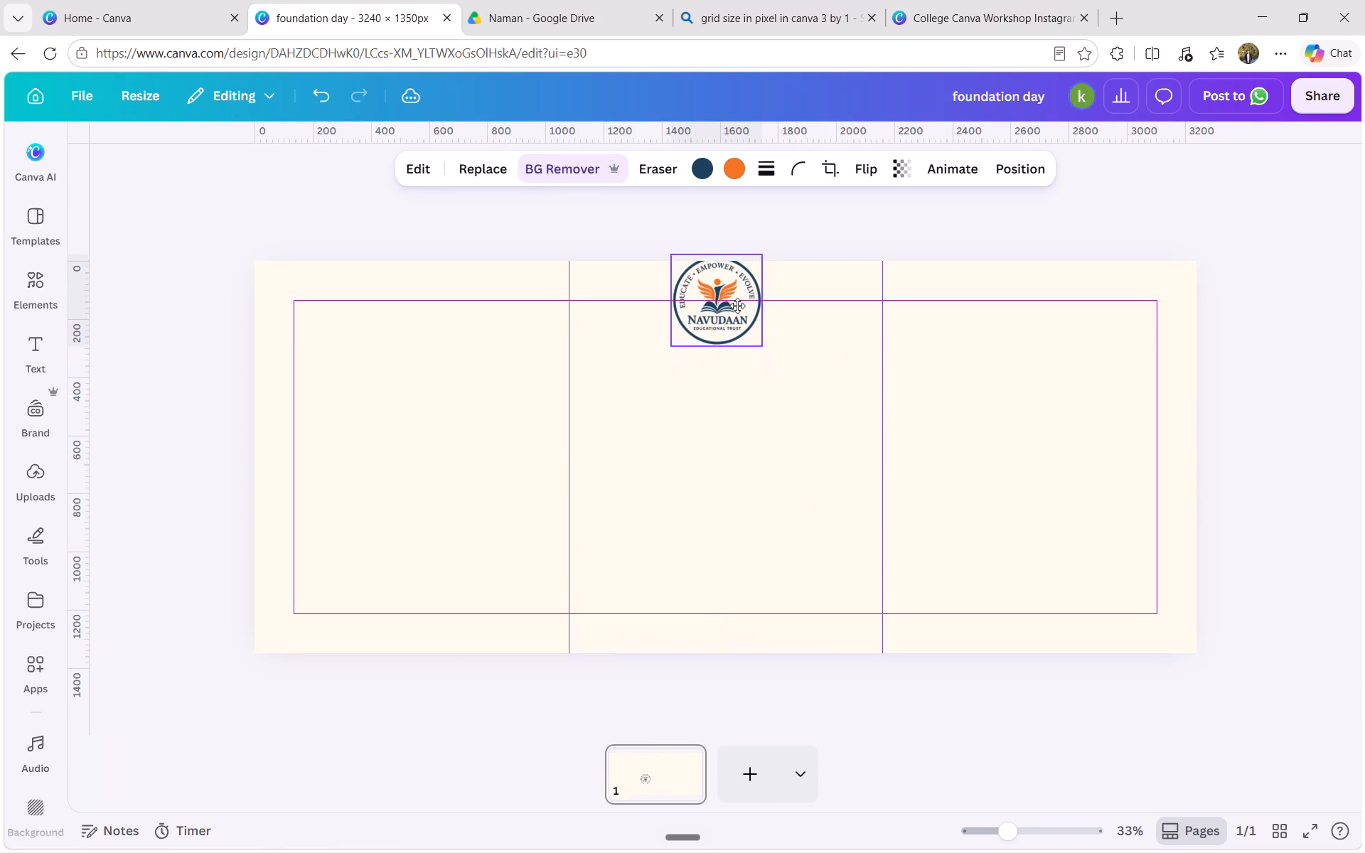
{"action": "left_click_drag", "start_coordinate": [737, 306], "coordinate": [740, 313]}
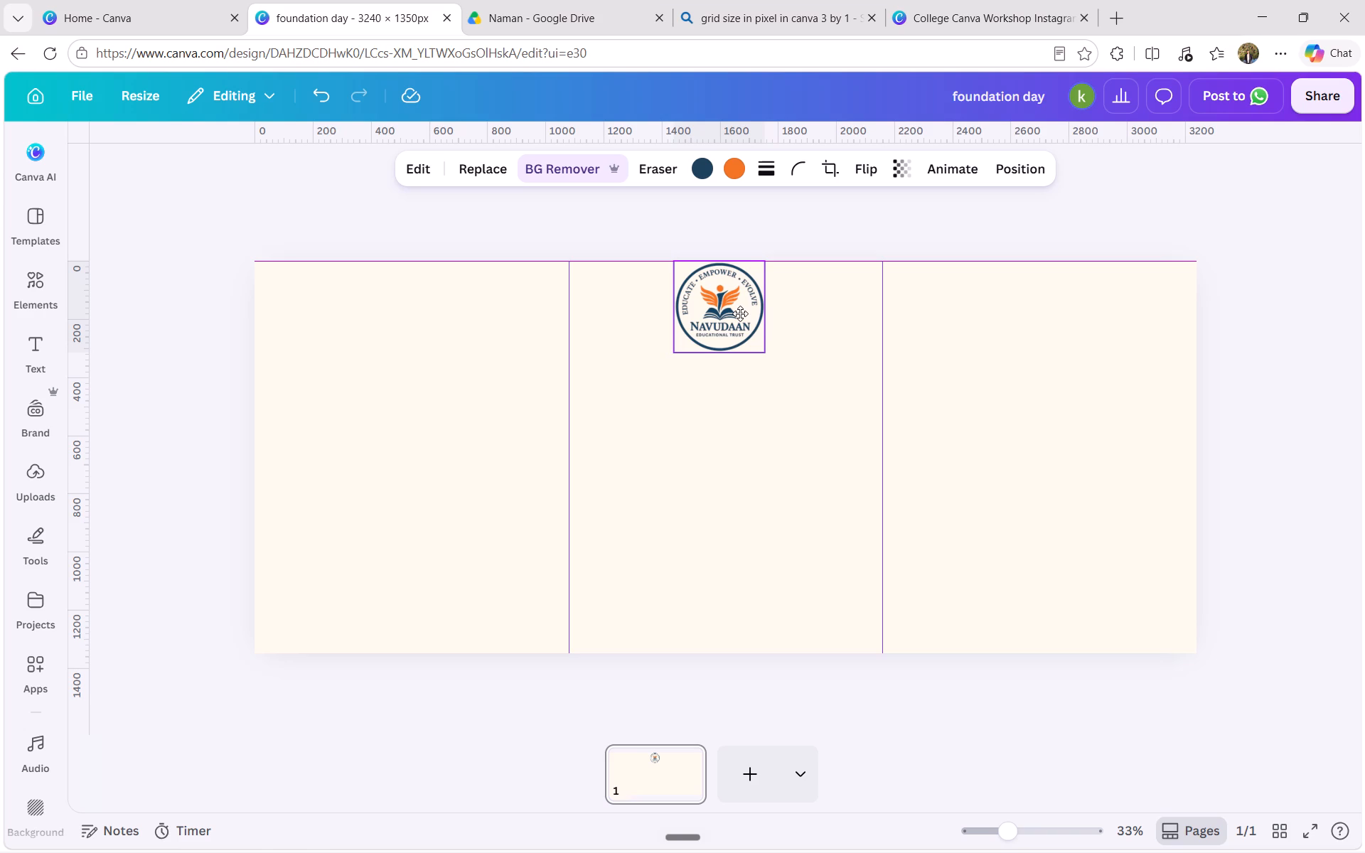
{"action": "left_click_drag", "start_coordinate": [740, 313], "coordinate": [744, 315]}
{"action": "left_click_drag", "start_coordinate": [773, 269], "coordinate": [768, 277]}
{"action": "left_click", "coordinate": [679, 446]}
{"action": "left_click_drag", "start_coordinate": [713, 322], "coordinate": [713, 311]}
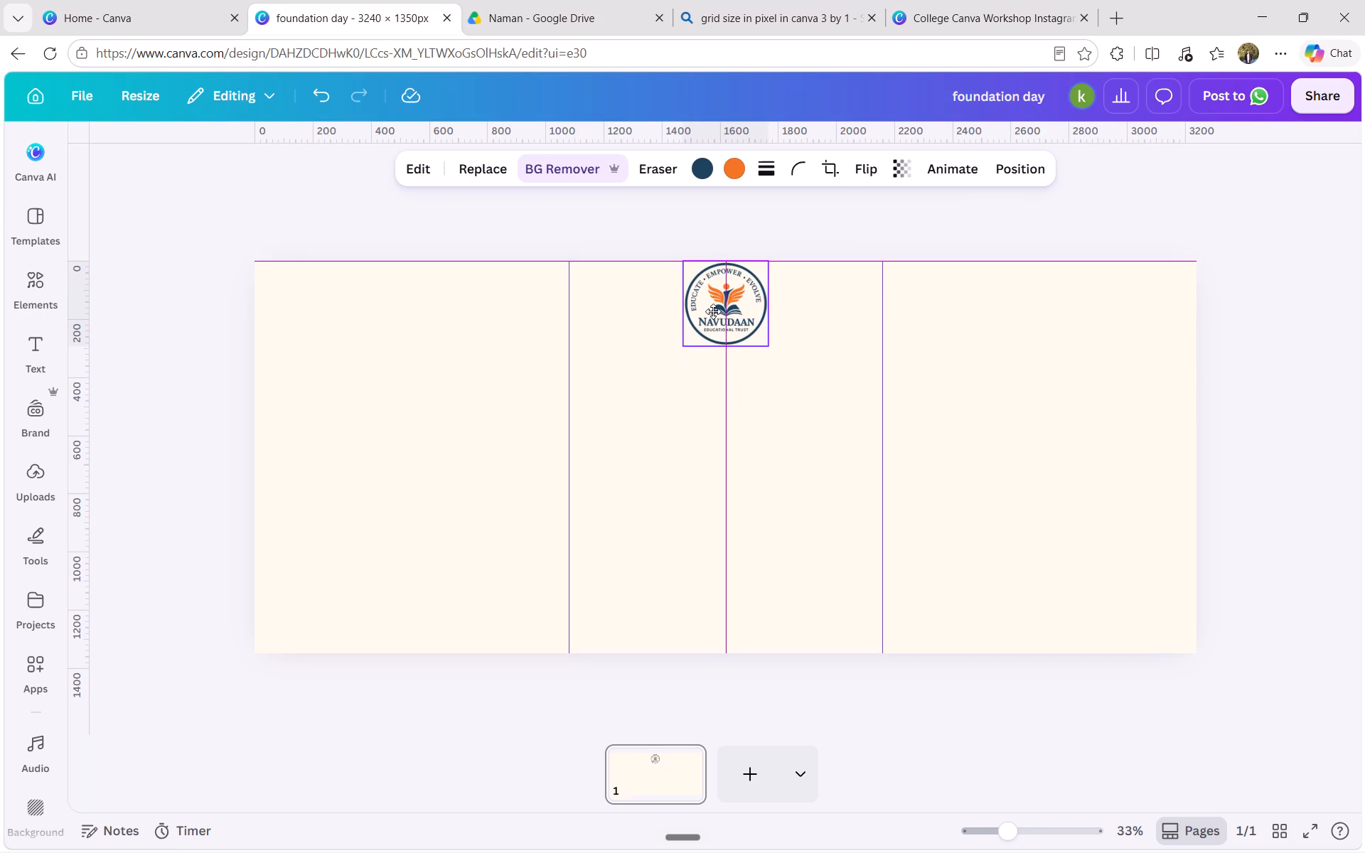
{"action": "left_click_drag", "start_coordinate": [713, 311], "coordinate": [712, 316]}
Add a new text box to the page.
{"action": "left_click", "coordinate": [43, 336]}
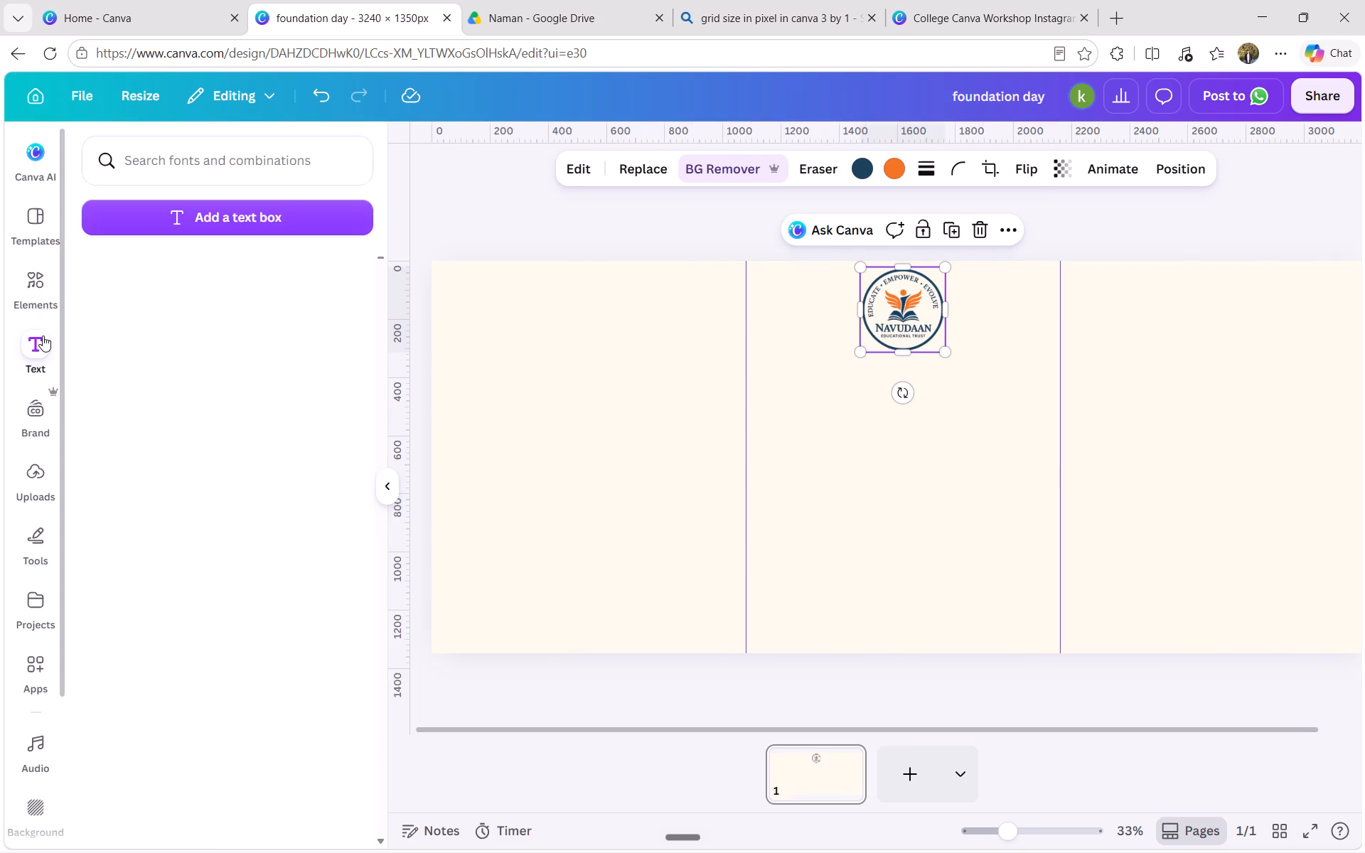
{"action": "left_click", "coordinate": [145, 230]}
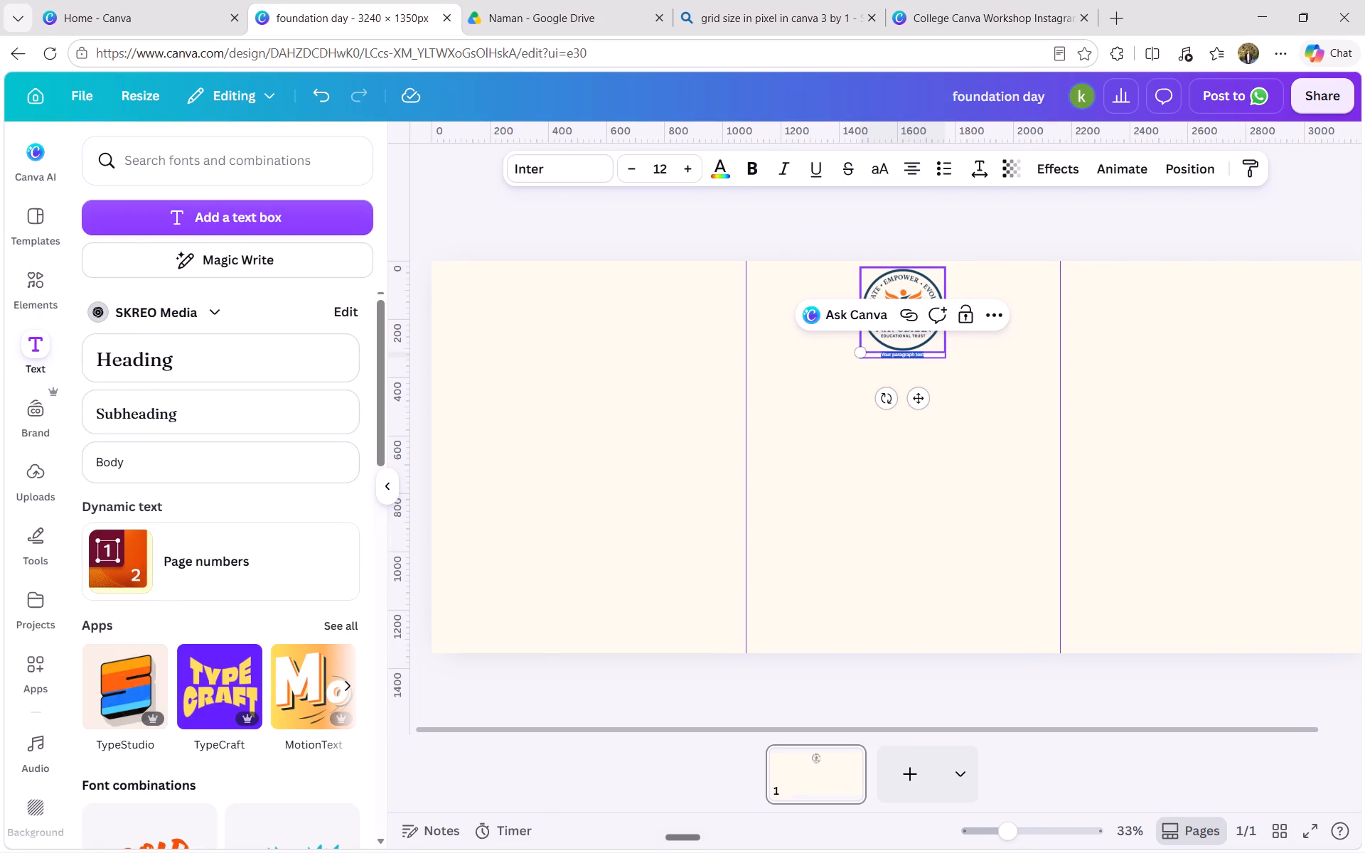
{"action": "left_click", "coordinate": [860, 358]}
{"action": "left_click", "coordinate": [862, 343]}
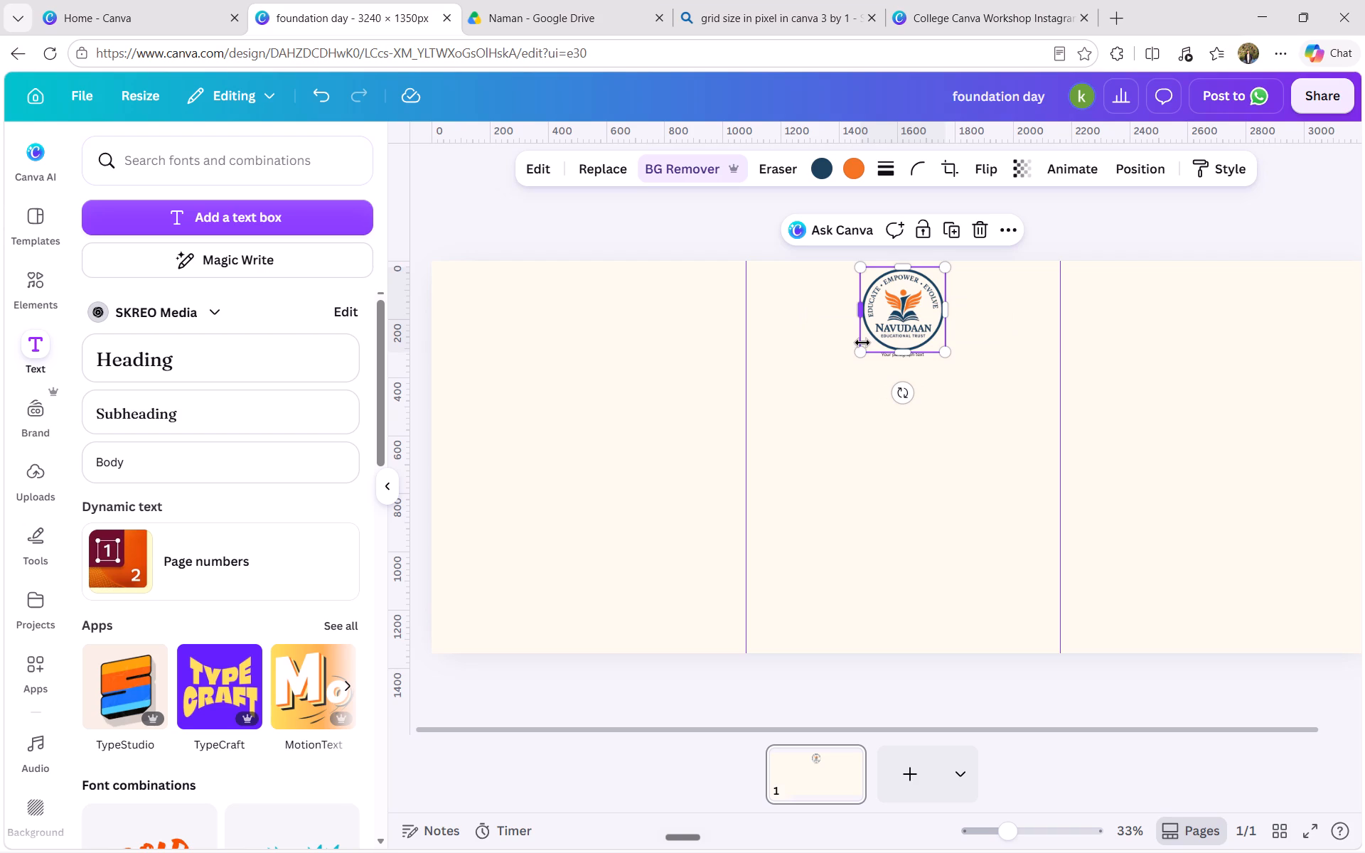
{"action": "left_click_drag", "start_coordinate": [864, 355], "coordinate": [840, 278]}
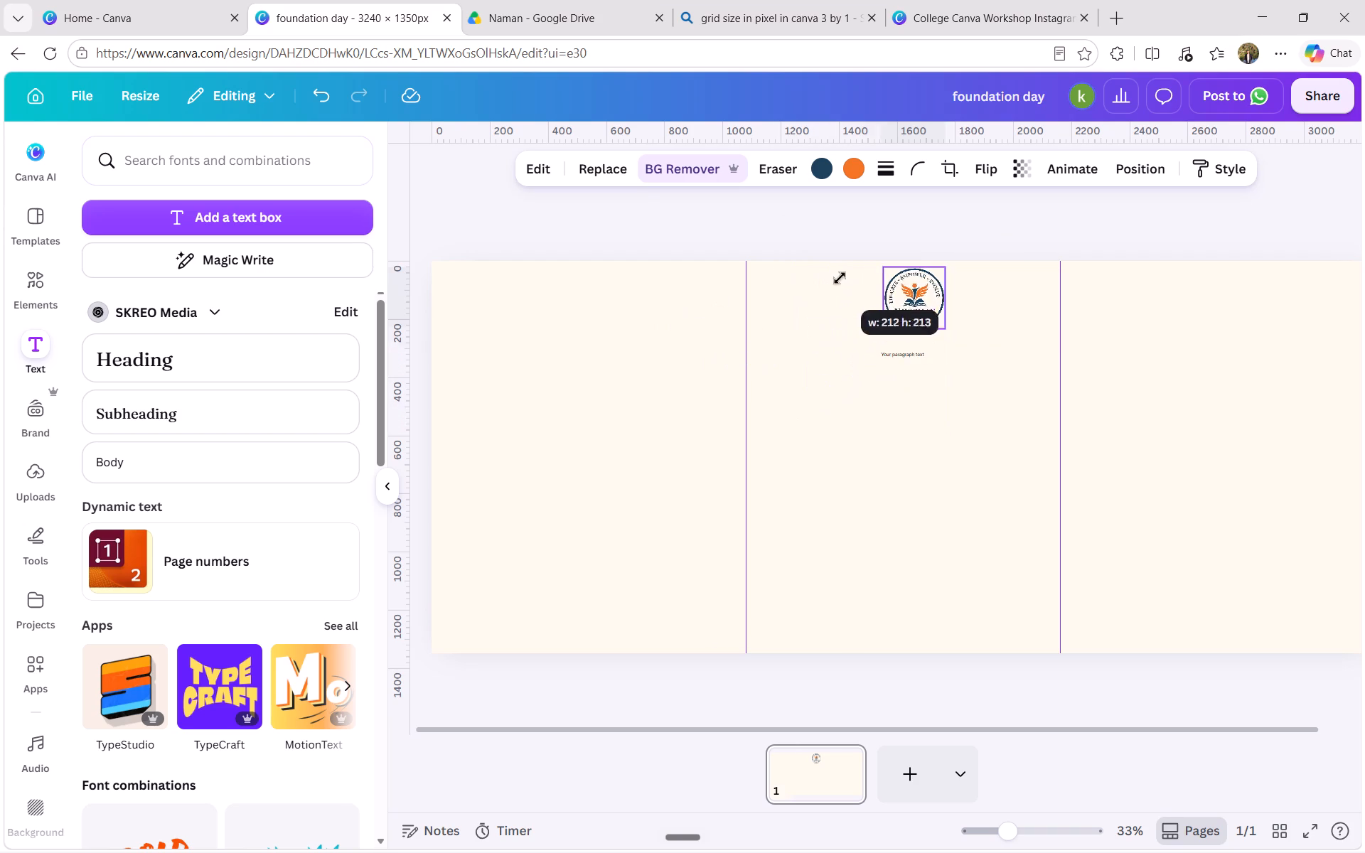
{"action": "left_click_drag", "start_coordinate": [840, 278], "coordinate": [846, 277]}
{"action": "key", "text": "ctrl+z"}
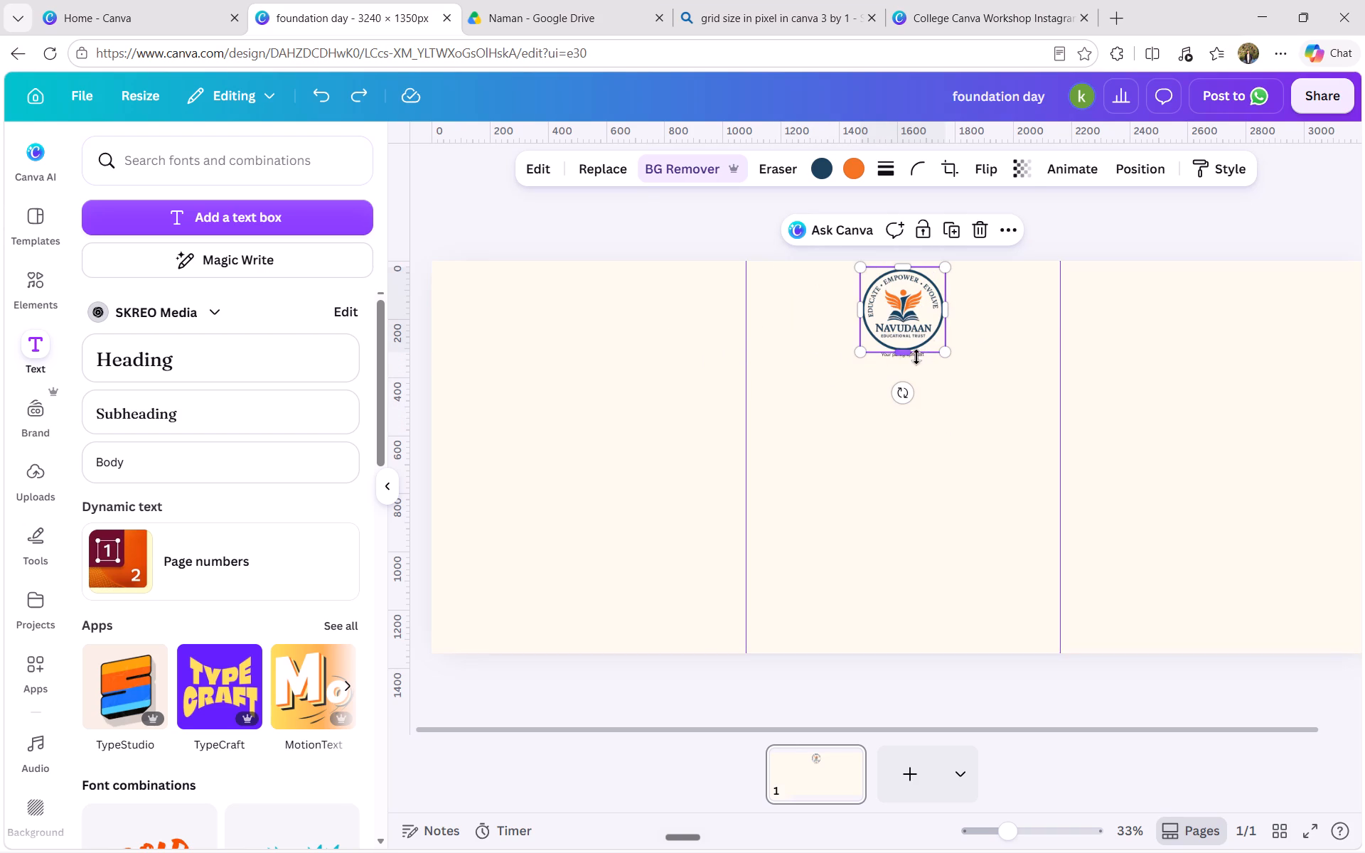
Move the placeholder text box clear of the logo, lower on the page, and enlarge its text to about size 47.4.
{"action": "left_click", "coordinate": [924, 369]}
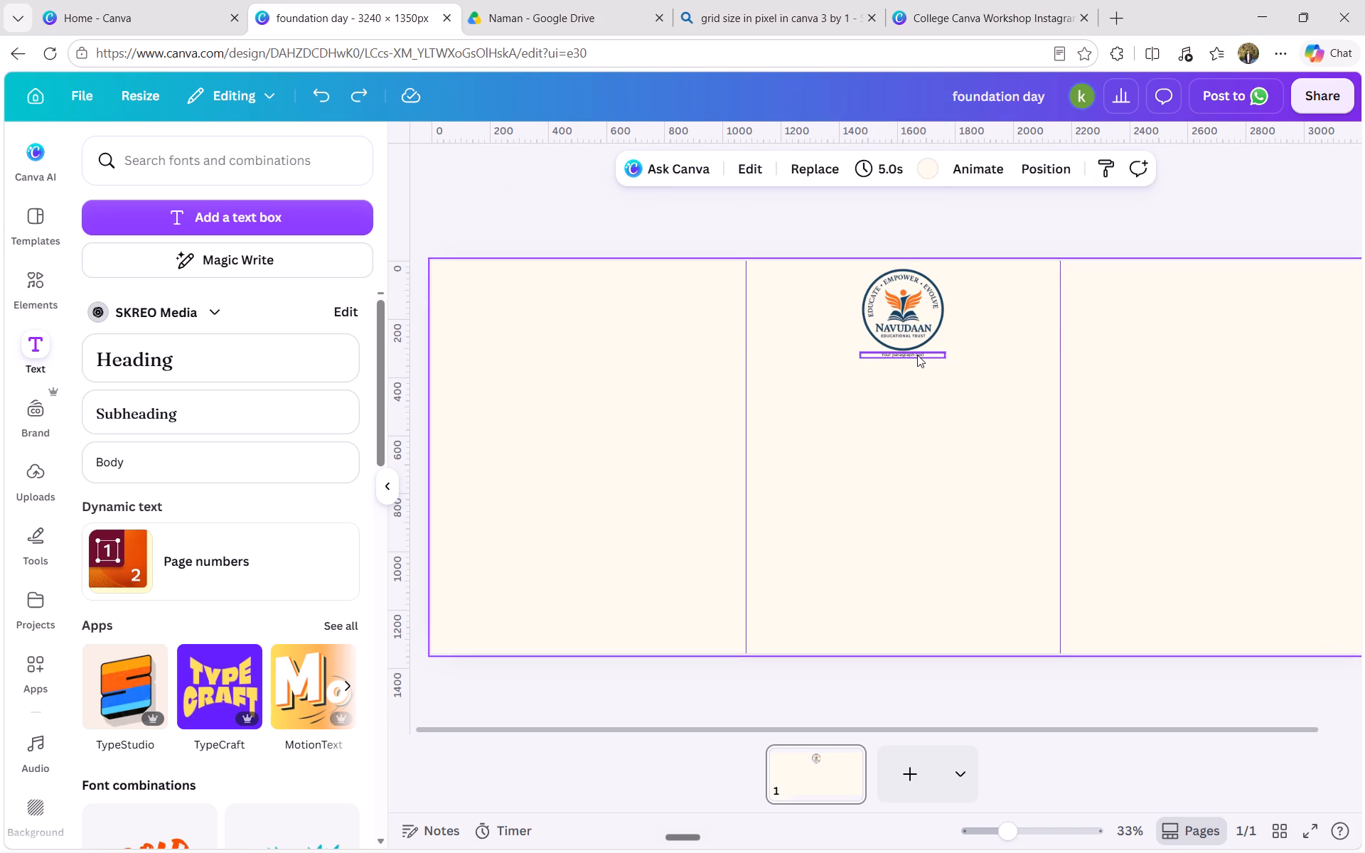
{"action": "left_click", "coordinate": [917, 355]}
{"action": "left_click_drag", "start_coordinate": [906, 353], "coordinate": [861, 414]}
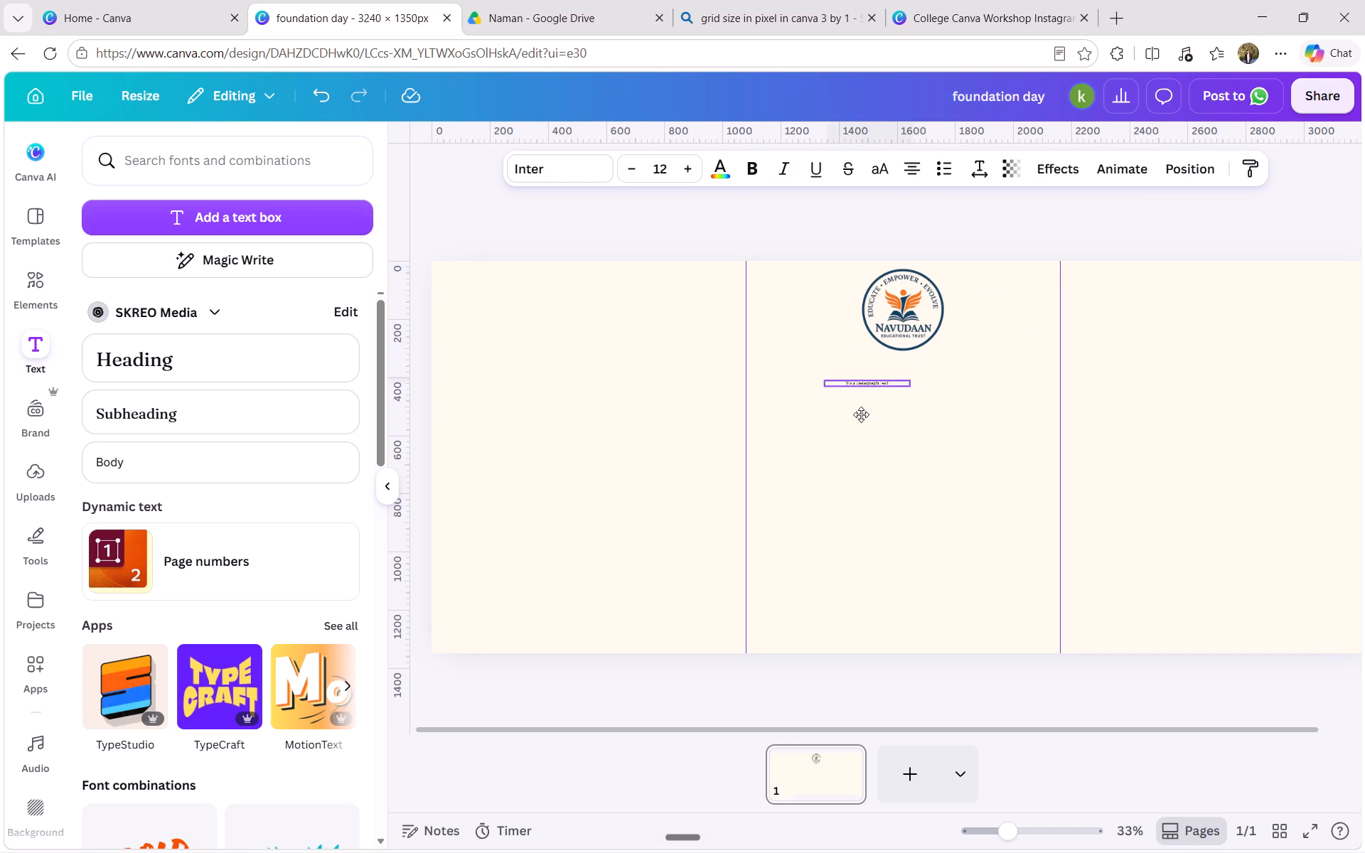
{"action": "left_click_drag", "start_coordinate": [861, 414], "coordinate": [855, 451]}
{"action": "left_click_drag", "start_coordinate": [808, 443], "coordinate": [572, 345]}
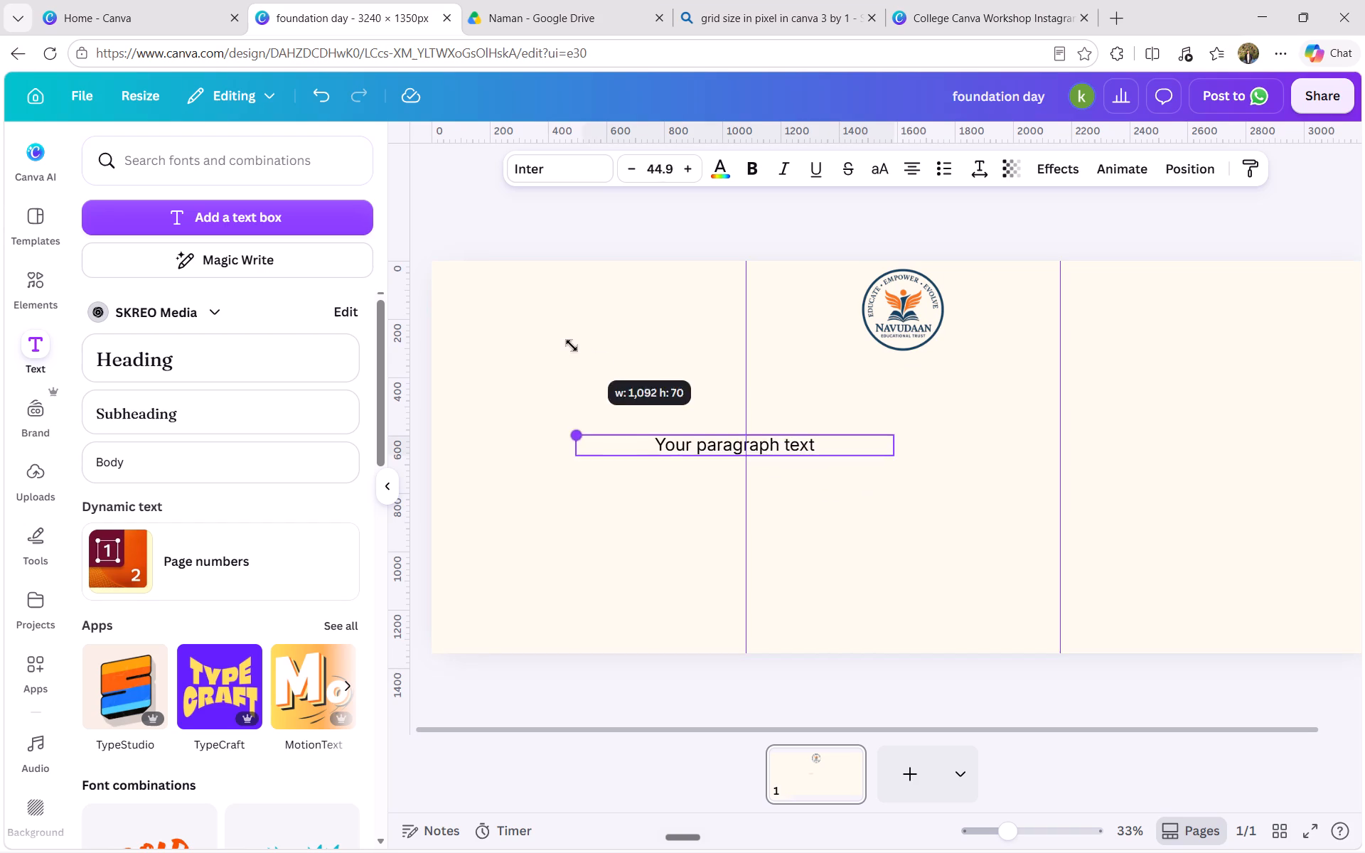
{"action": "left_click_drag", "start_coordinate": [572, 345], "coordinate": [563, 341]}
Replace the placeholder text with "Navudaan Educational Trust (Regd.)".
{"action": "double_click", "coordinate": [805, 446]}
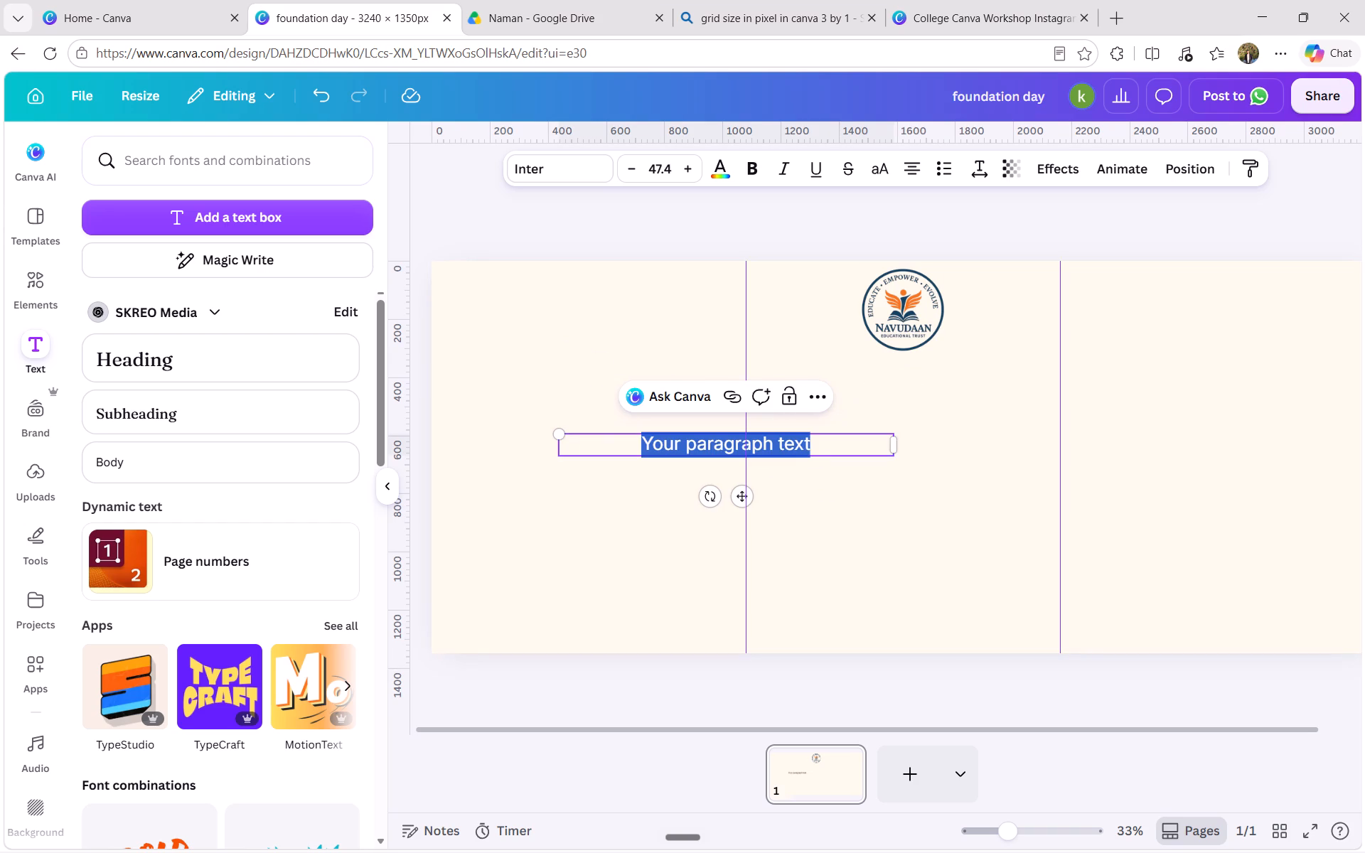
{"action": "key", "text": "n"}
{"action": "type", "text": "AV"}
{"action": "key", "text": "BackSpace"}
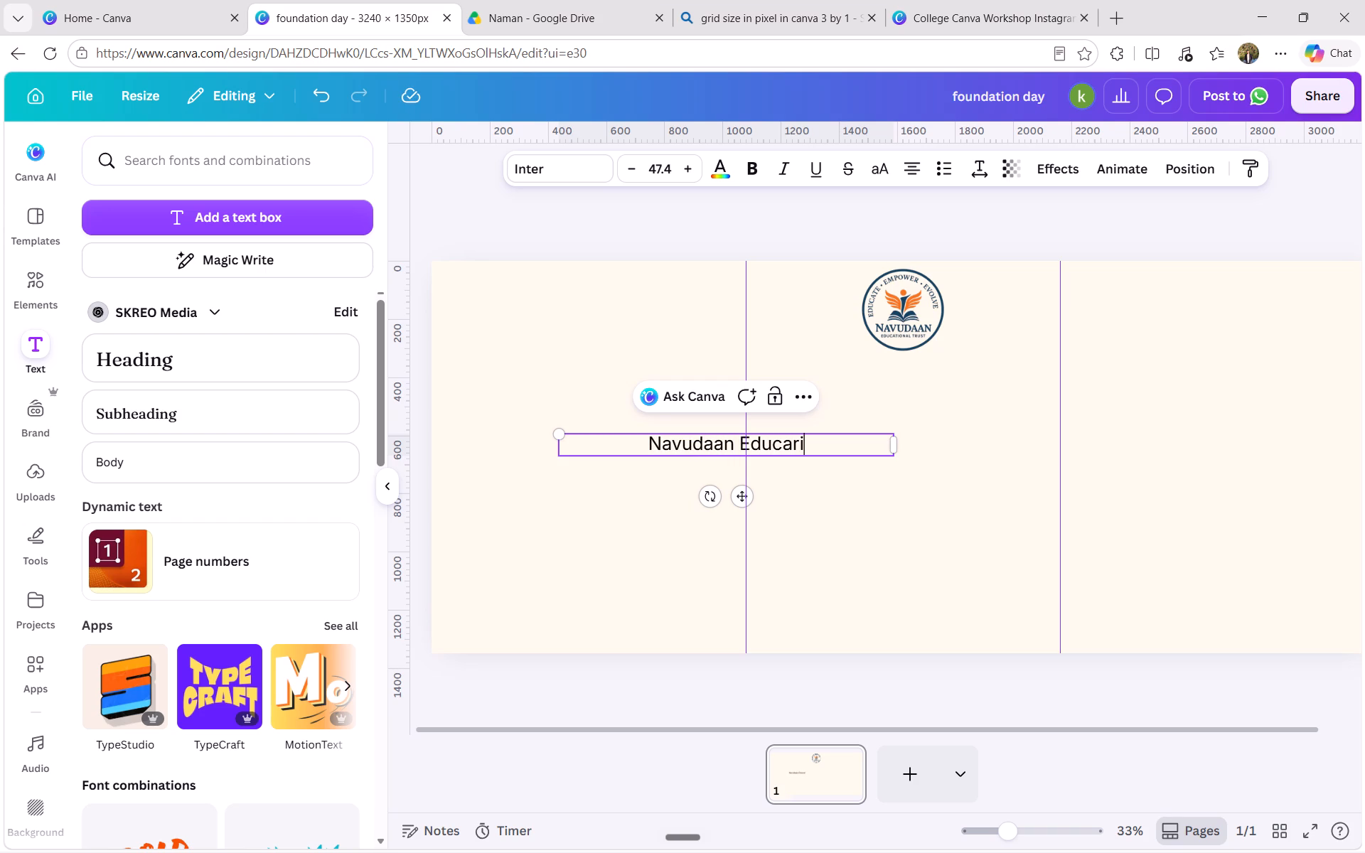
{"action": "key", "text": "BackSpace"}
{"action": "key", "text": "BackSpace"}
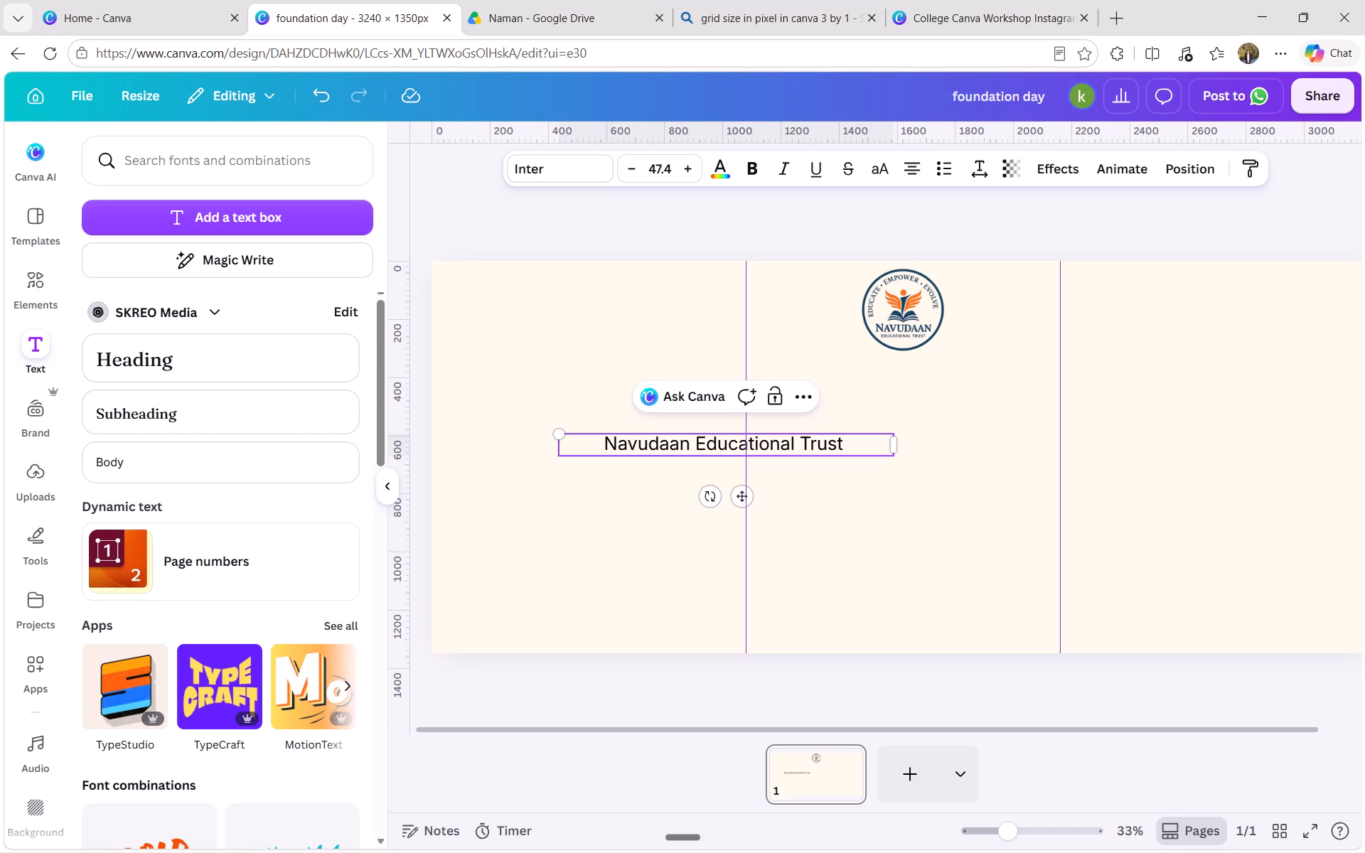
{"action": "key", "text": "shift+parenleft"}
{"action": "type", "text": "egd.)"}
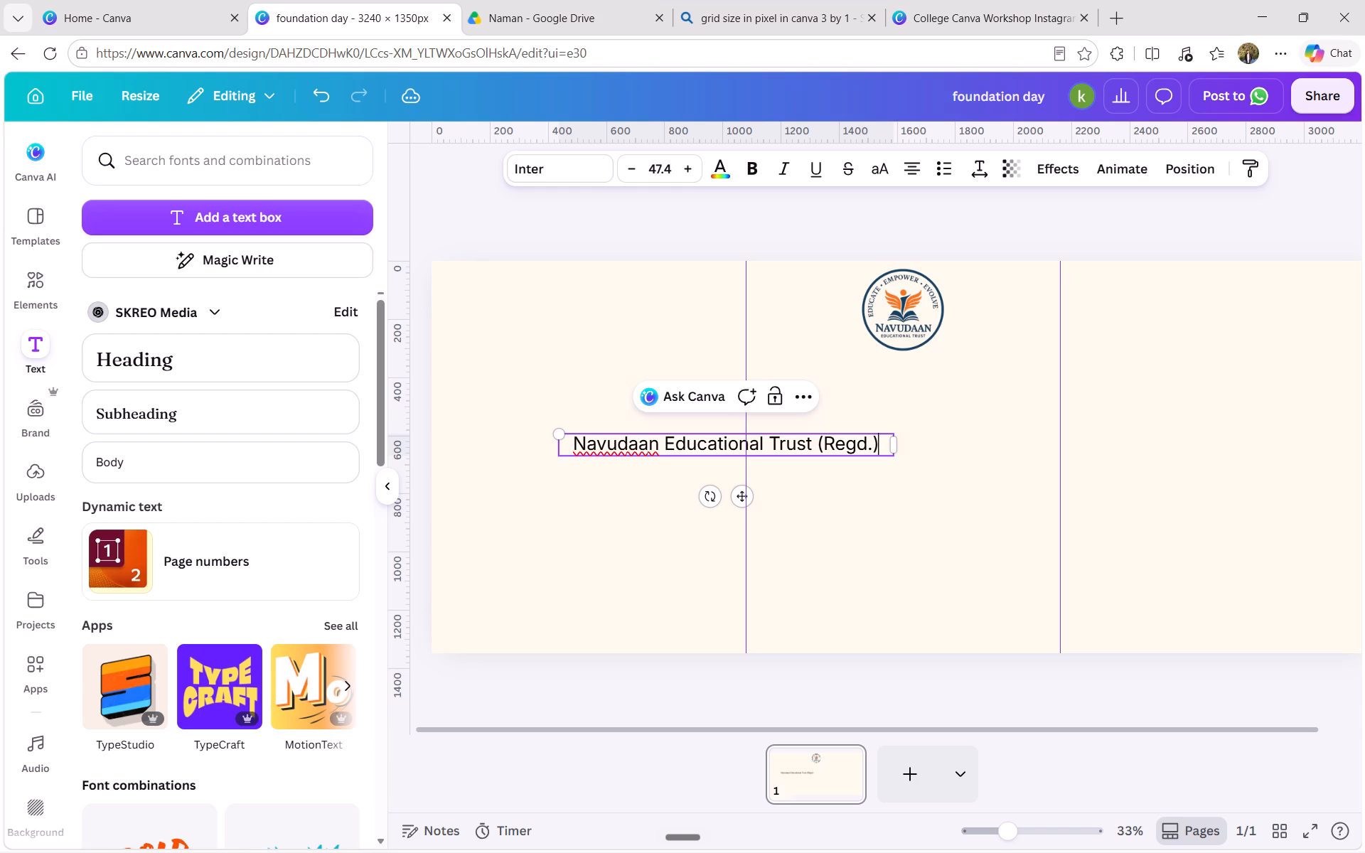
{"action": "left_click", "coordinate": [837, 542]}
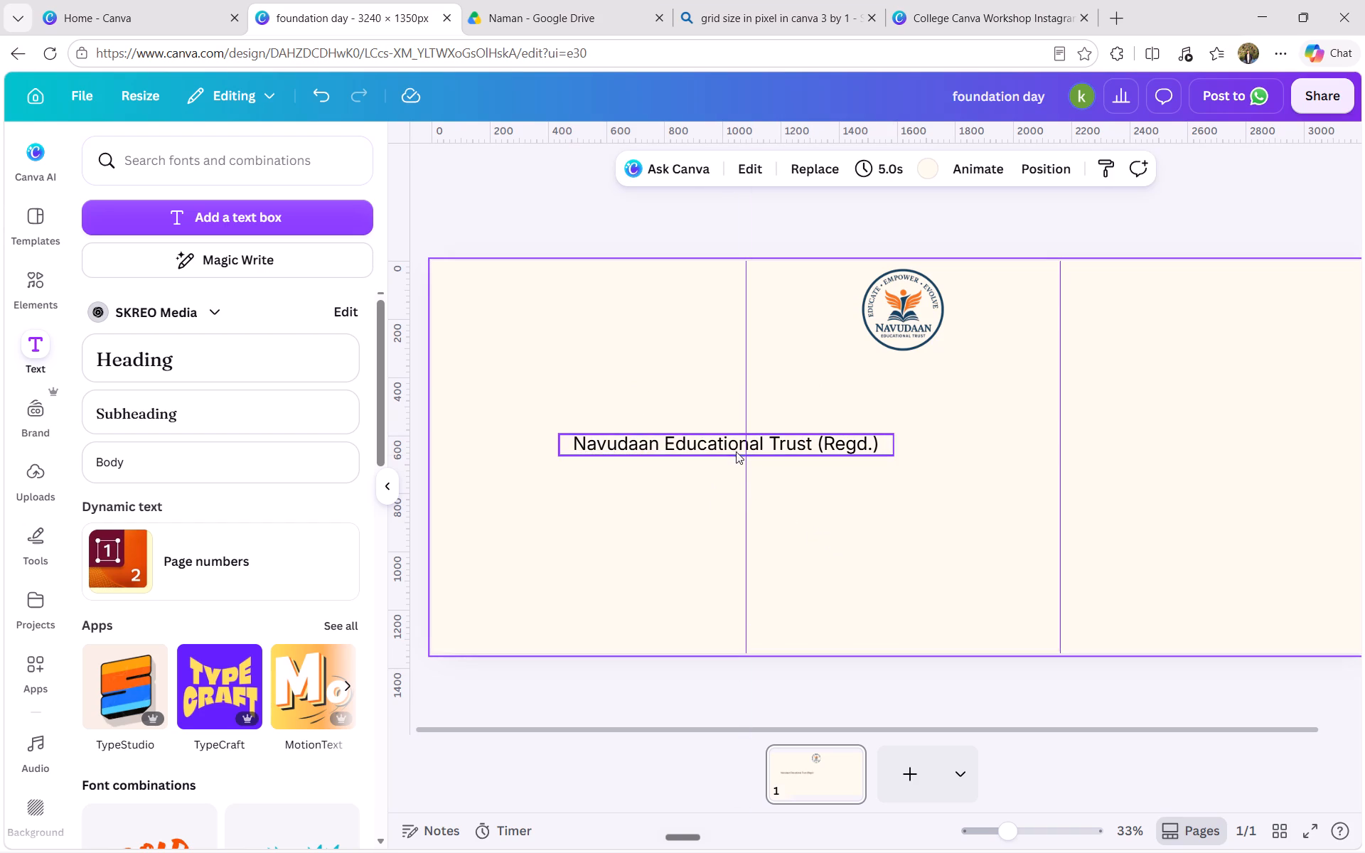
Centre the trust name directly beneath the logo and enlarge its text to about size 68.1.
{"action": "left_click_drag", "start_coordinate": [736, 449], "coordinate": [925, 394]}
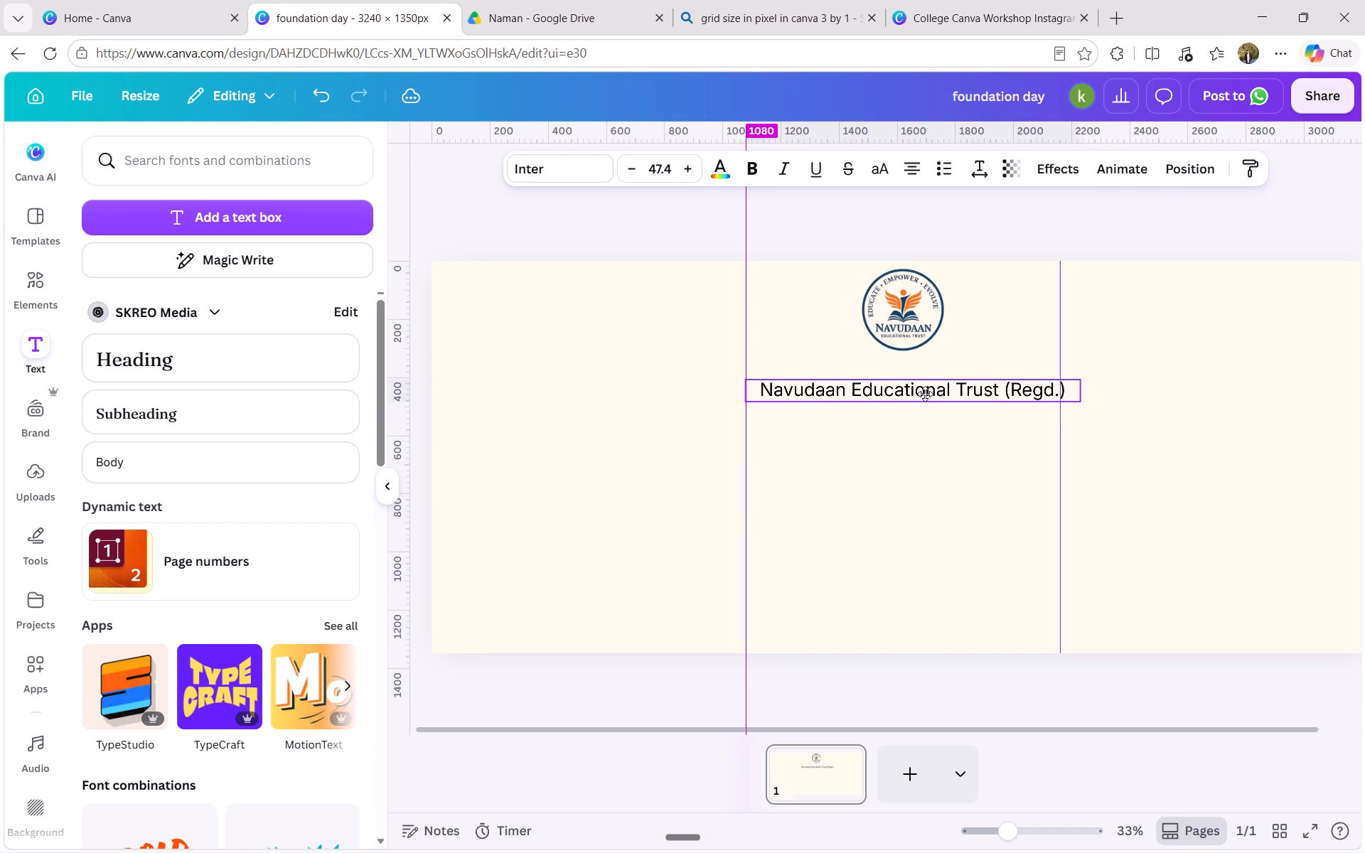
{"action": "left_click_drag", "start_coordinate": [925, 394], "coordinate": [911, 390]}
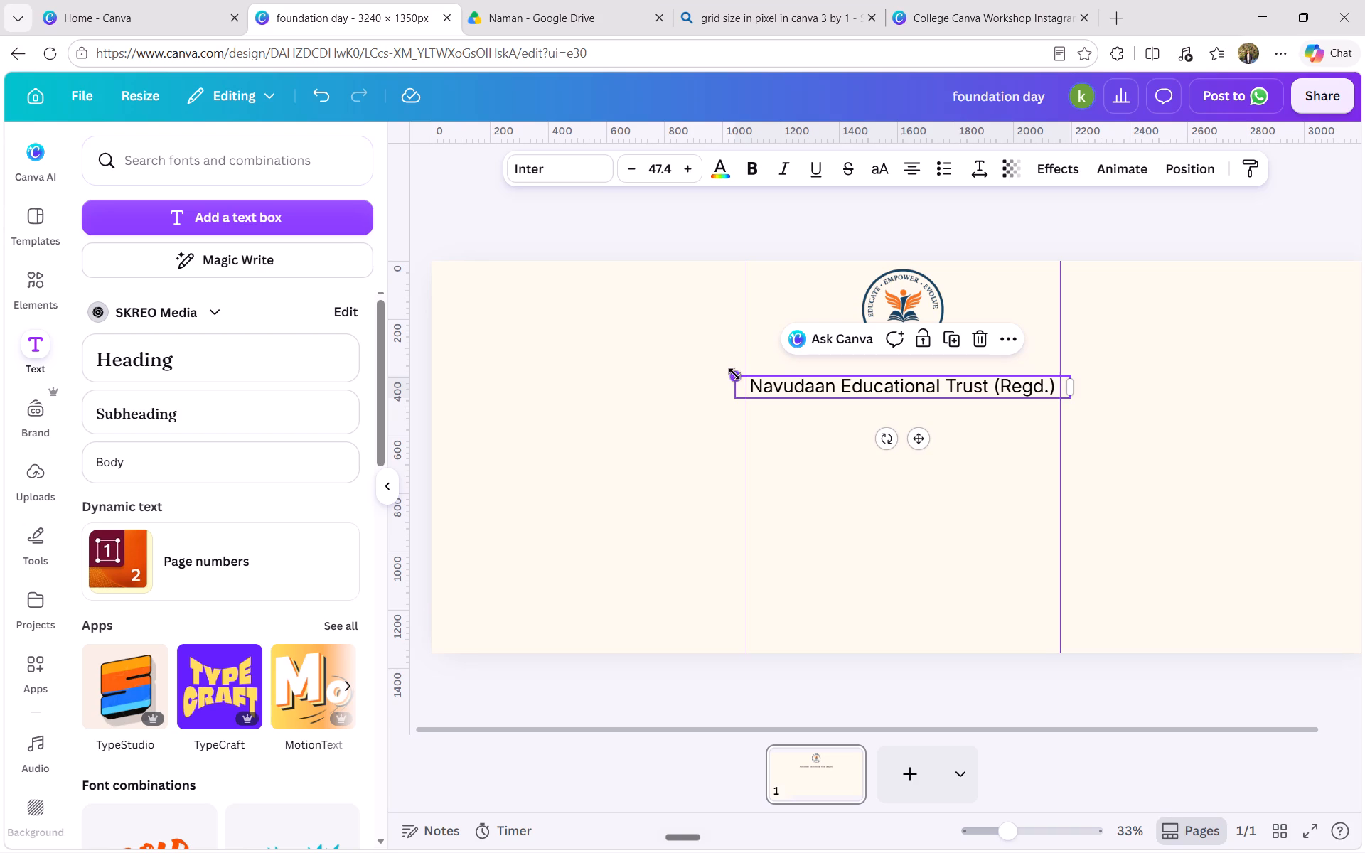
{"action": "left_click_drag", "start_coordinate": [734, 374], "coordinate": [591, 322]}
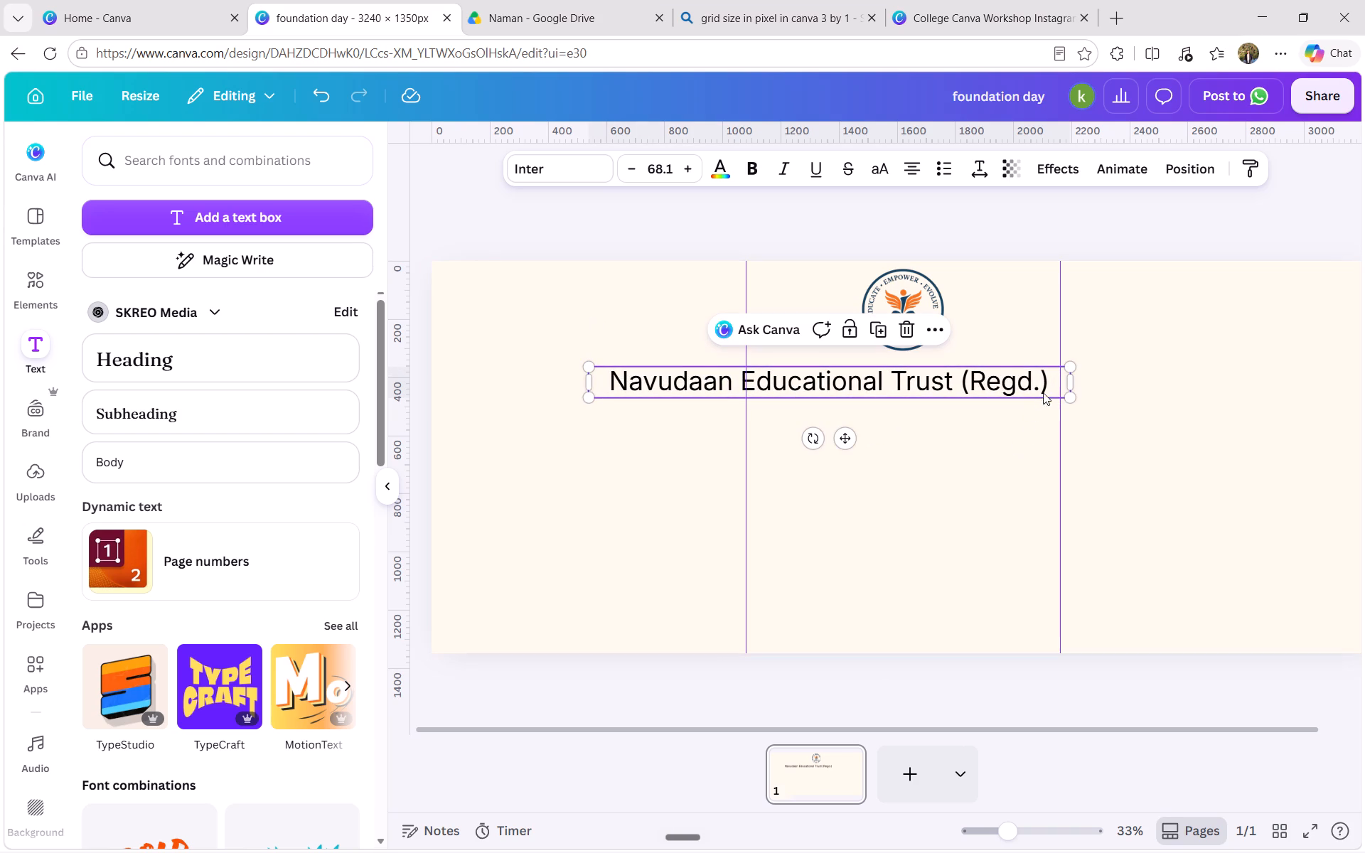
{"action": "left_click_drag", "start_coordinate": [1047, 390], "coordinate": [1118, 386]}
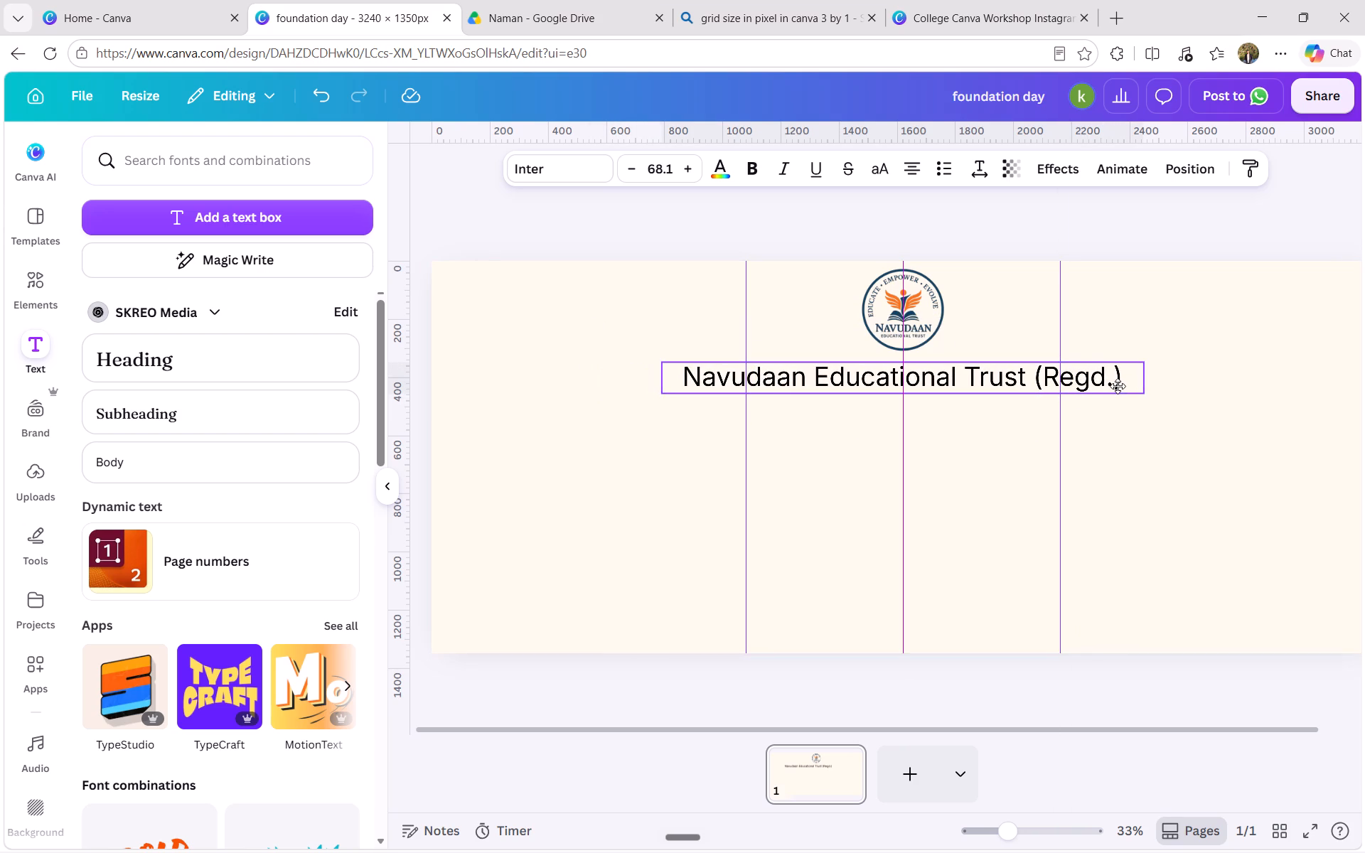
{"action": "left_click_drag", "start_coordinate": [1118, 386], "coordinate": [1119, 390]}
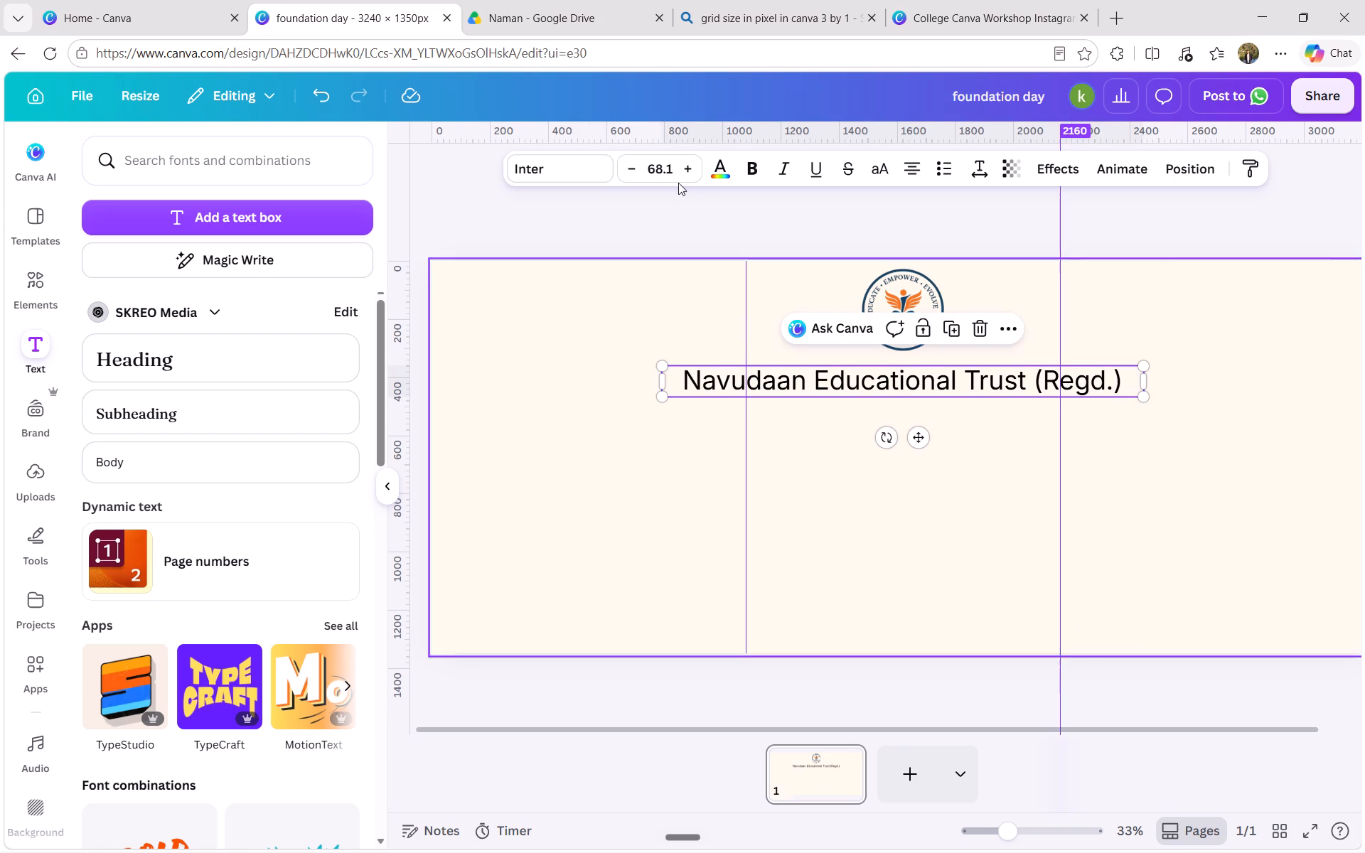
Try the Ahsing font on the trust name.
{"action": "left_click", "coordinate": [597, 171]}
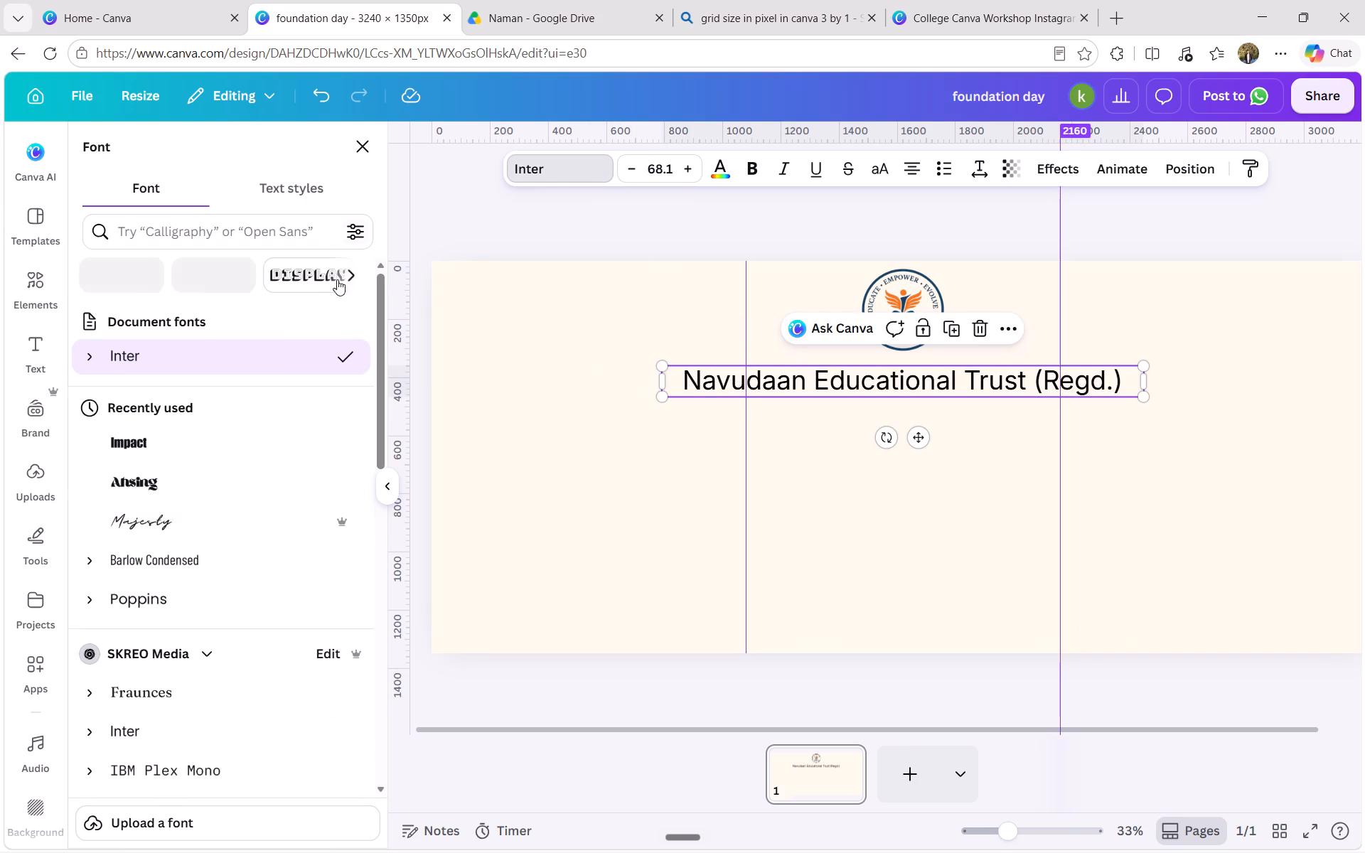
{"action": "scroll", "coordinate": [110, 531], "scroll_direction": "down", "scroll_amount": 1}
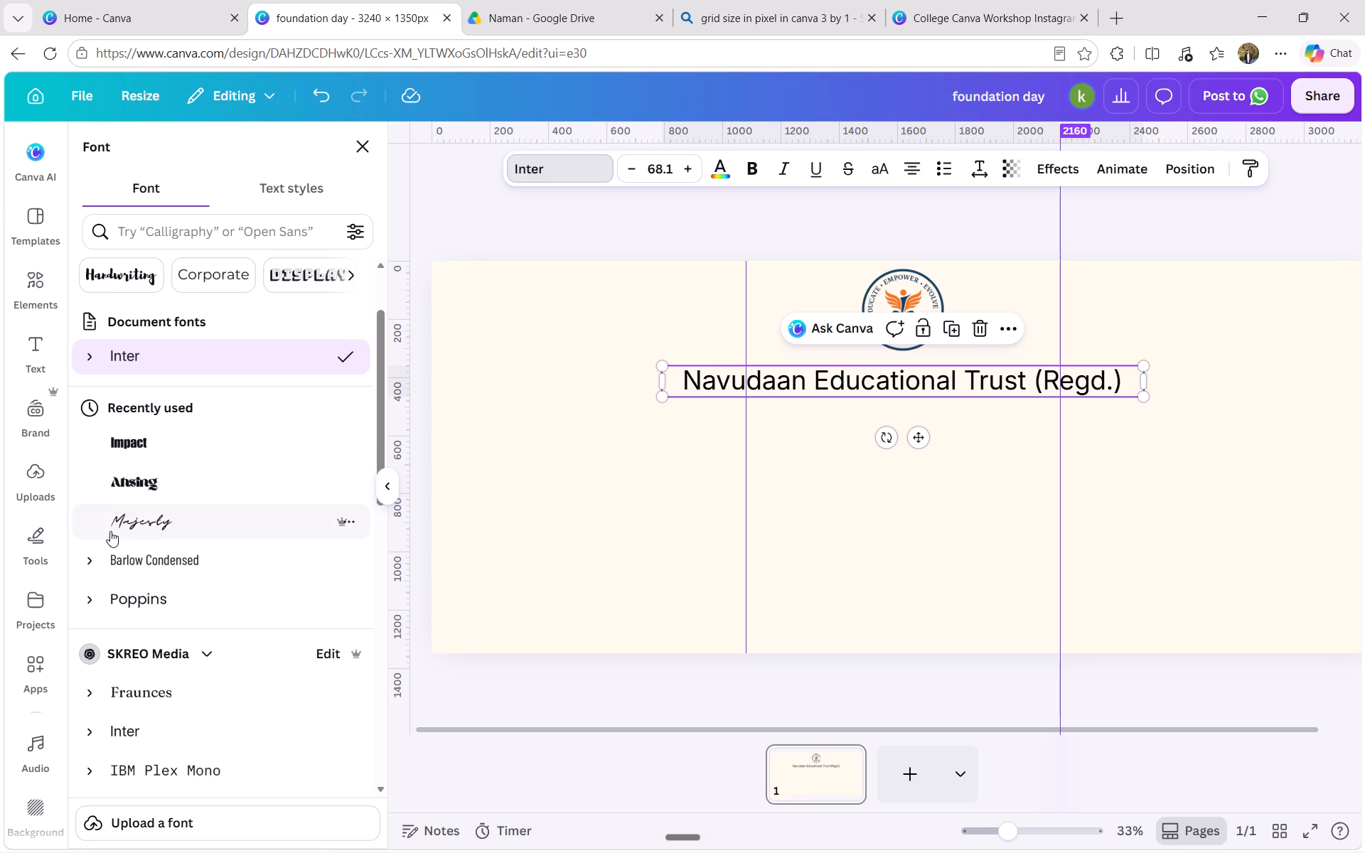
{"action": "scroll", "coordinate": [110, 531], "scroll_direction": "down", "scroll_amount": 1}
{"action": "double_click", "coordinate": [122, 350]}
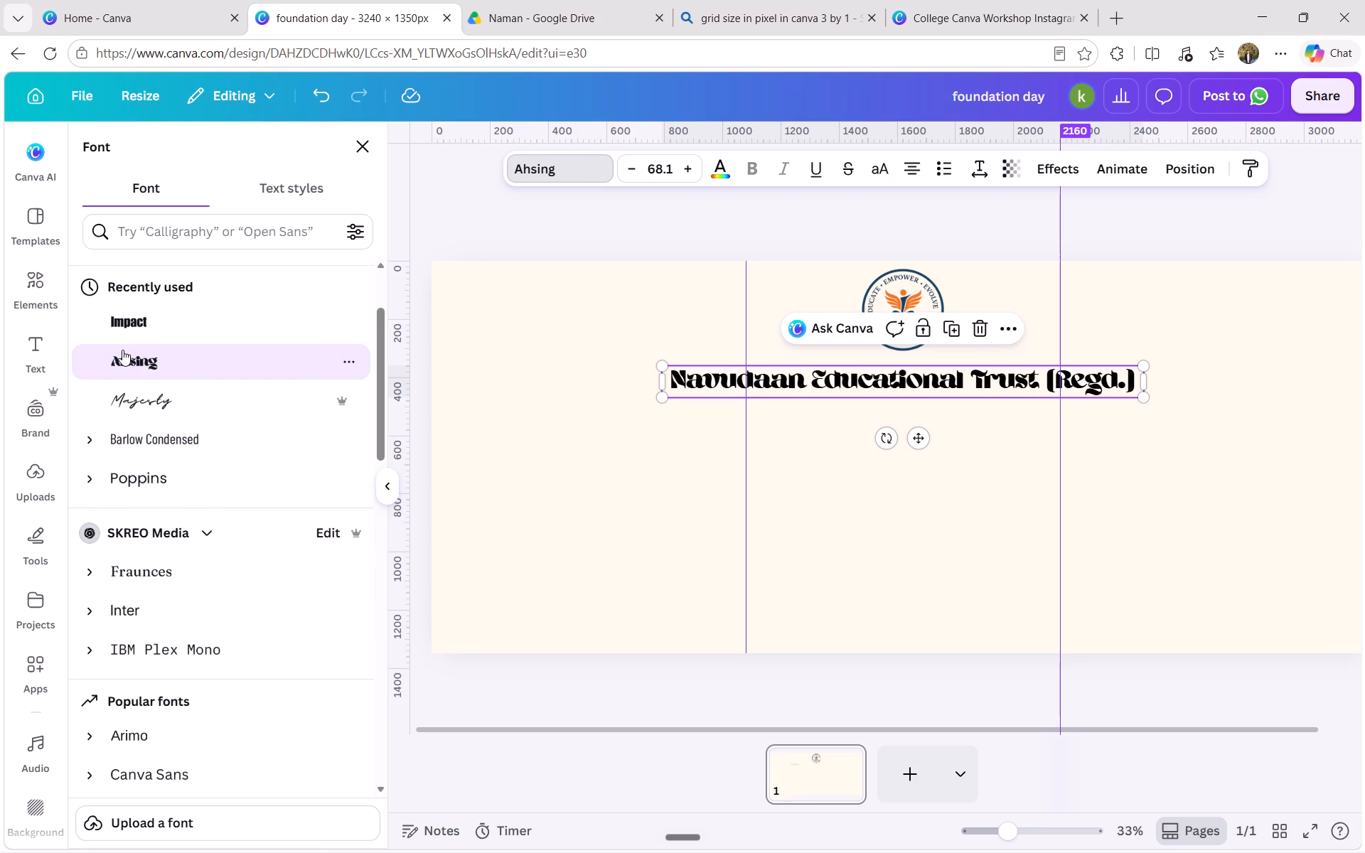
Set the trust name's font to Fraunces Bold from the SKREO Media brand fonts.
{"action": "scroll", "coordinate": [122, 350], "scroll_direction": "down", "scroll_amount": 5}
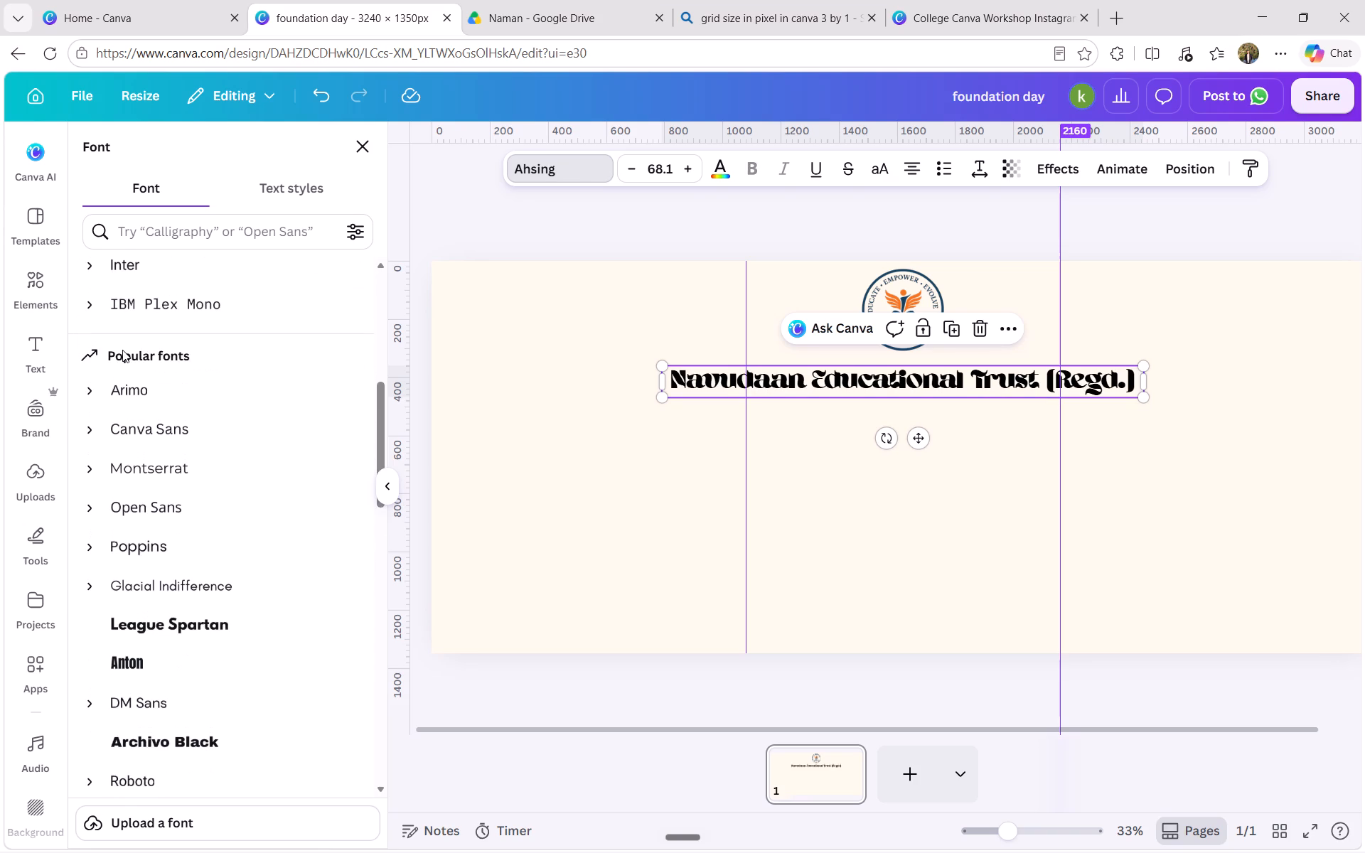
{"action": "scroll", "coordinate": [122, 359], "scroll_direction": "up", "scroll_amount": 1}
{"action": "left_click", "coordinate": [88, 318]}
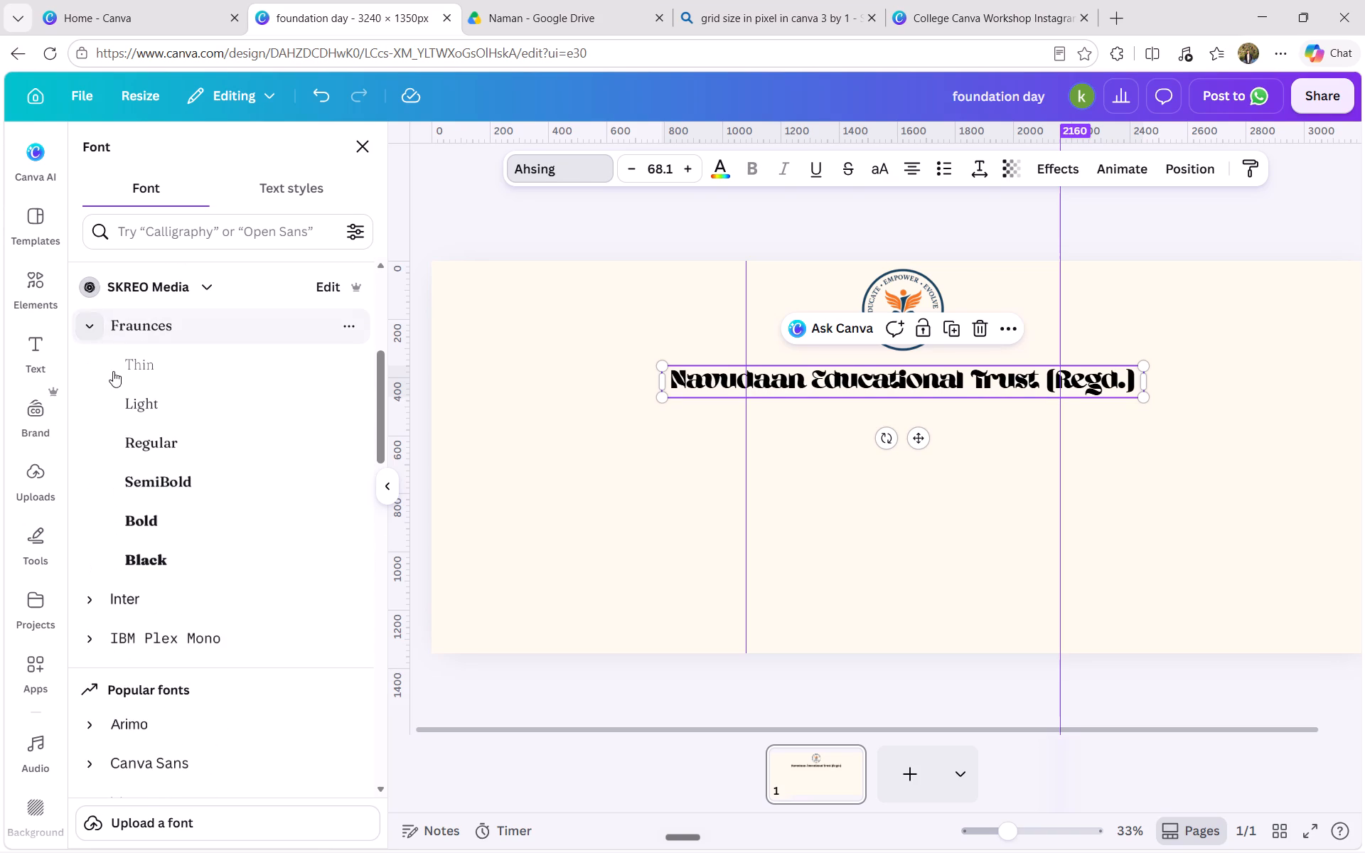
{"action": "left_click", "coordinate": [148, 524]}
{"action": "scroll", "coordinate": [148, 524], "scroll_direction": "down", "scroll_amount": 1}
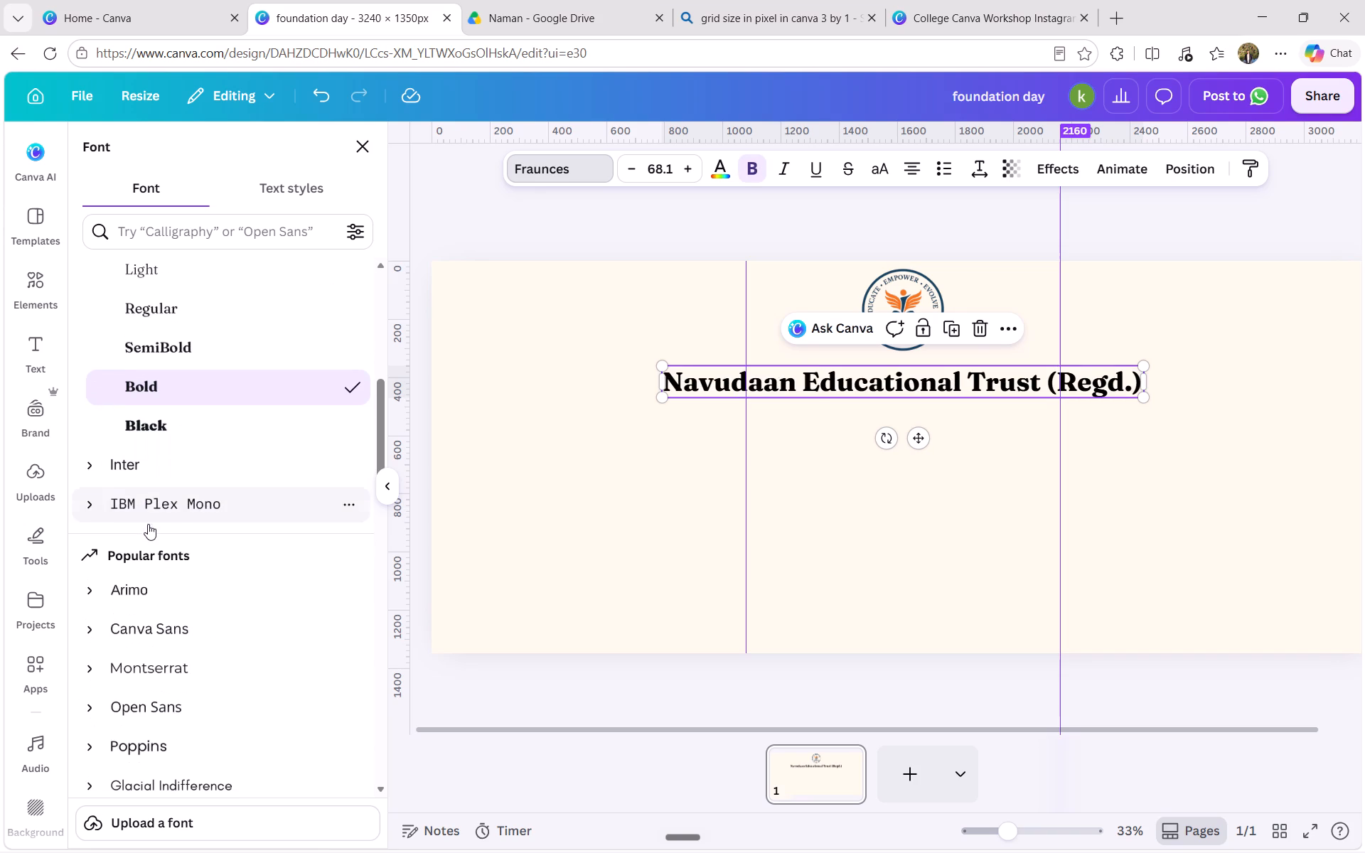
{"action": "scroll", "coordinate": [148, 524], "scroll_direction": "down", "scroll_amount": 1}
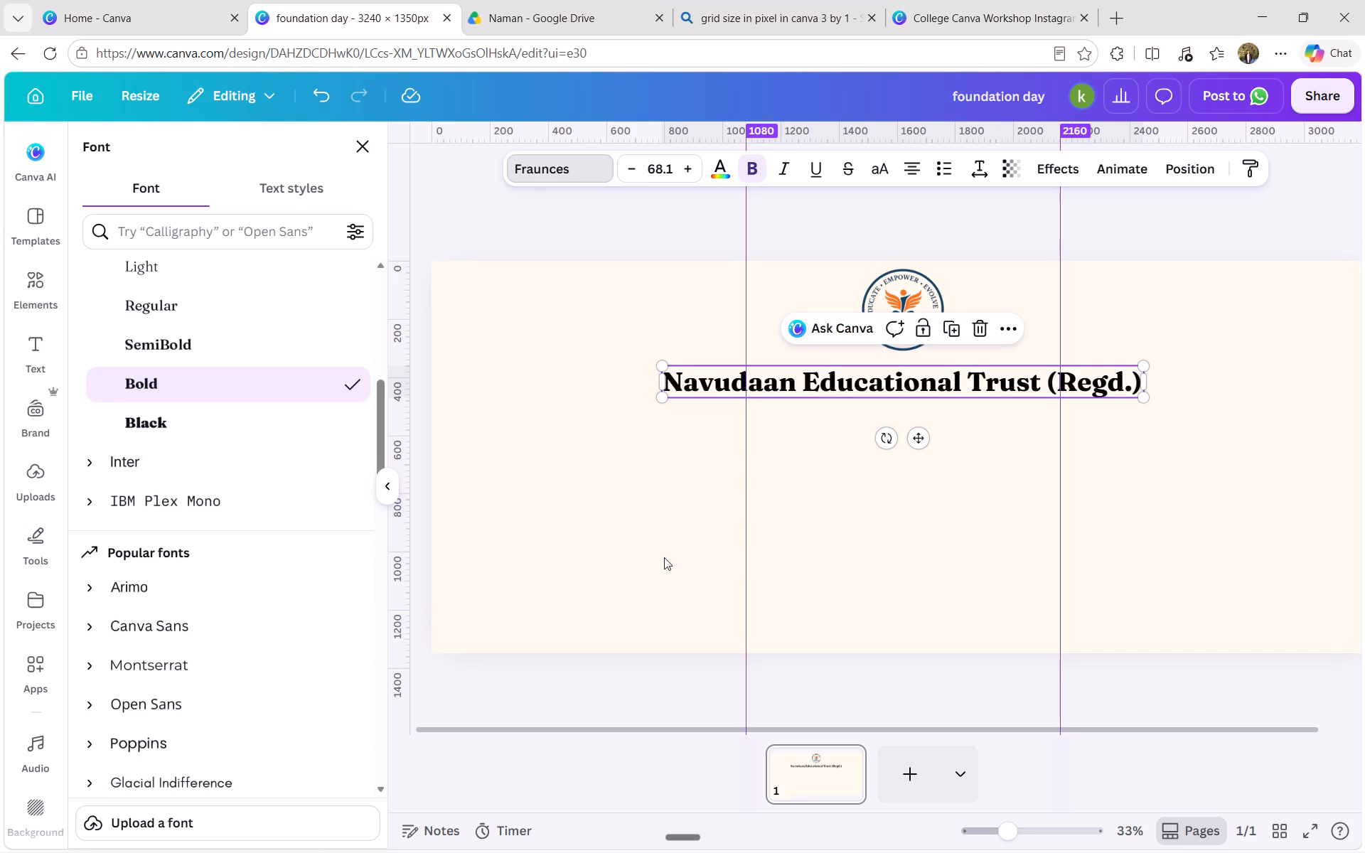
Enlarge the trust name beneath the logo to font size 72.
{"action": "left_click_drag", "start_coordinate": [660, 362], "coordinate": [650, 357]}
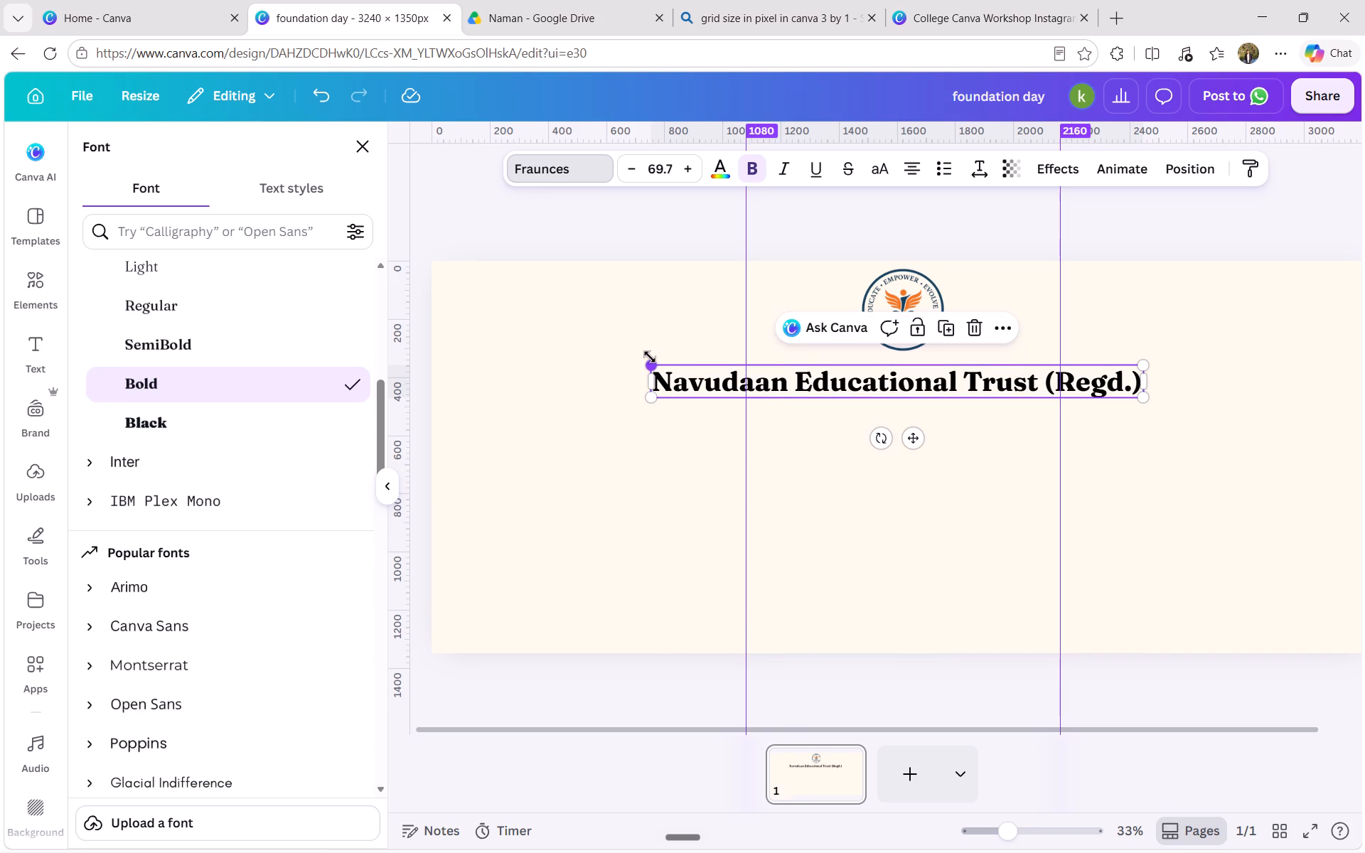
{"action": "left_click_drag", "start_coordinate": [1139, 363], "coordinate": [1148, 357]}
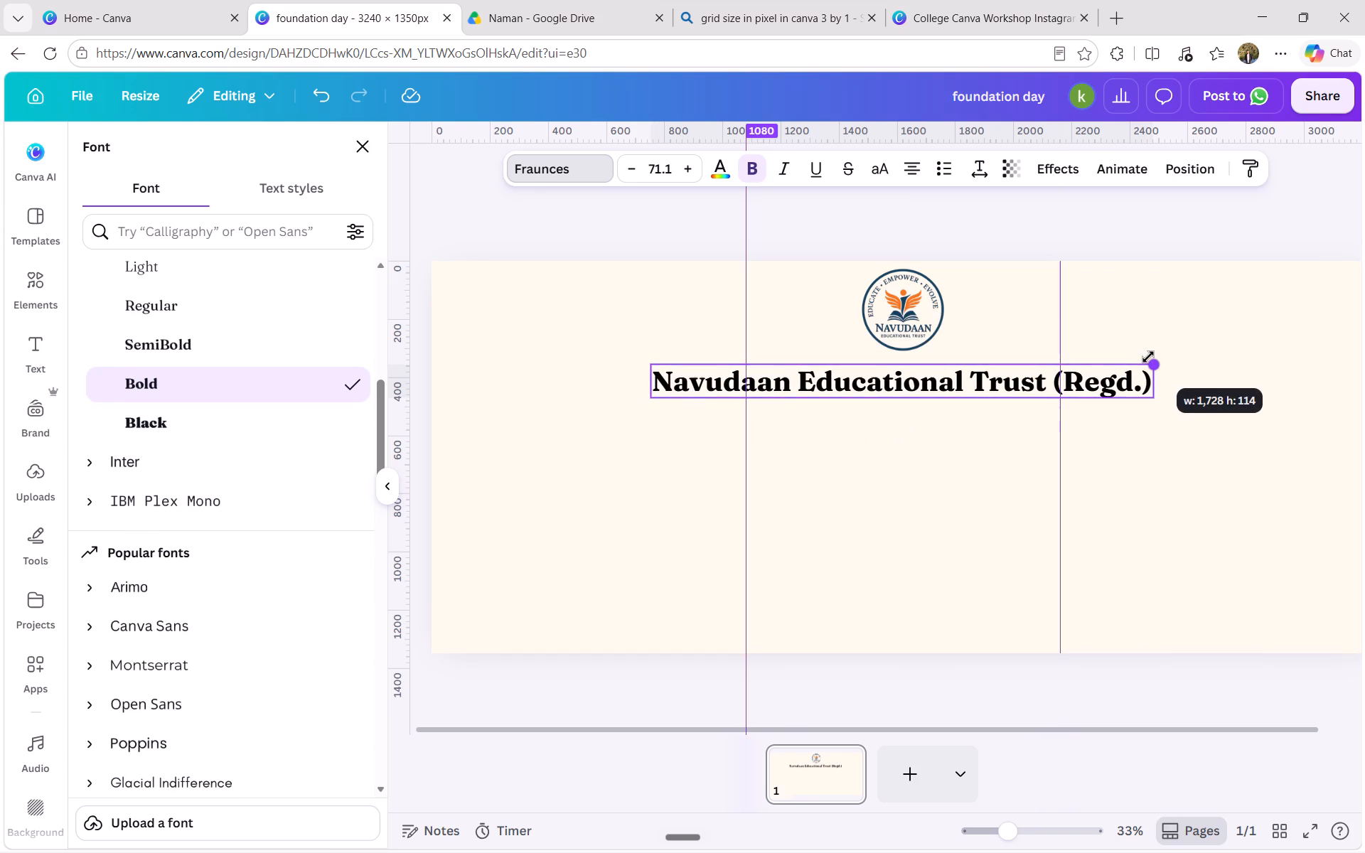
{"action": "left_click_drag", "start_coordinate": [1148, 357], "coordinate": [1155, 350]}
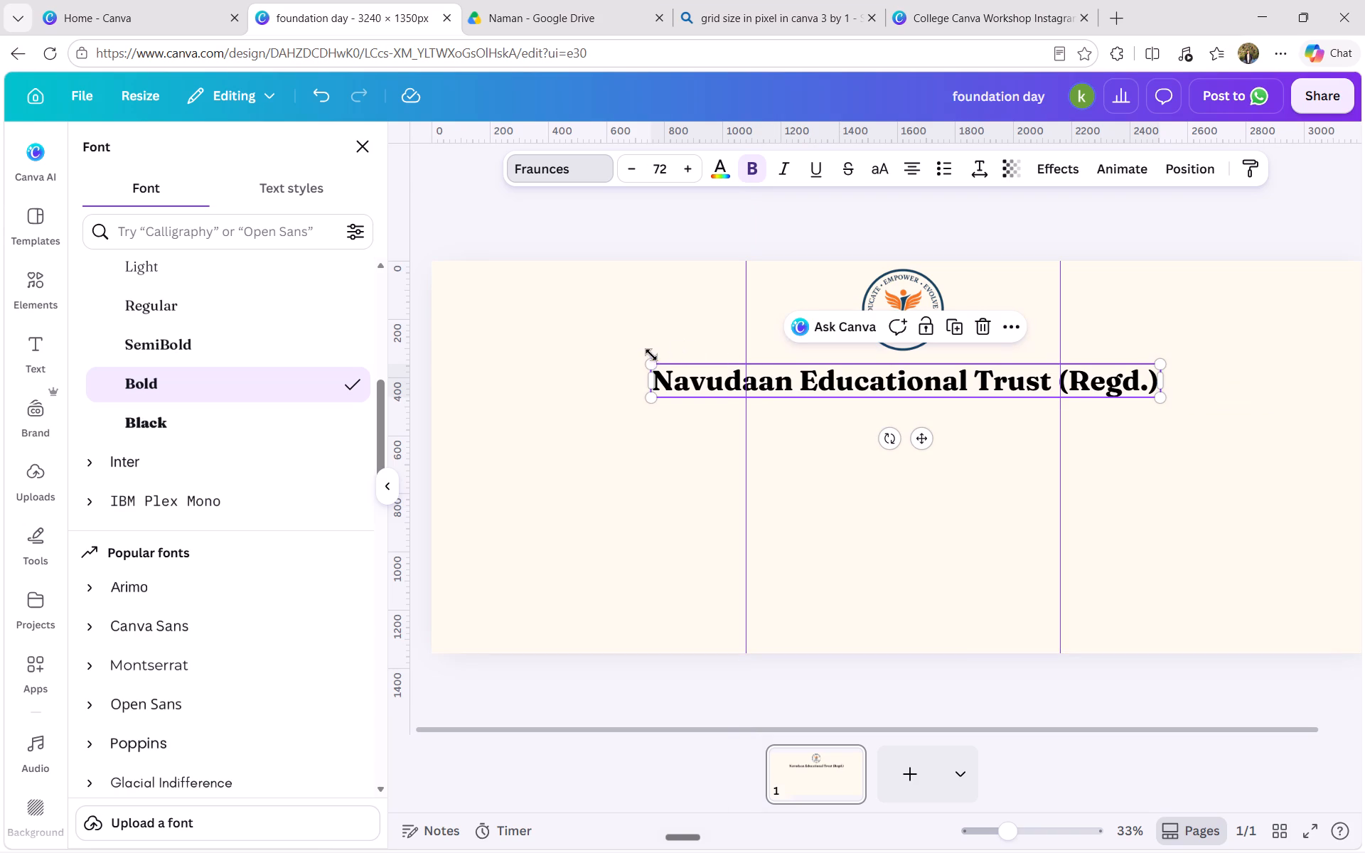
Enlarge the trust name to about font size 74.6 and centre it horizontally on the page.
{"action": "left_click_drag", "start_coordinate": [647, 360], "coordinate": [629, 356]}
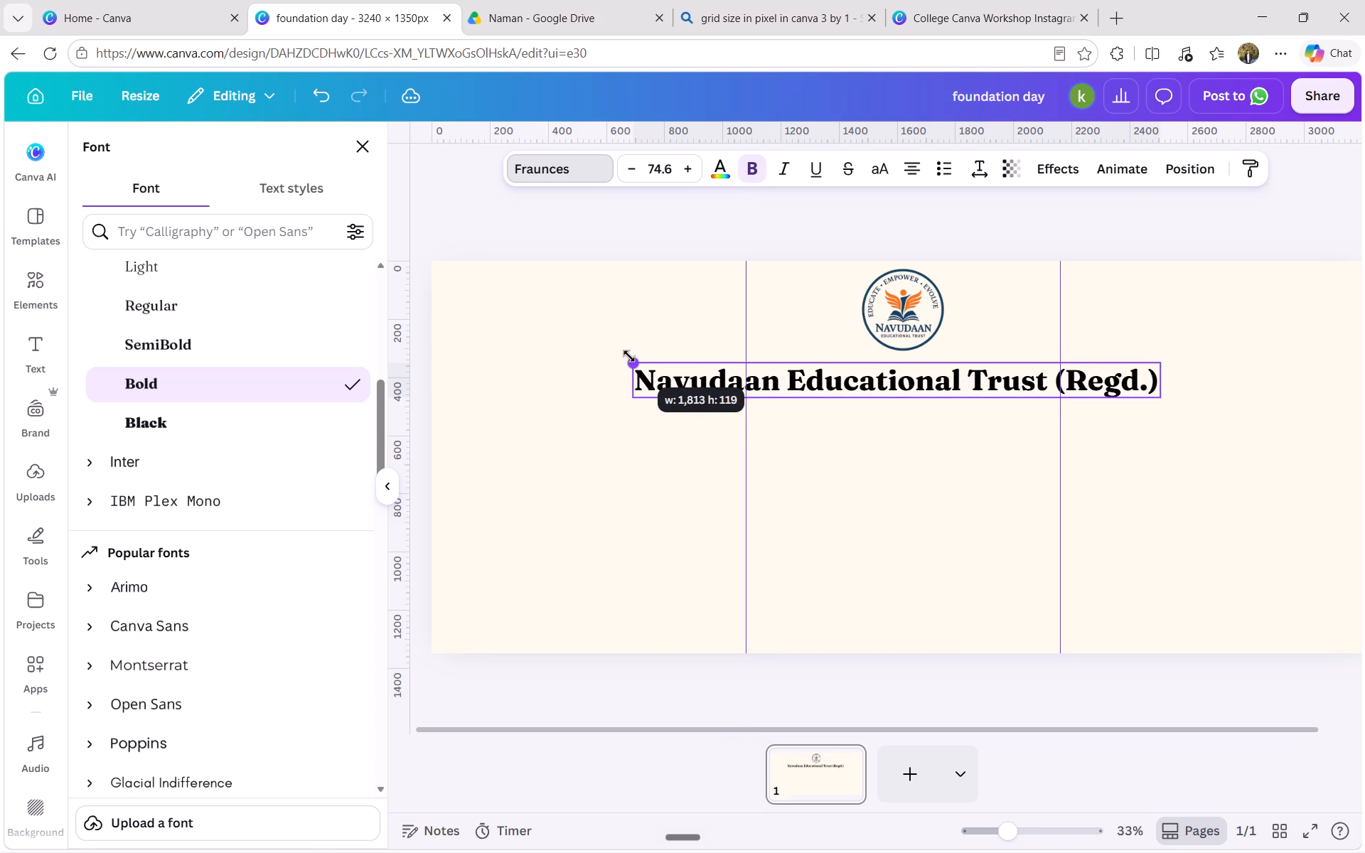
{"action": "left_click_drag", "start_coordinate": [629, 356], "coordinate": [630, 356]}
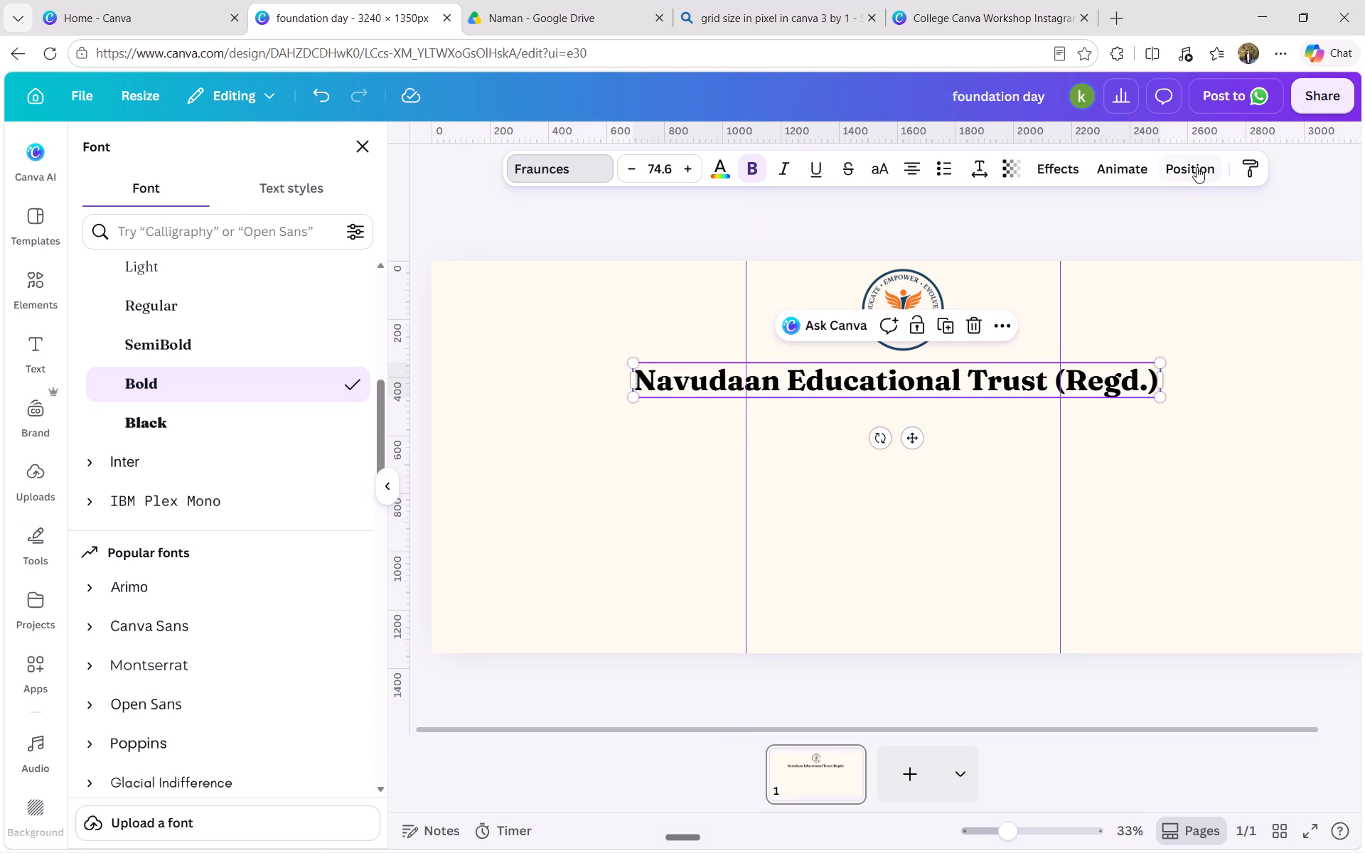
{"action": "left_click", "coordinate": [1191, 168]}
{"action": "left_click", "coordinate": [350, 407]}
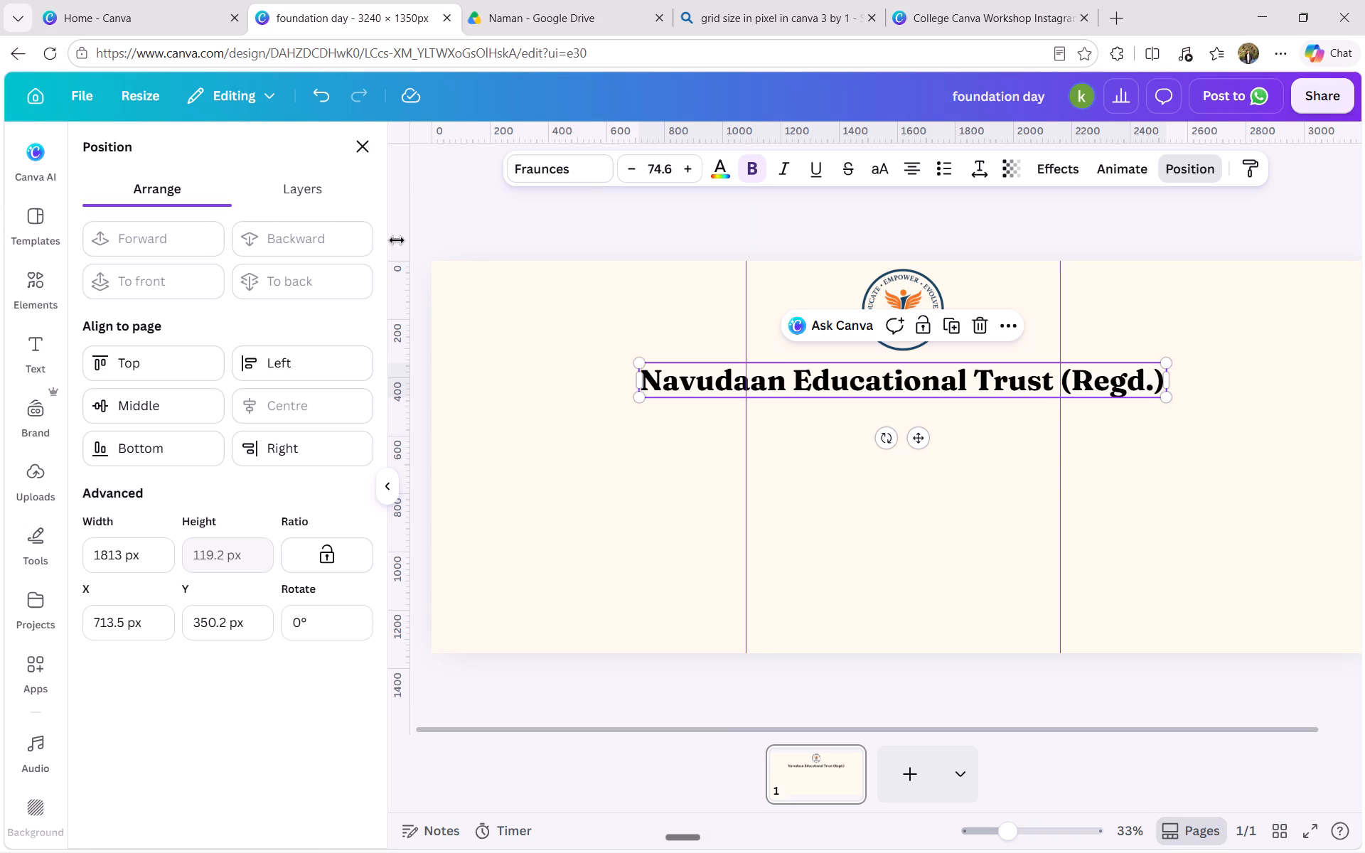
{"action": "left_click", "coordinate": [870, 515]}
Recolour the trust name with the orange from the logo's photo colours, trying white along the way.
{"action": "left_click", "coordinate": [691, 367]}
{"action": "left_click", "coordinate": [721, 181]}
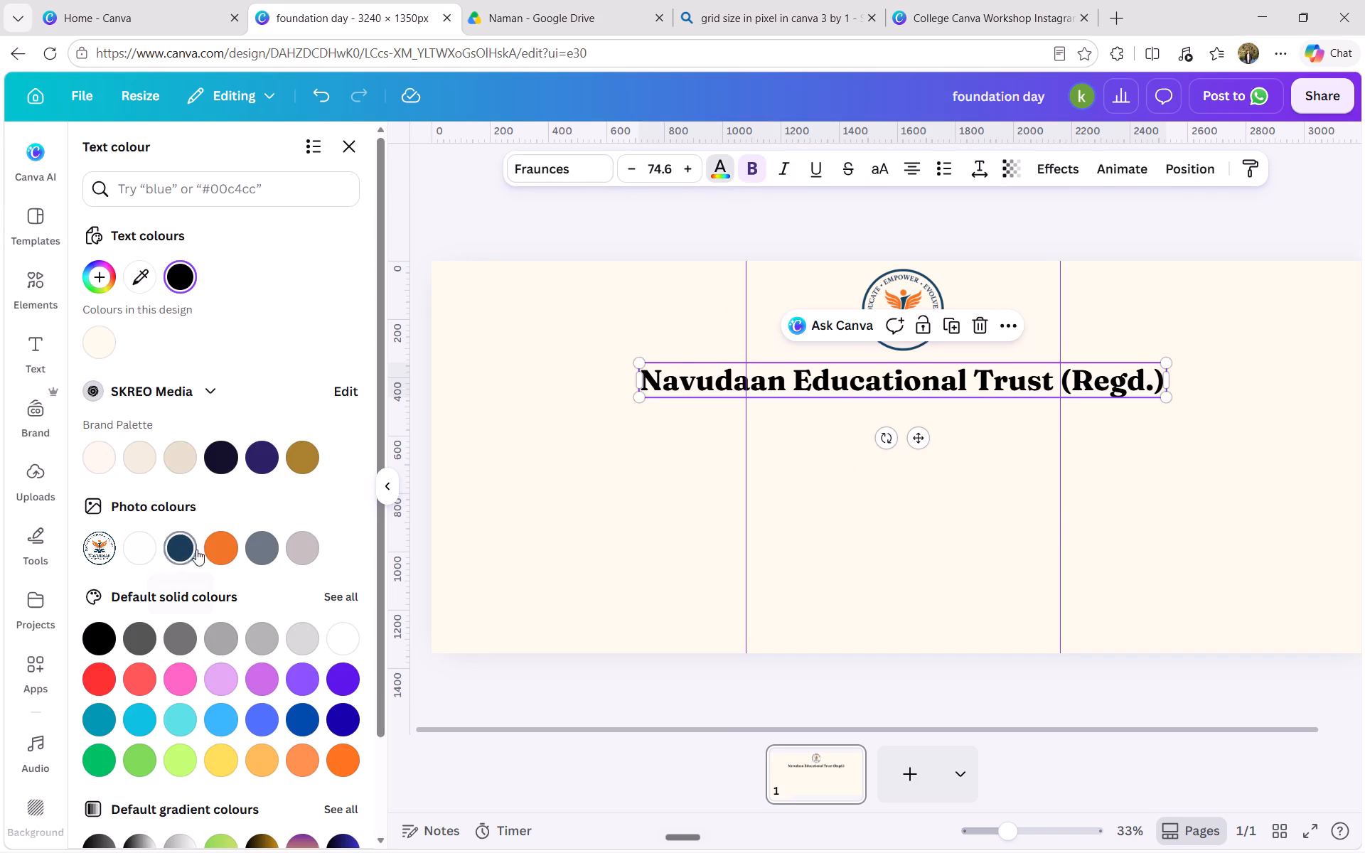
{"action": "left_click", "coordinate": [211, 549]}
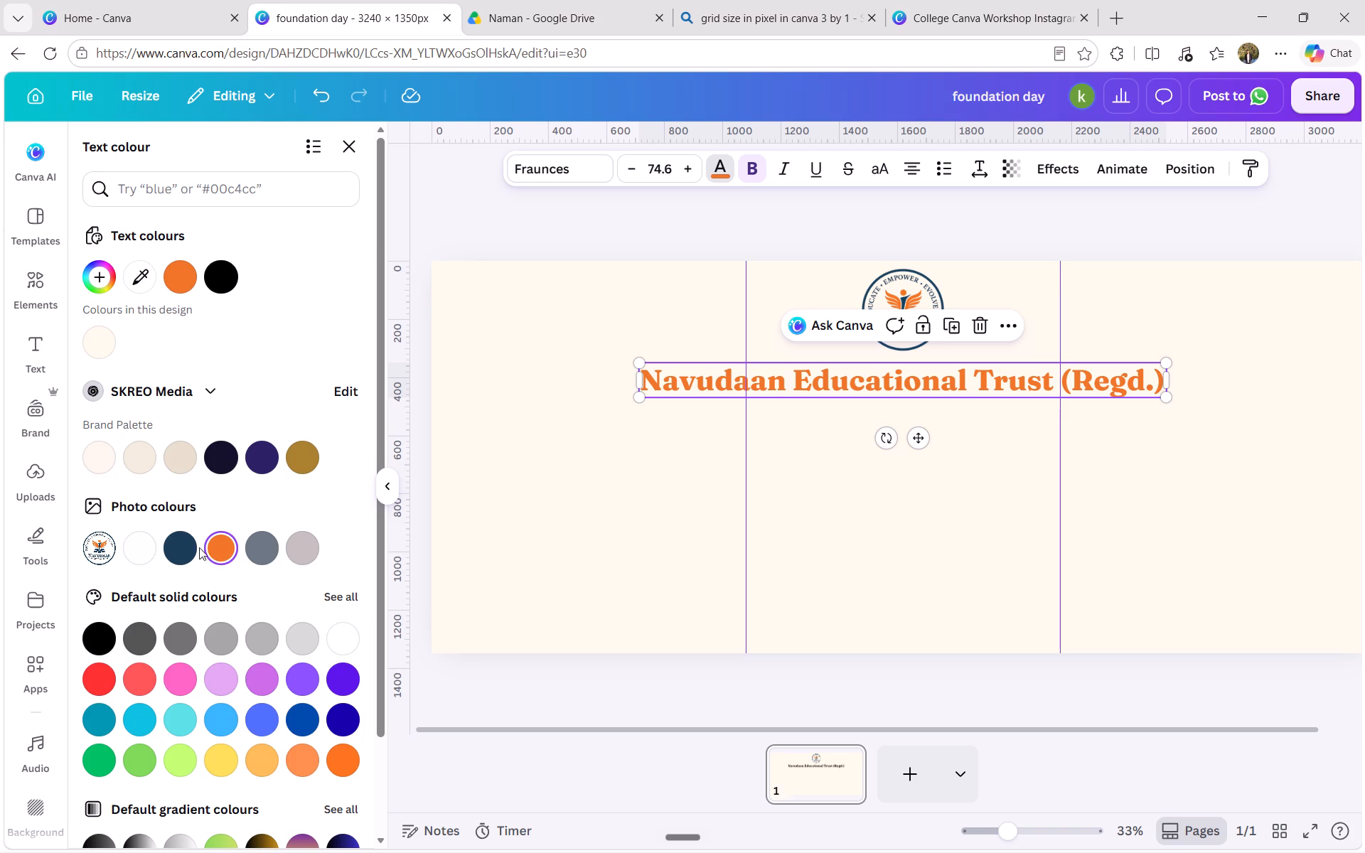
{"action": "left_click", "coordinate": [139, 544]}
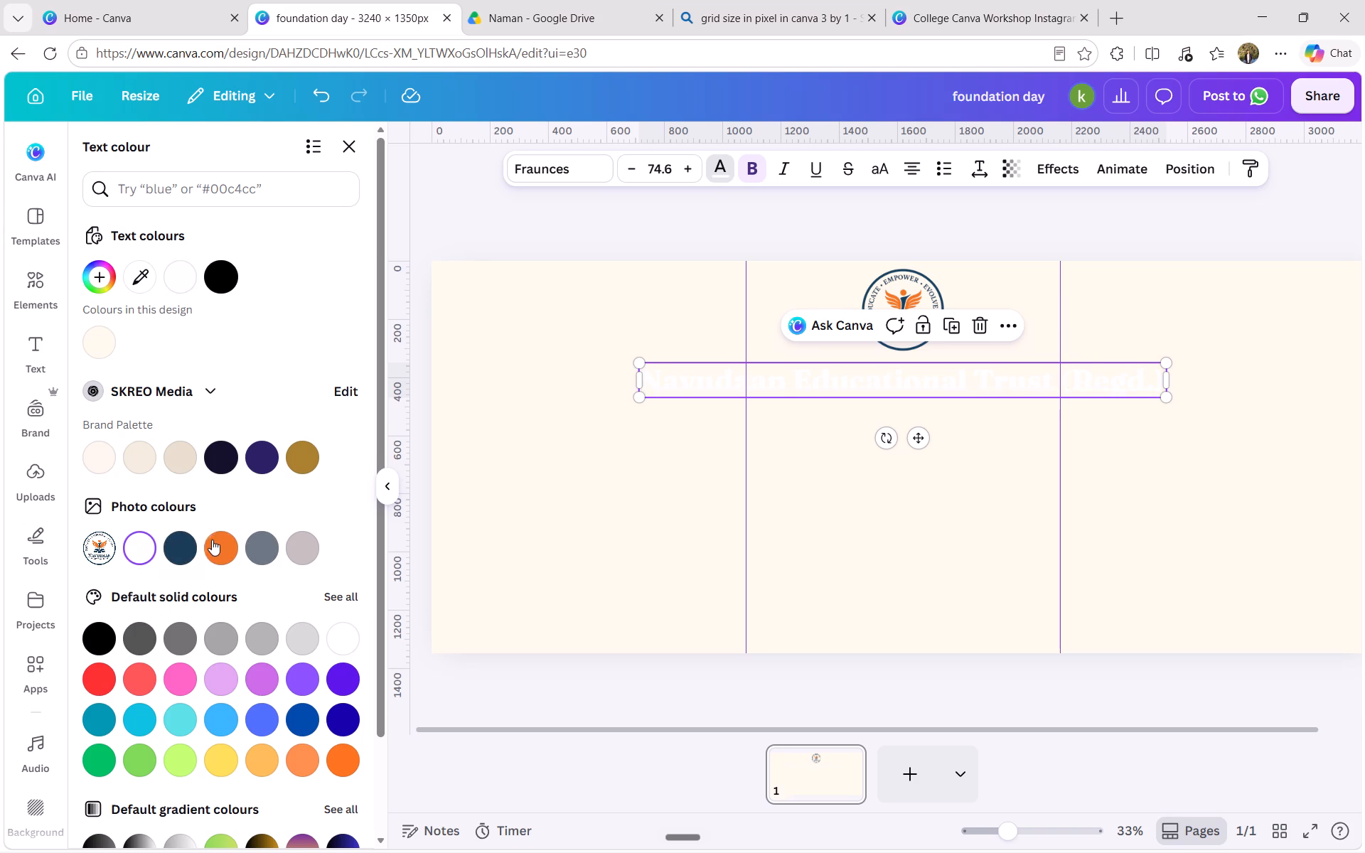
{"action": "left_click", "coordinate": [212, 540]}
Add a drop shadow to the trust name with direction -108, offset 35, blur 22 and transparency 66.
{"action": "left_click", "coordinate": [1033, 160]}
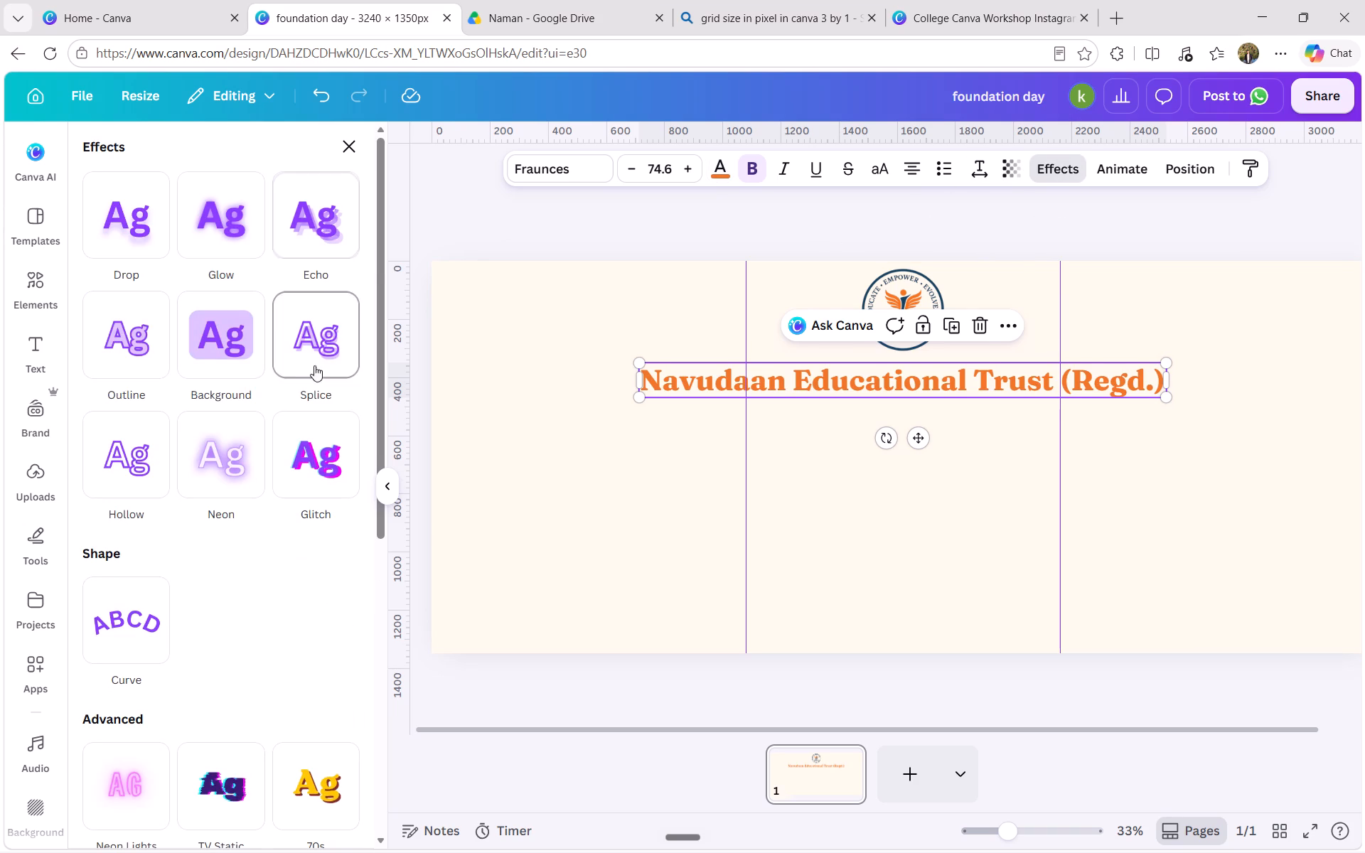
{"action": "left_click", "coordinate": [144, 231]}
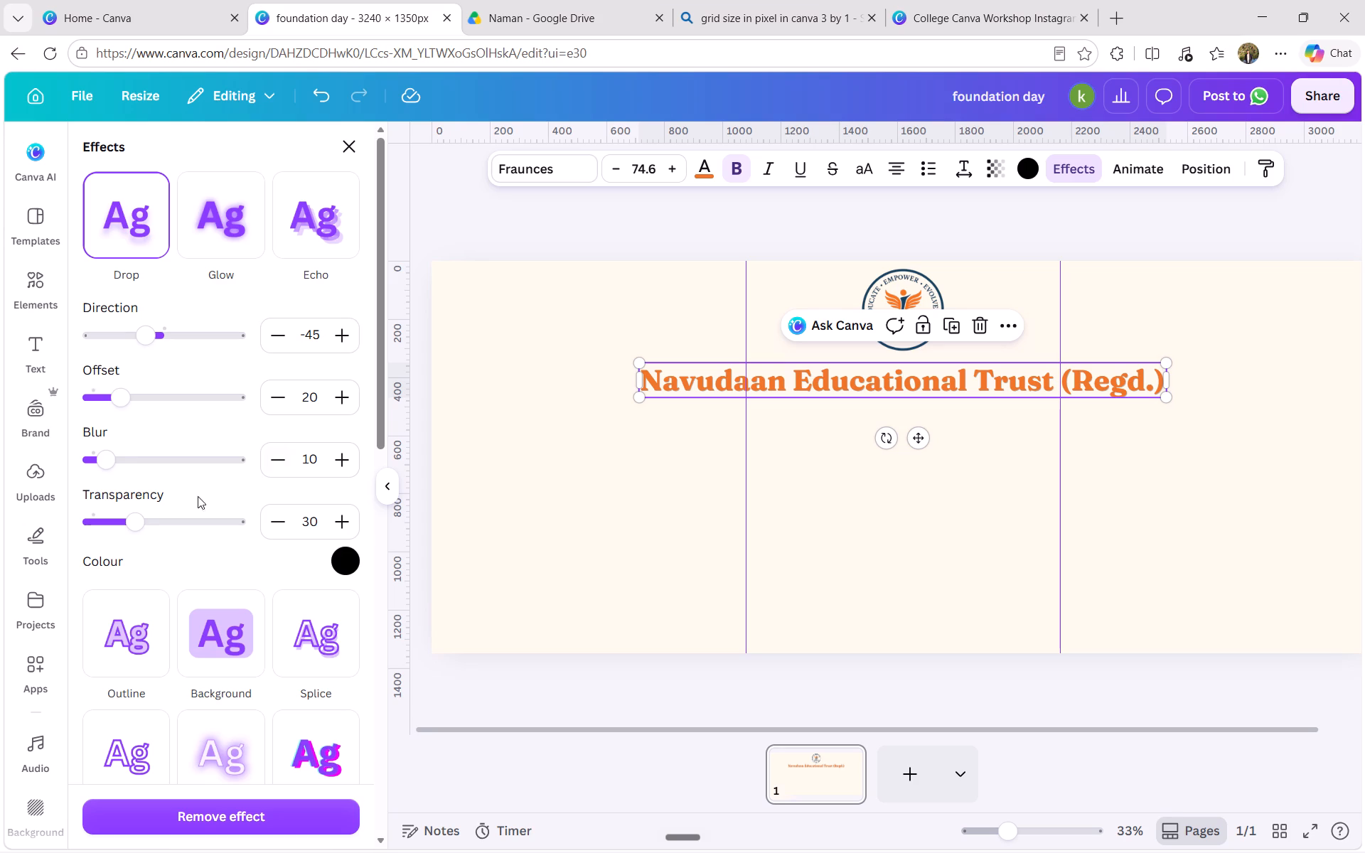
{"action": "left_click_drag", "start_coordinate": [132, 520], "coordinate": [161, 520]}
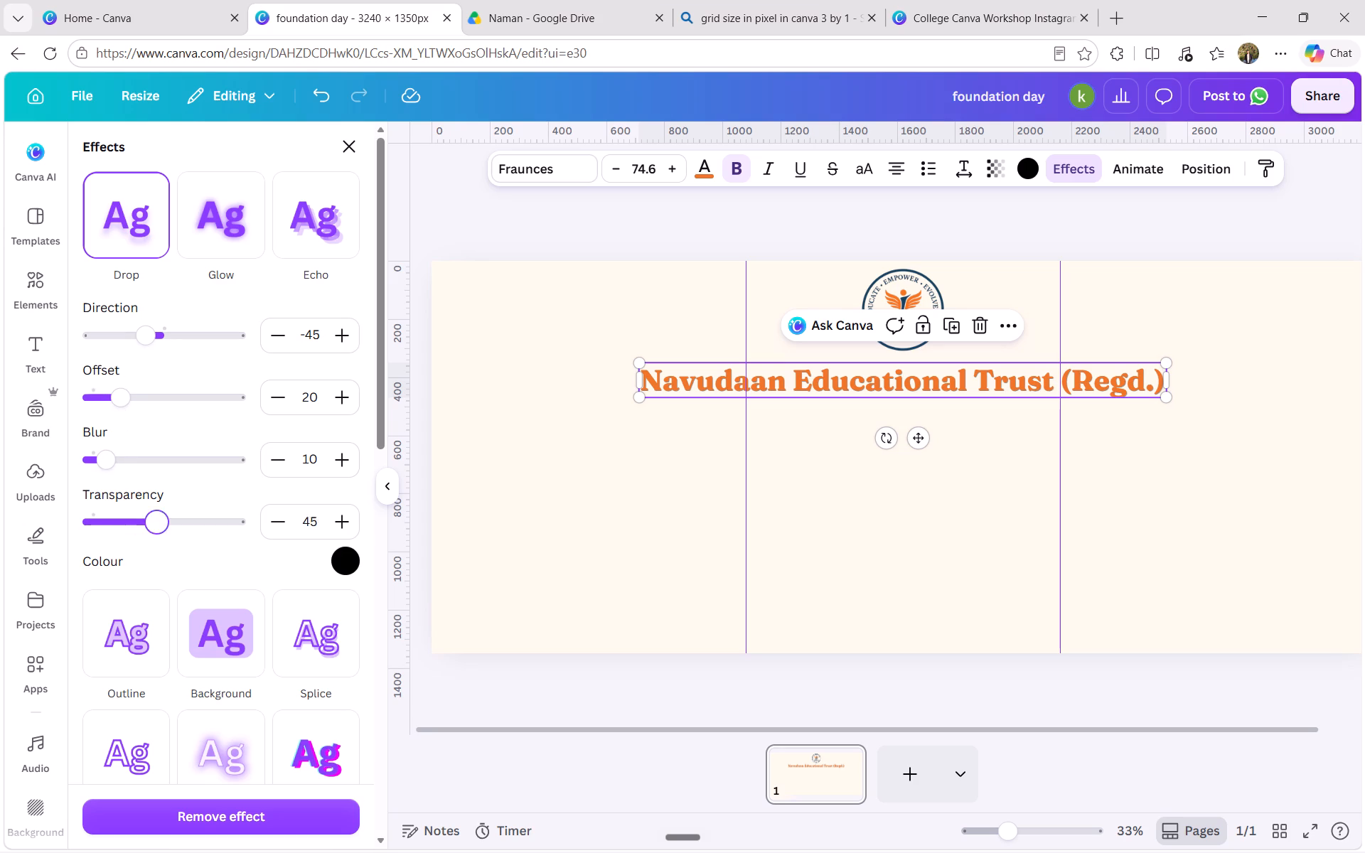
{"action": "left_click_drag", "start_coordinate": [161, 520], "coordinate": [188, 520]}
{"action": "left_click_drag", "start_coordinate": [103, 473], "coordinate": [165, 473]}
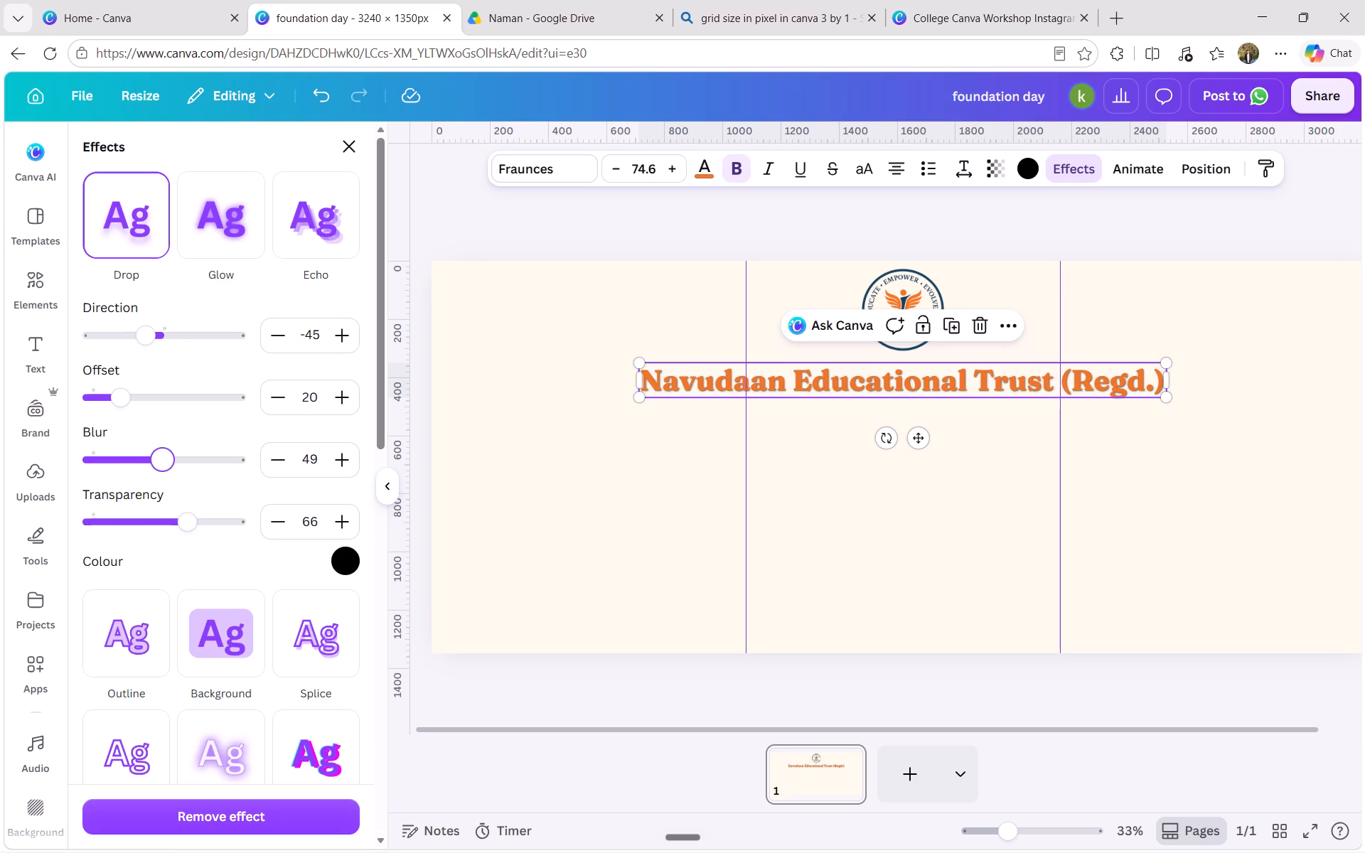
{"action": "left_click_drag", "start_coordinate": [165, 473], "coordinate": [123, 474]}
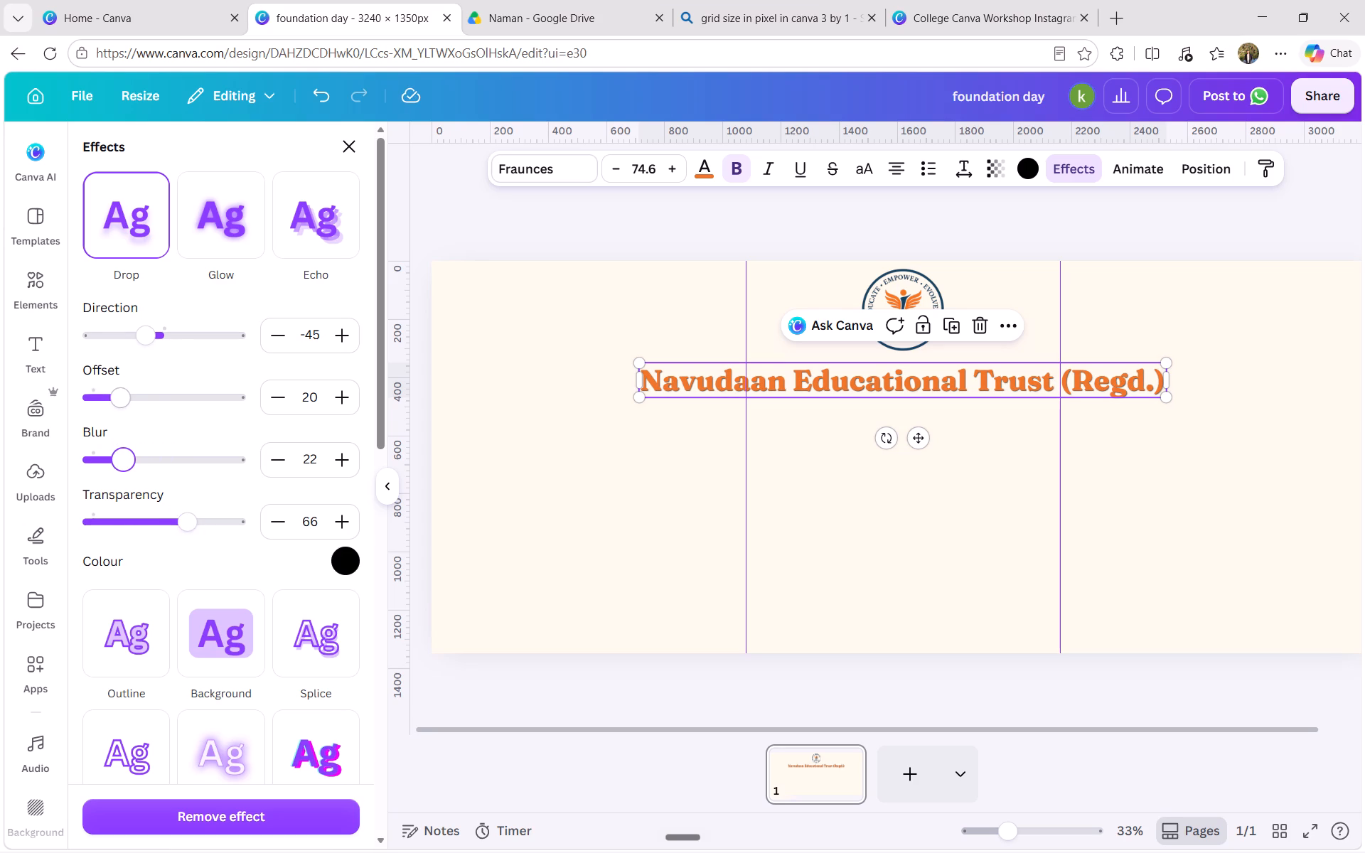
{"action": "left_click_drag", "start_coordinate": [114, 410], "coordinate": [142, 403]}
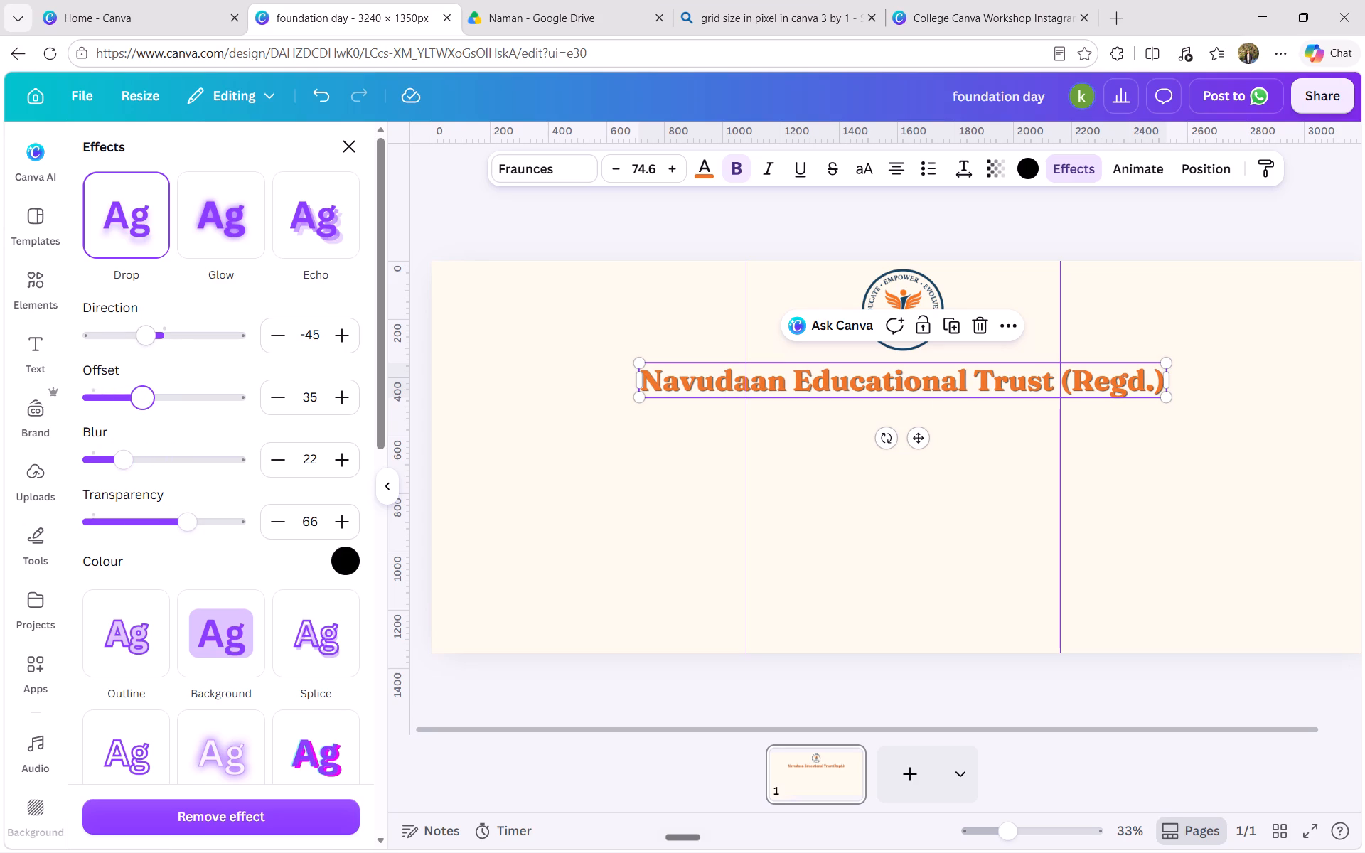
{"action": "left_click_drag", "start_coordinate": [145, 333], "coordinate": [122, 331]}
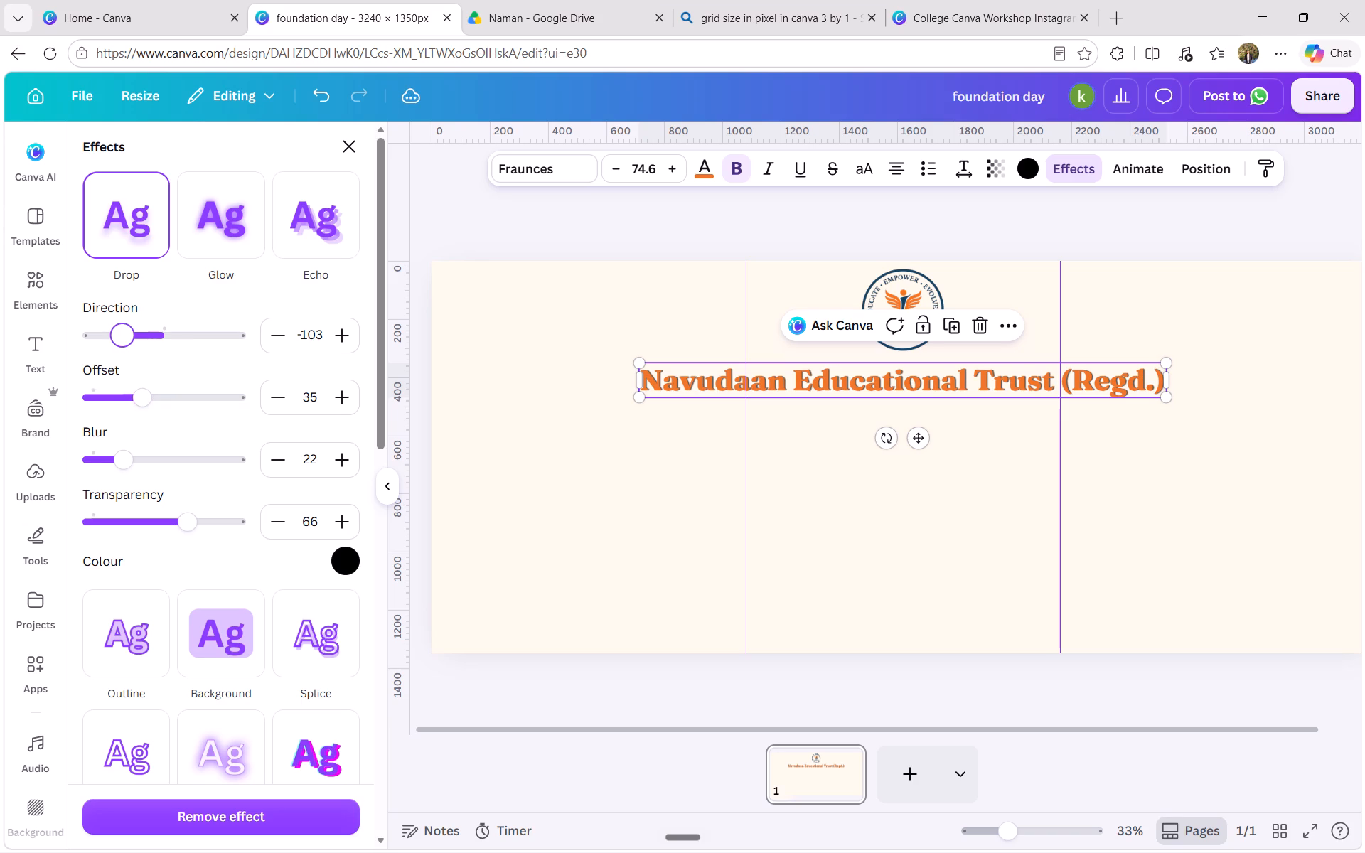
{"action": "left_click_drag", "start_coordinate": [122, 331], "coordinate": [119, 331]}
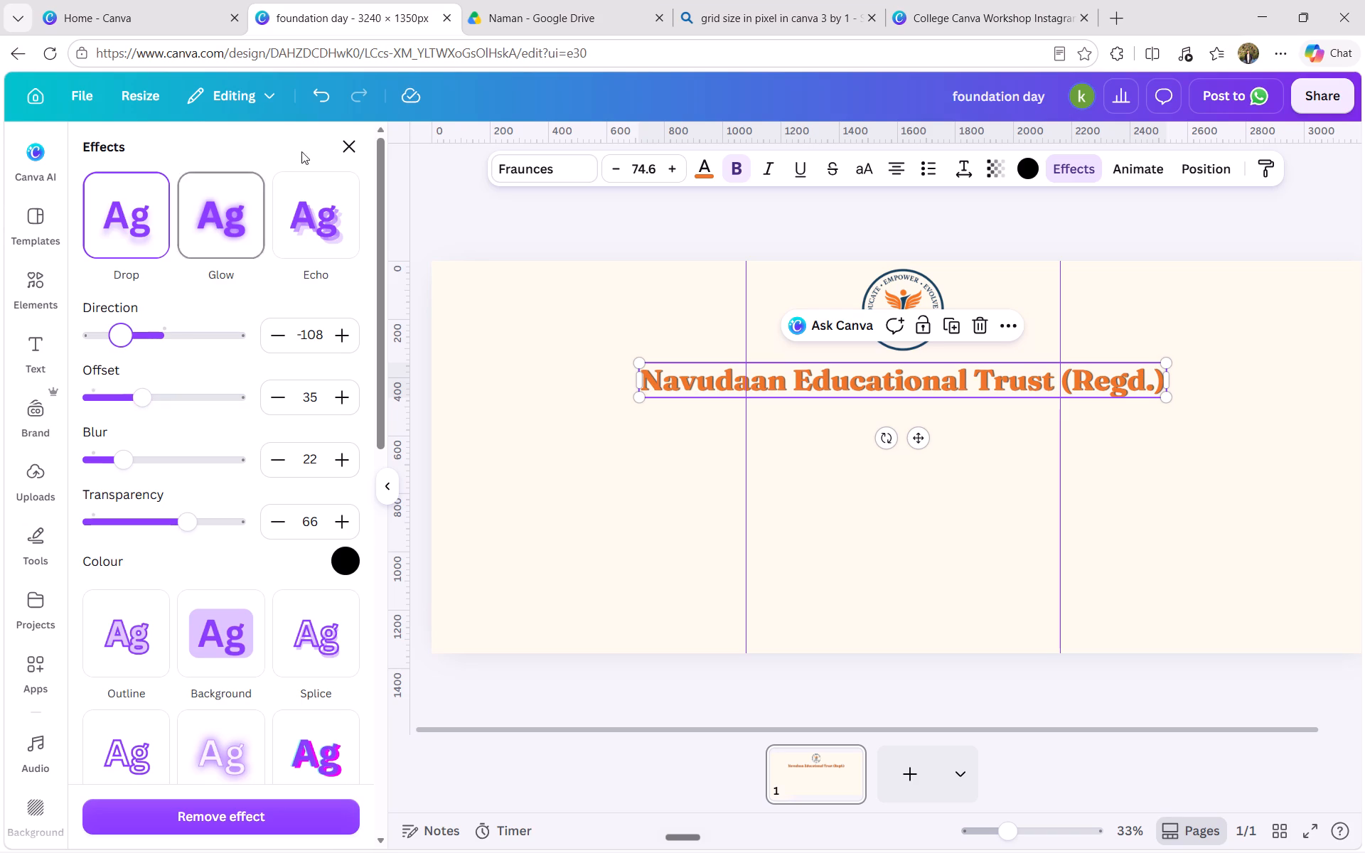
{"action": "scroll", "coordinate": [250, 484], "scroll_direction": "down", "scroll_amount": 2}
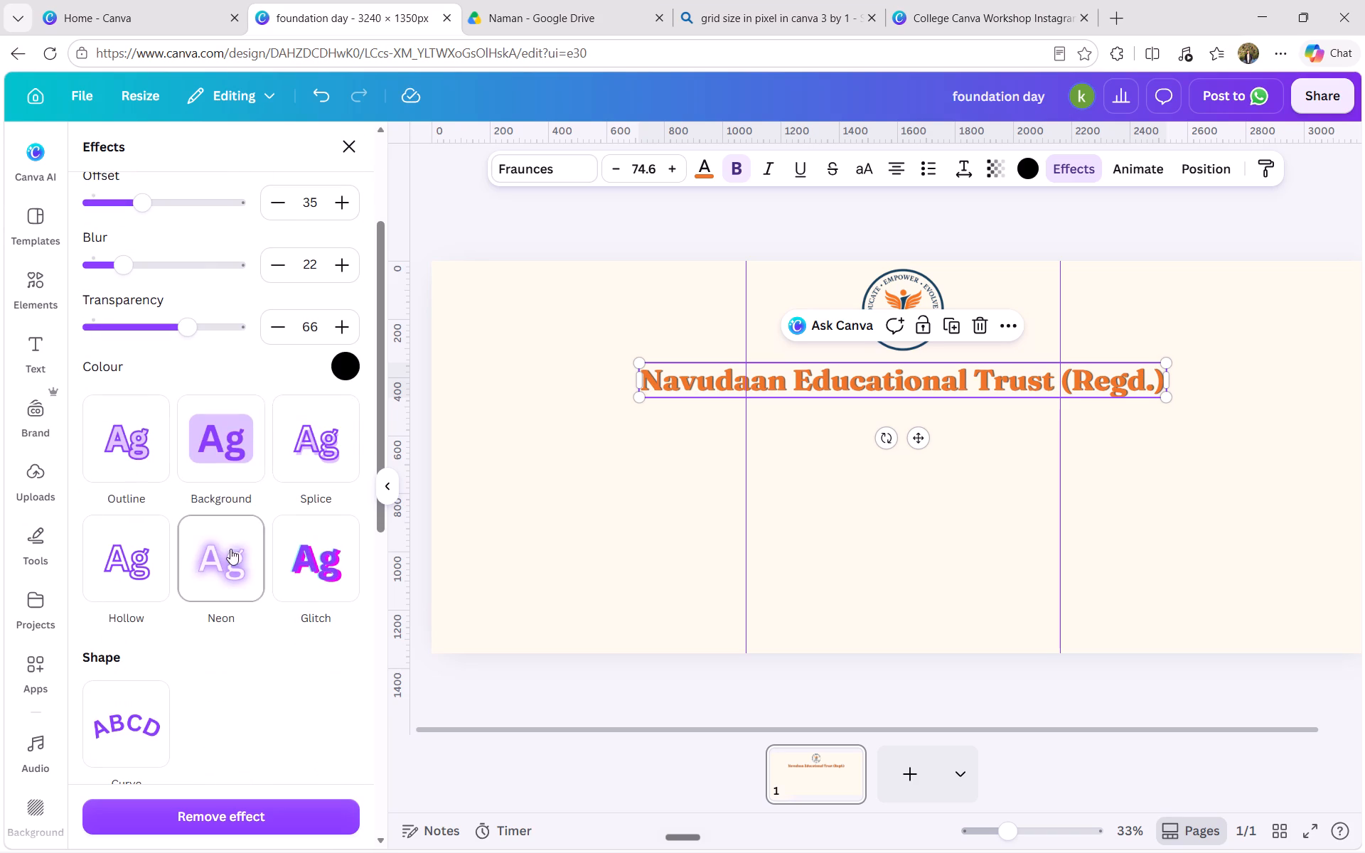
{"action": "left_click", "coordinate": [353, 151]}
{"action": "left_click", "coordinate": [609, 463]}
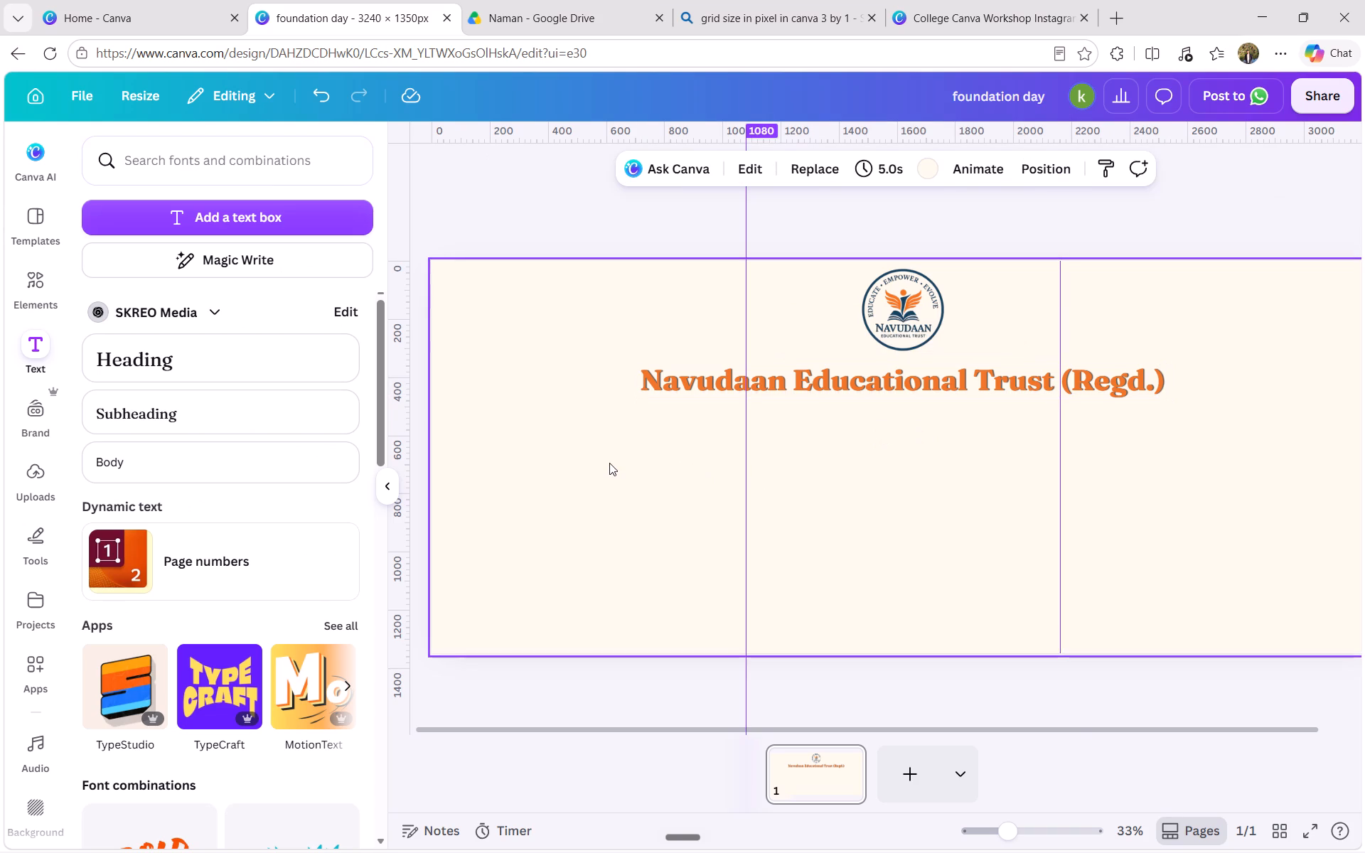
Nudge the logo down to a Y position of 27 px, slightly closer to the trust name.
{"action": "left_click", "coordinate": [927, 310]}
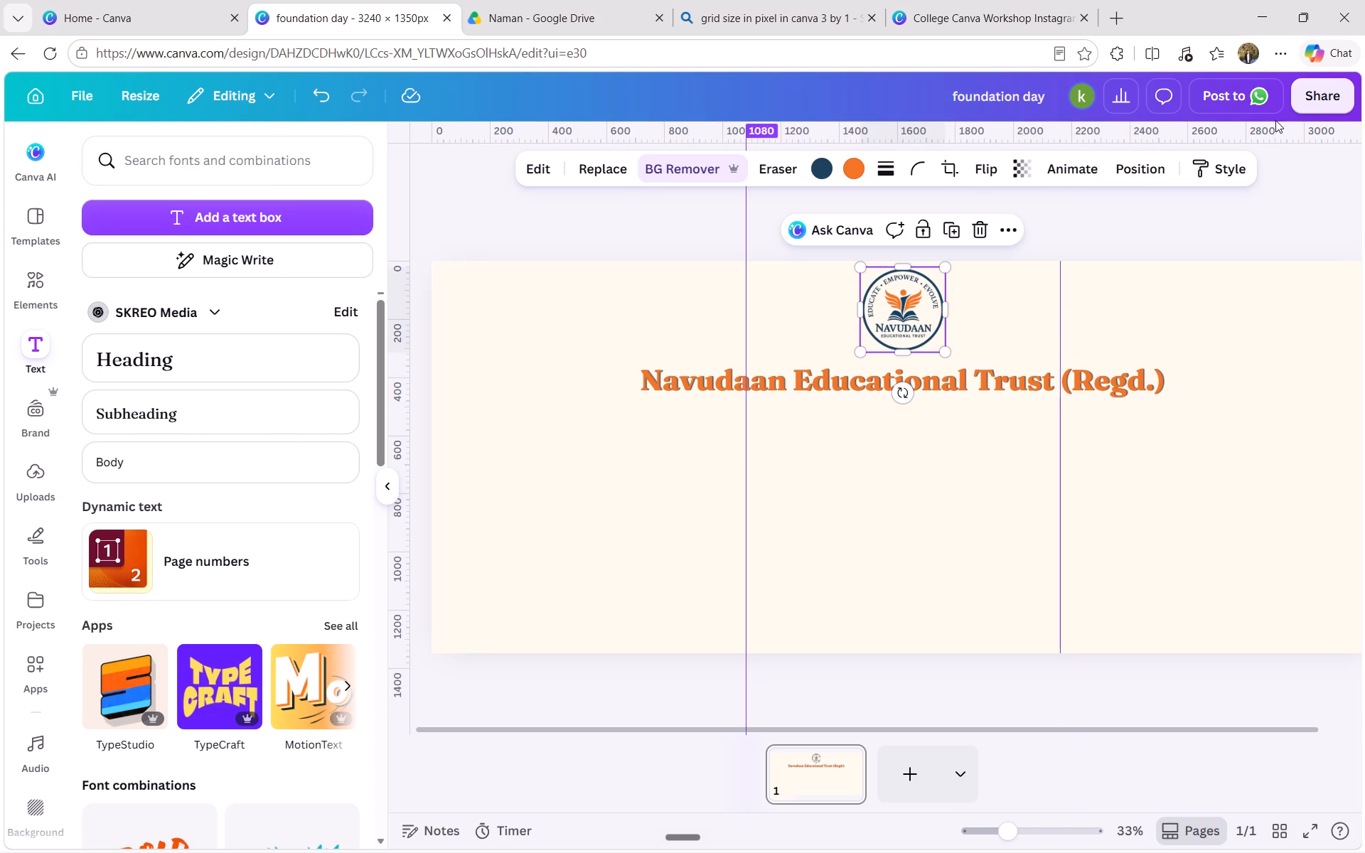
{"action": "left_click", "coordinate": [1169, 166]}
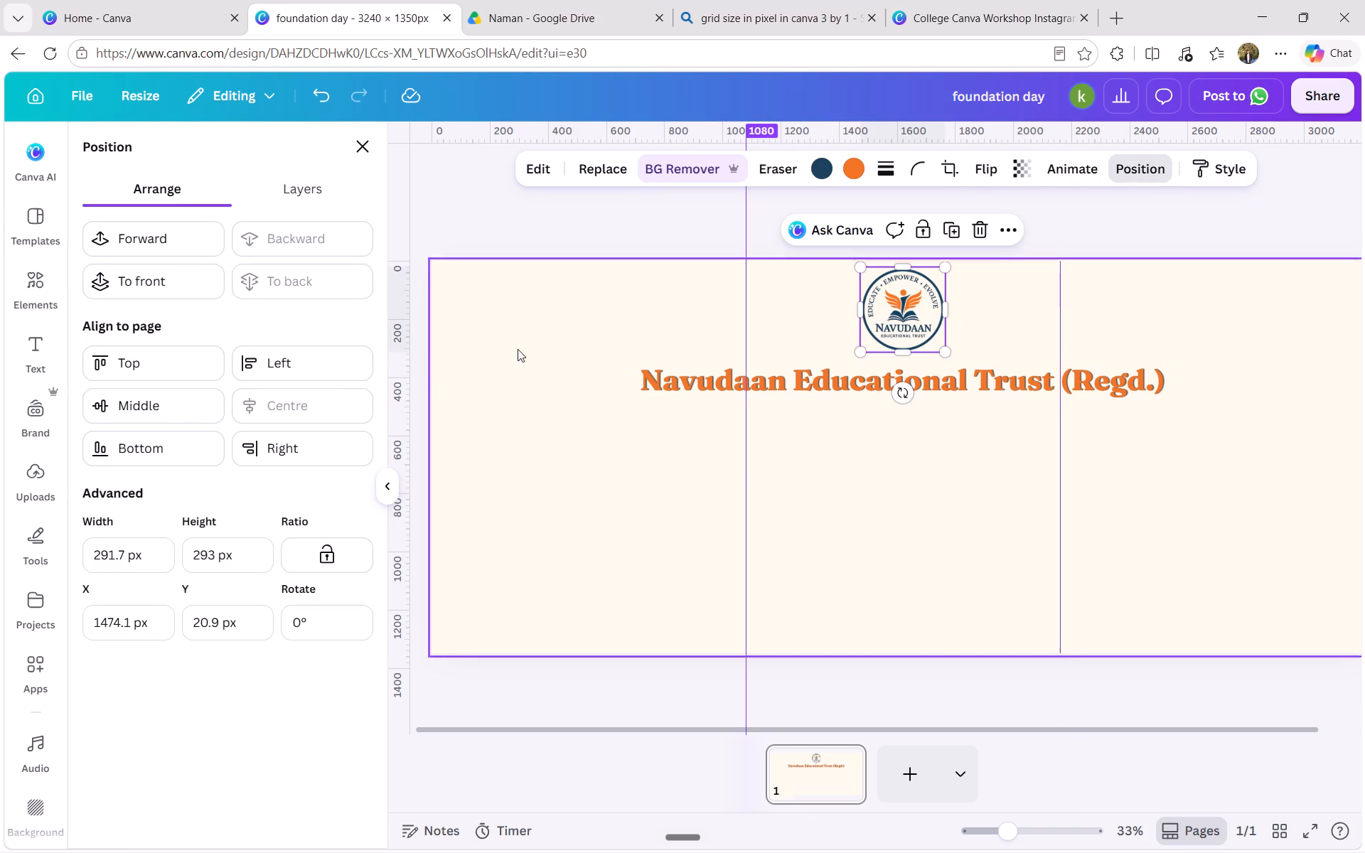
{"action": "left_click", "coordinate": [757, 366]}
{"action": "left_click", "coordinate": [916, 294]}
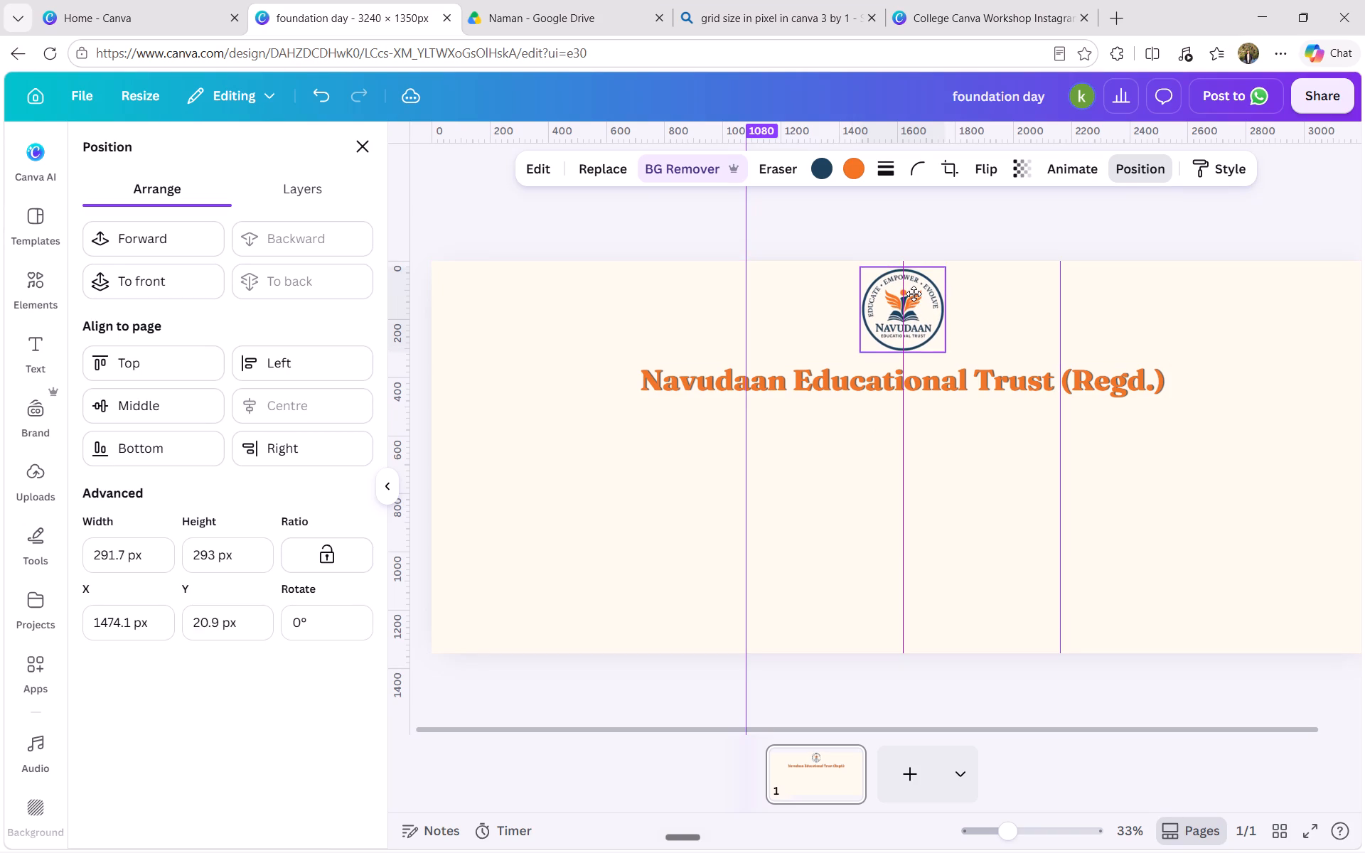
{"action": "left_click", "coordinate": [805, 445]}
{"action": "left_click", "coordinate": [949, 395]}
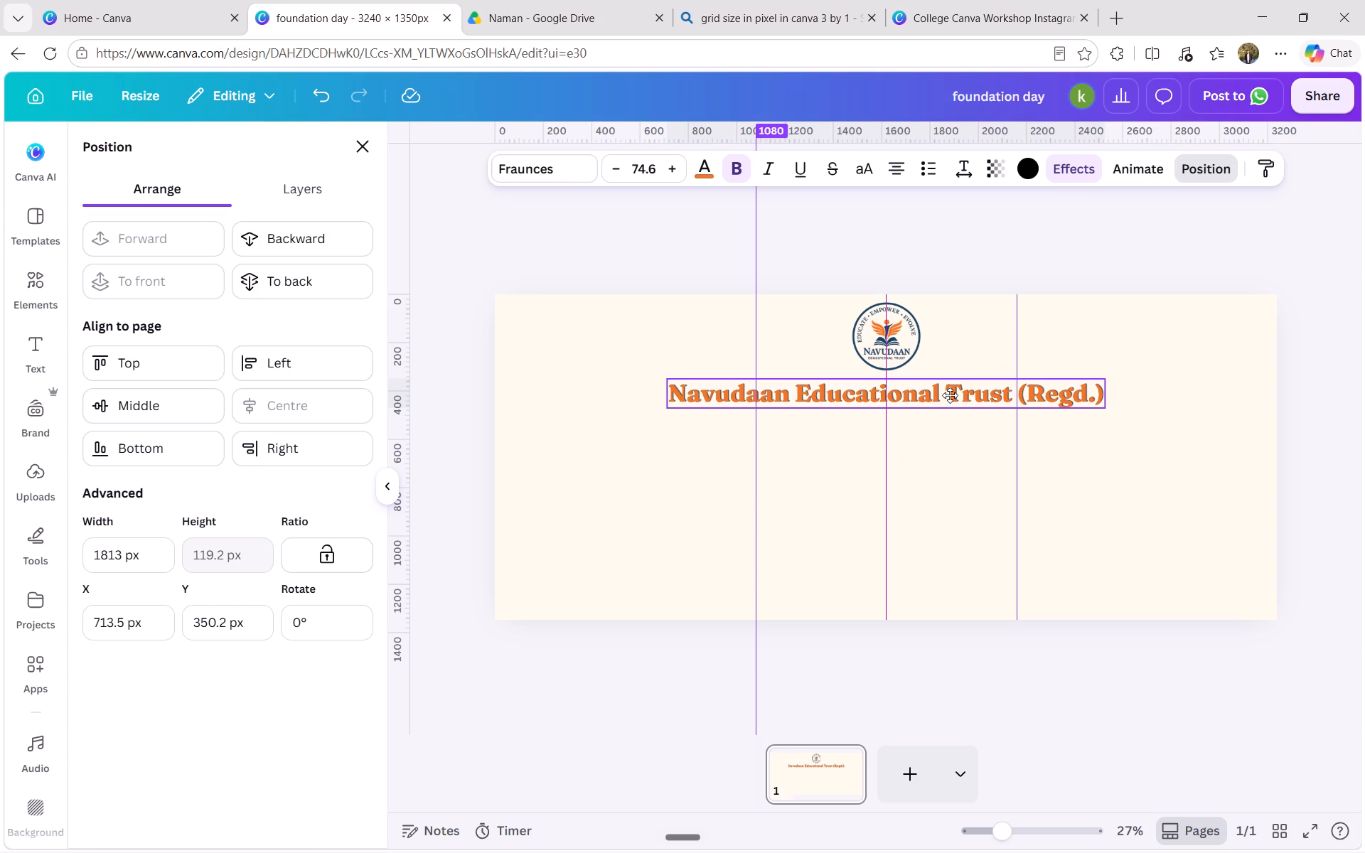
{"action": "left_click", "coordinate": [737, 503]}
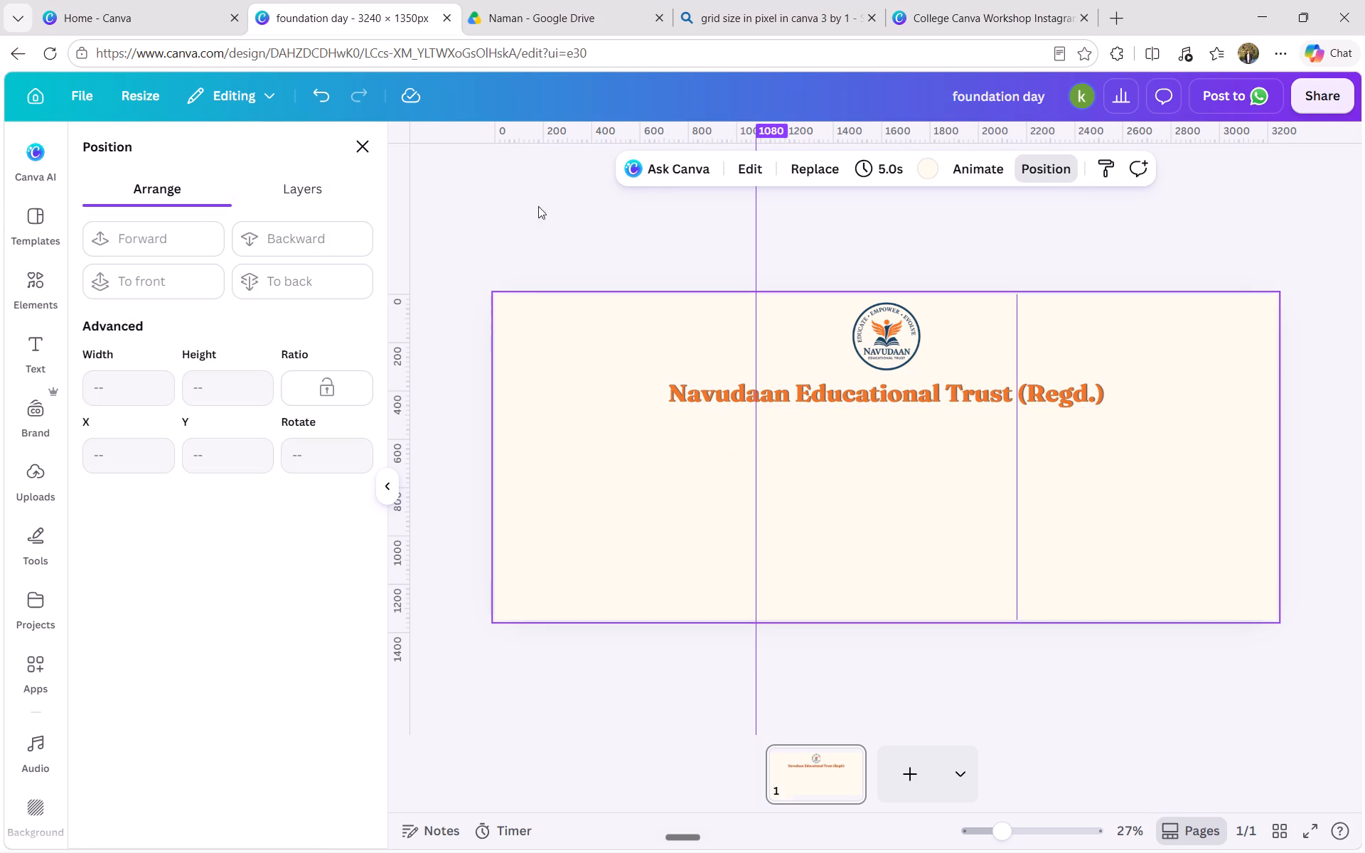
{"action": "left_click", "coordinate": [368, 154]}
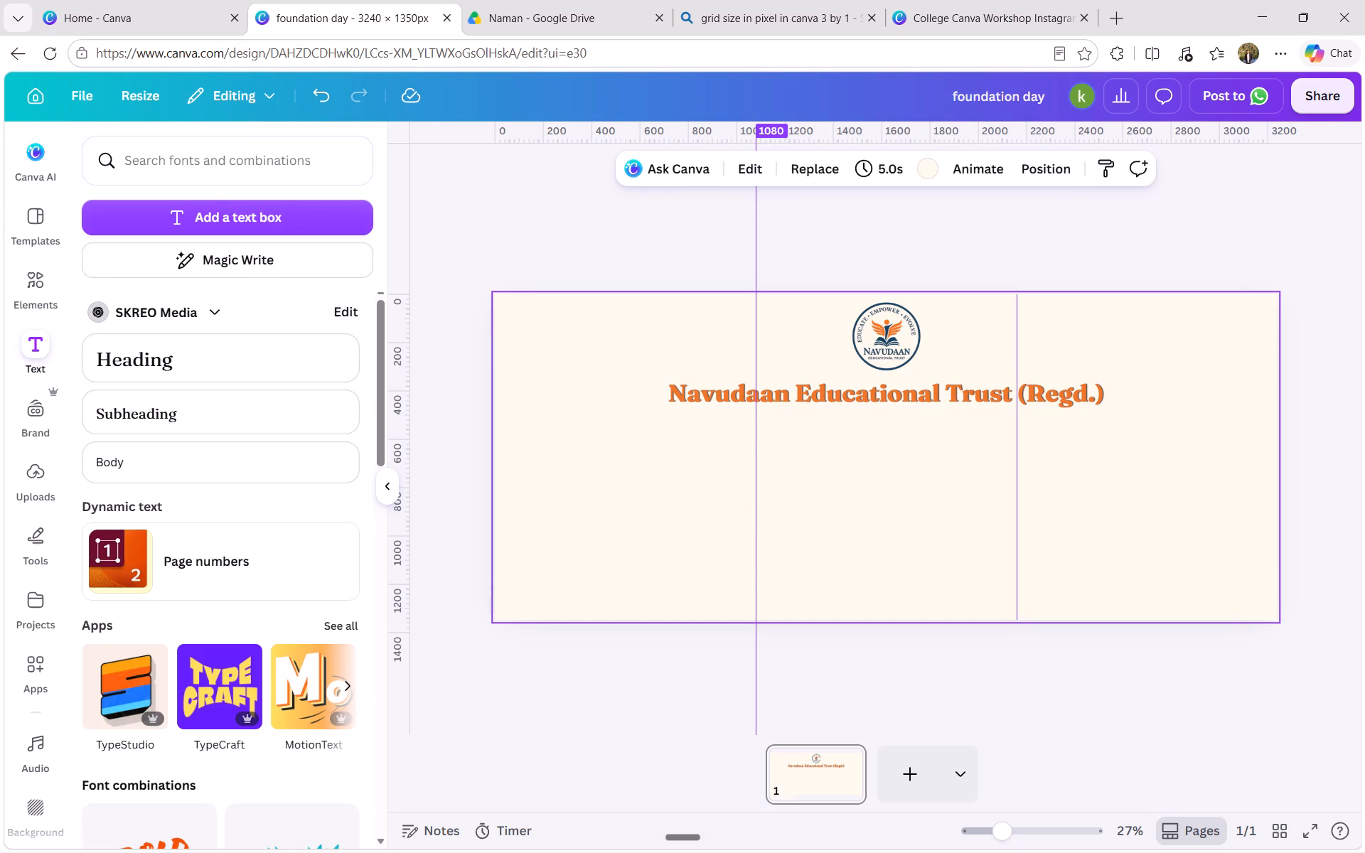
Add a text box reading "Foundation" below the trust name.
{"action": "left_click", "coordinate": [215, 215]}
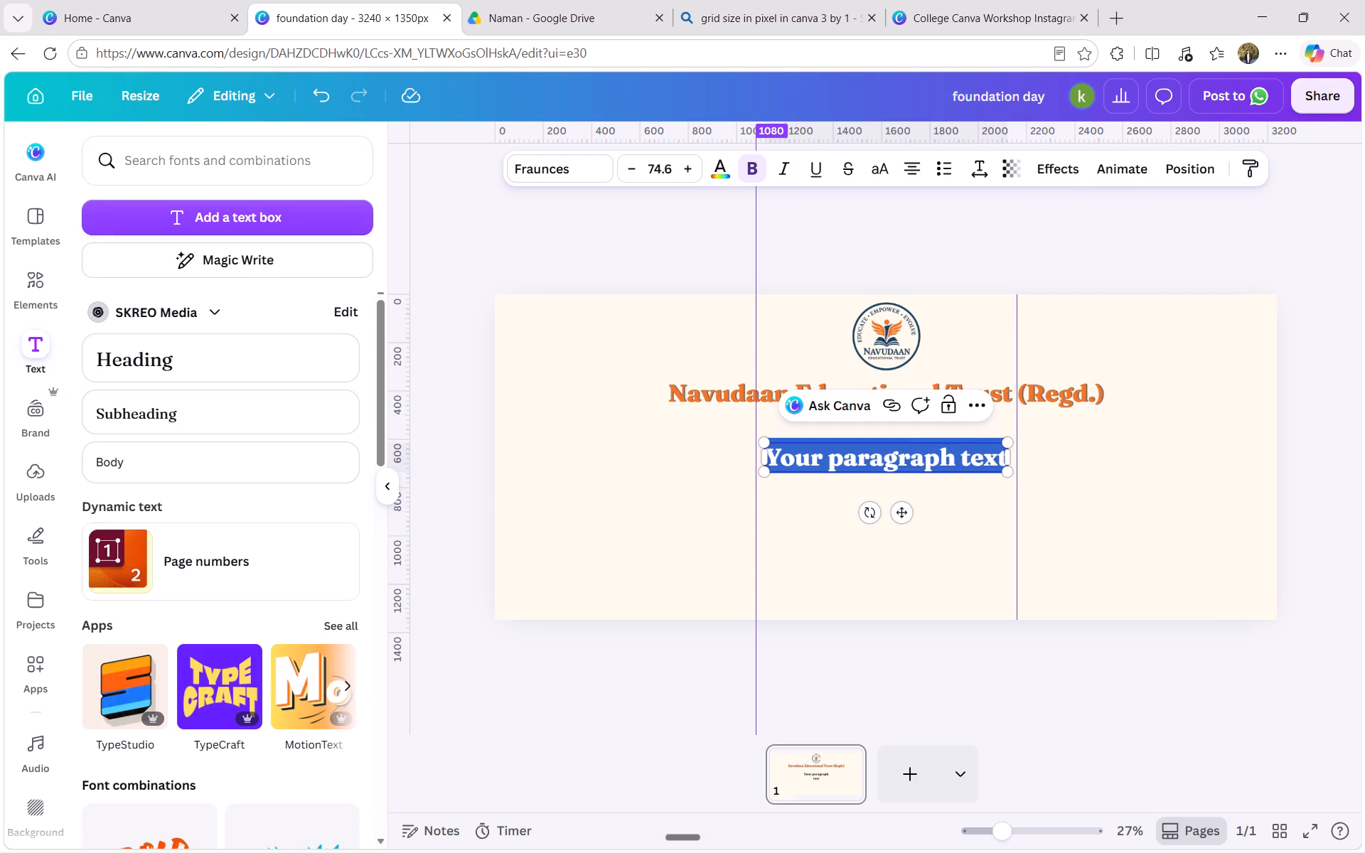
{"action": "key", "text": "f"}
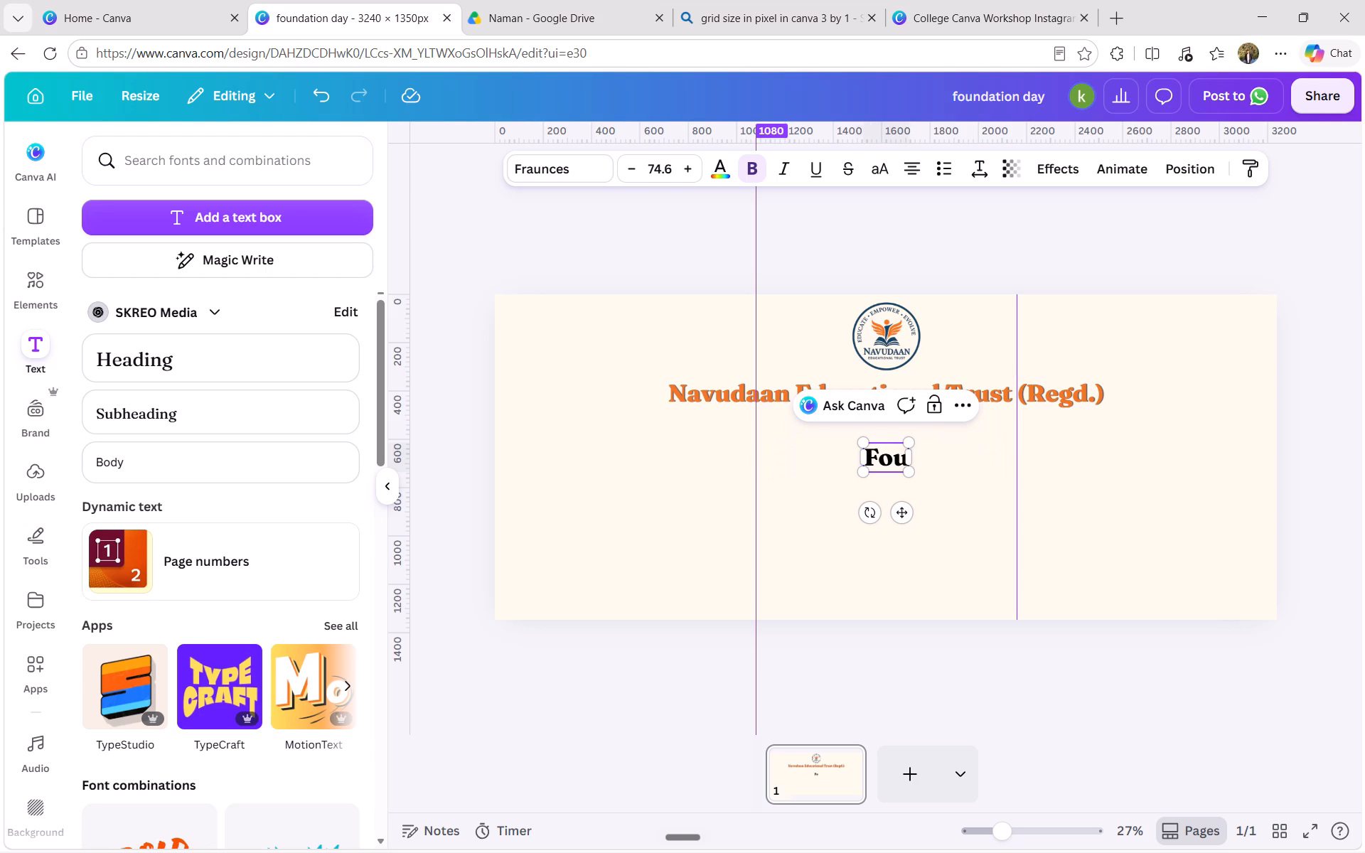
{"action": "left_click", "coordinate": [1191, 586]}
Enlarge the "Foundation" text to size 162 and place it below the trust name, centred on the first grid line.
{"action": "left_click_drag", "start_coordinate": [862, 458], "coordinate": [710, 443]}
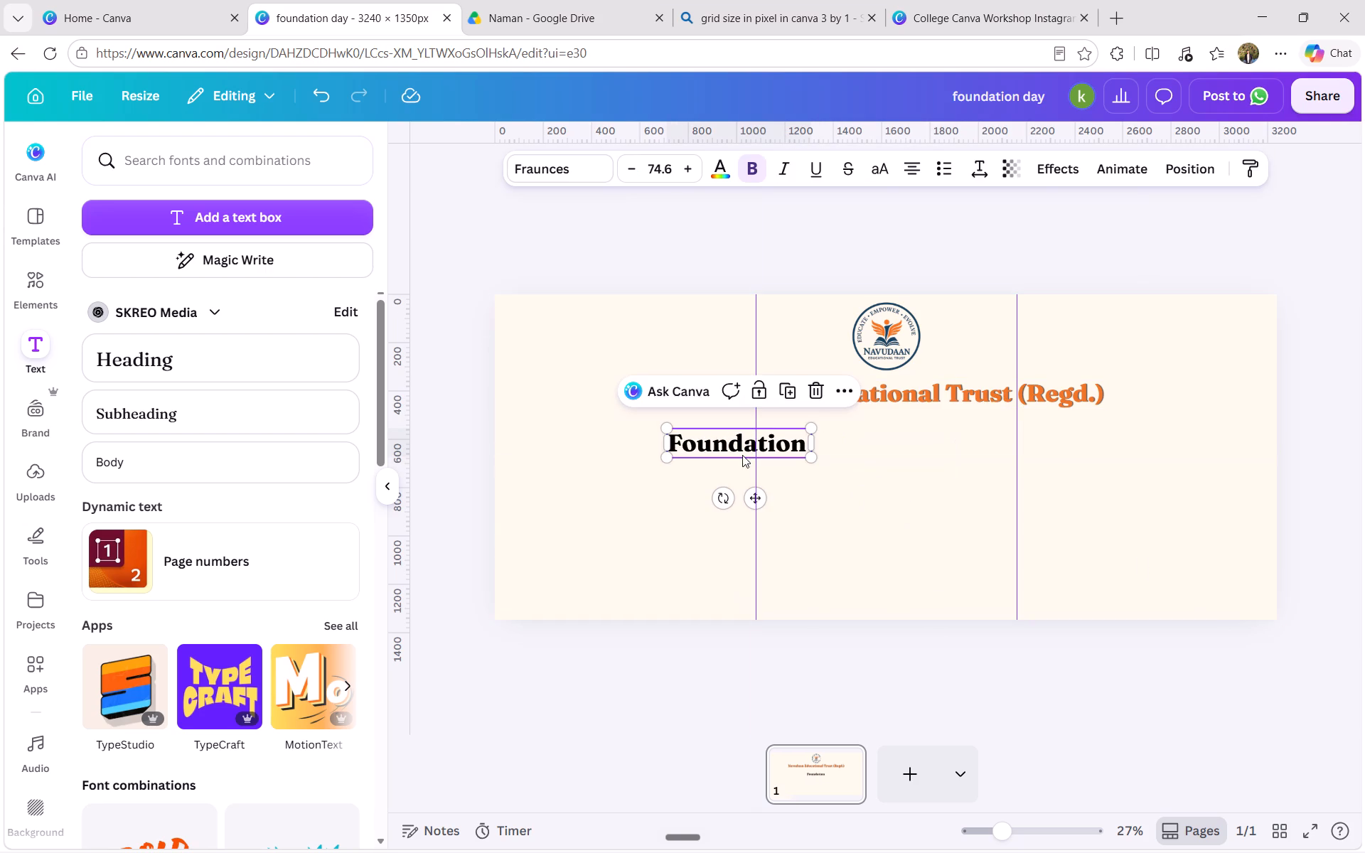
{"action": "left_click_drag", "start_coordinate": [811, 460], "coordinate": [968, 544]}
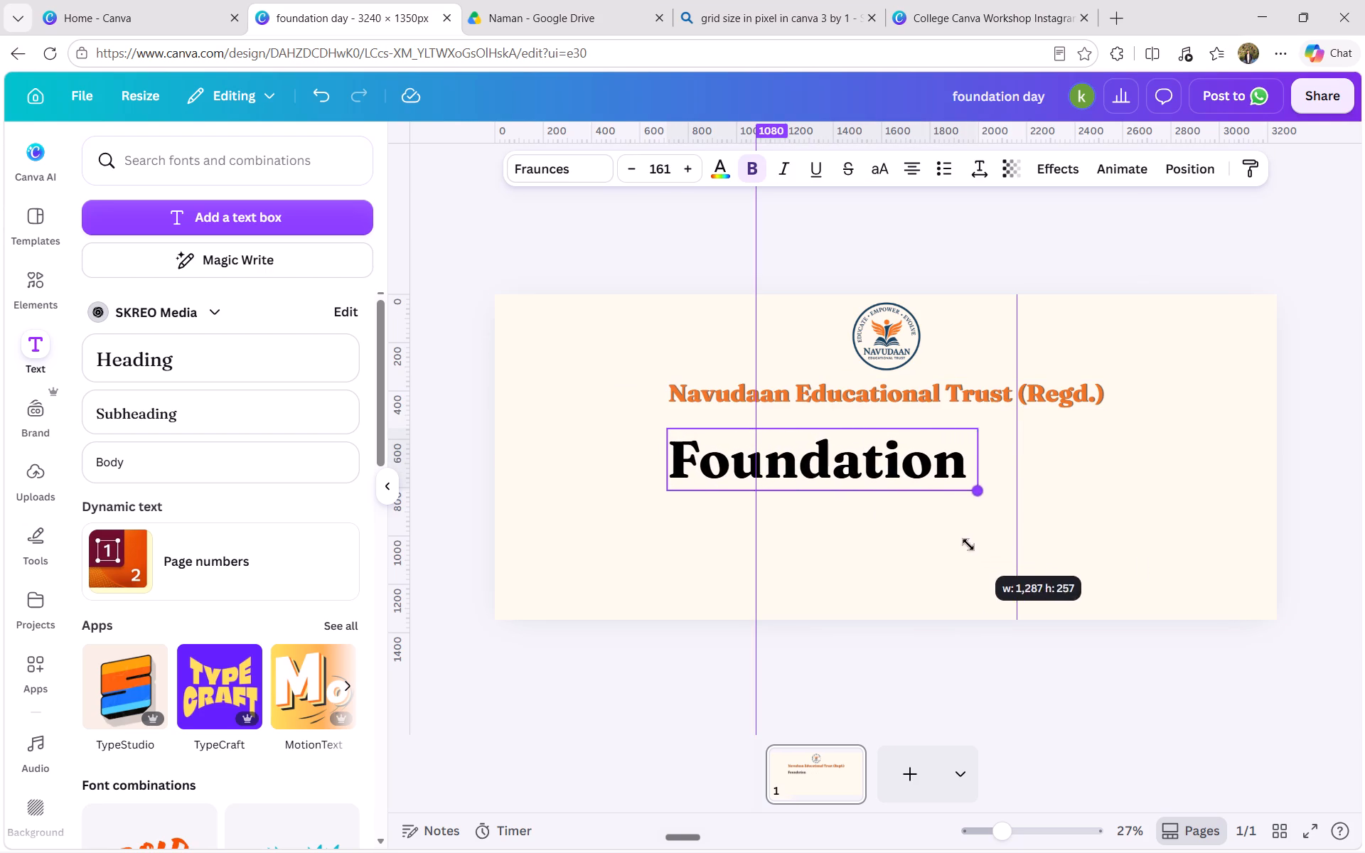
{"action": "left_click_drag", "start_coordinate": [968, 544], "coordinate": [970, 544]}
{"action": "left_click_drag", "start_coordinate": [950, 471], "coordinate": [886, 471]}
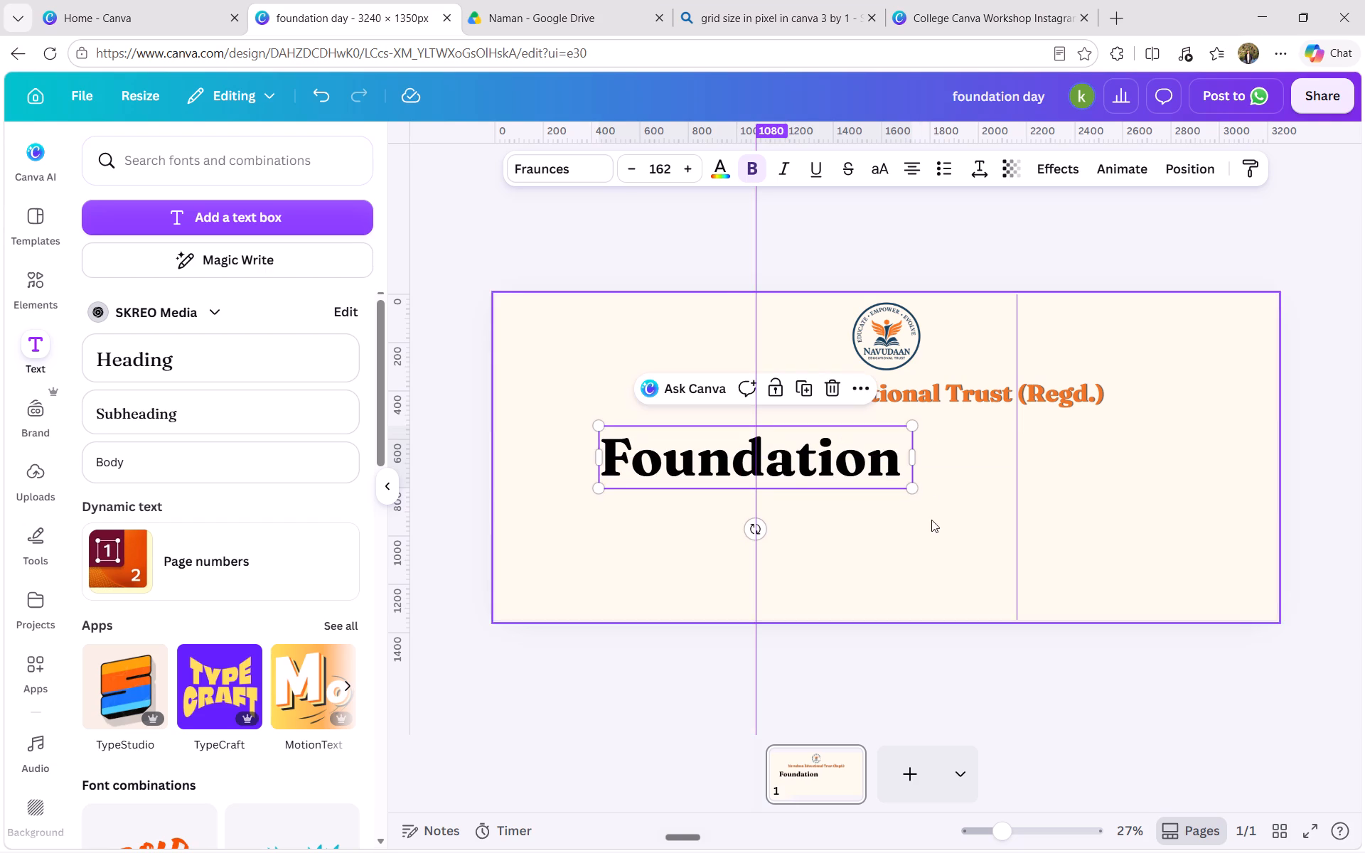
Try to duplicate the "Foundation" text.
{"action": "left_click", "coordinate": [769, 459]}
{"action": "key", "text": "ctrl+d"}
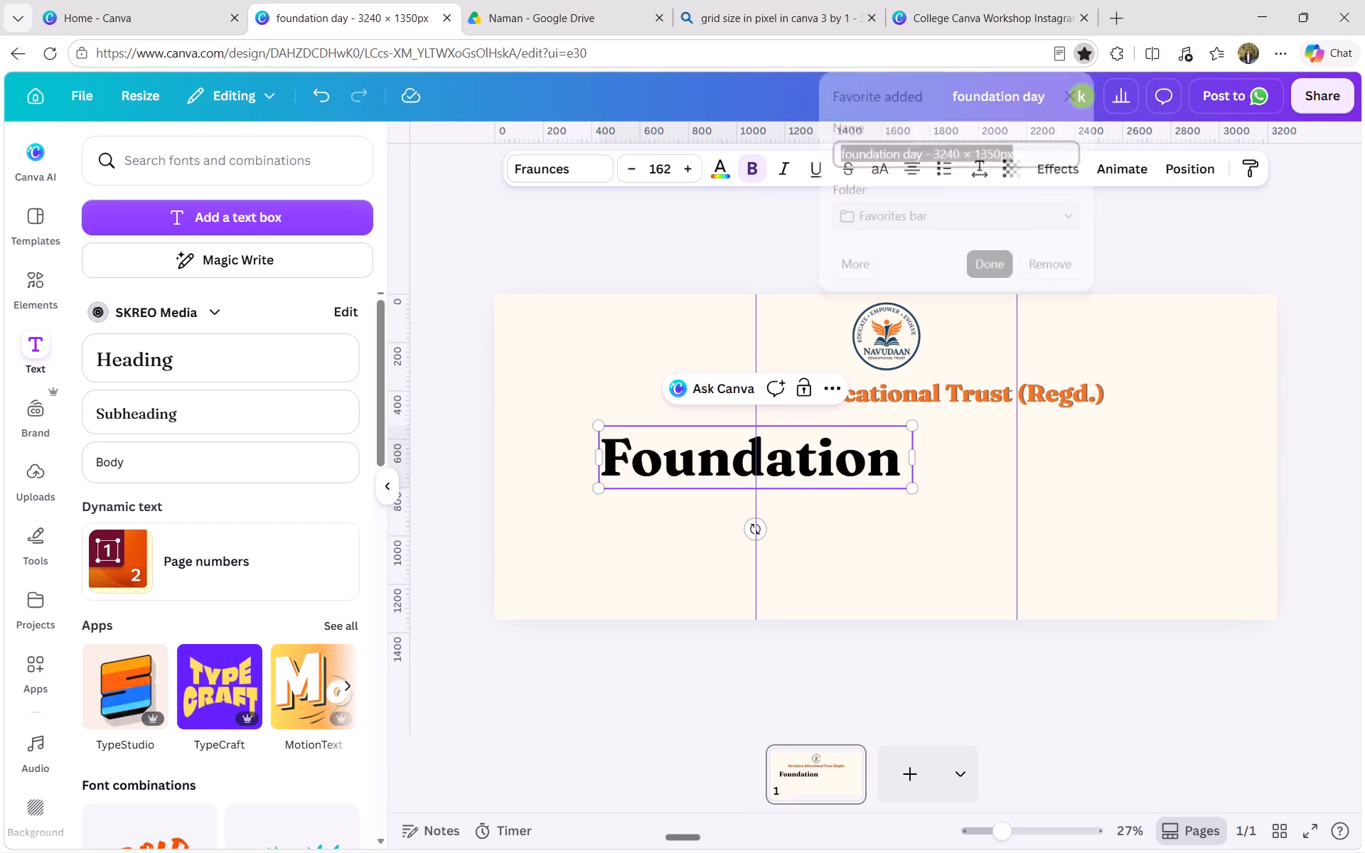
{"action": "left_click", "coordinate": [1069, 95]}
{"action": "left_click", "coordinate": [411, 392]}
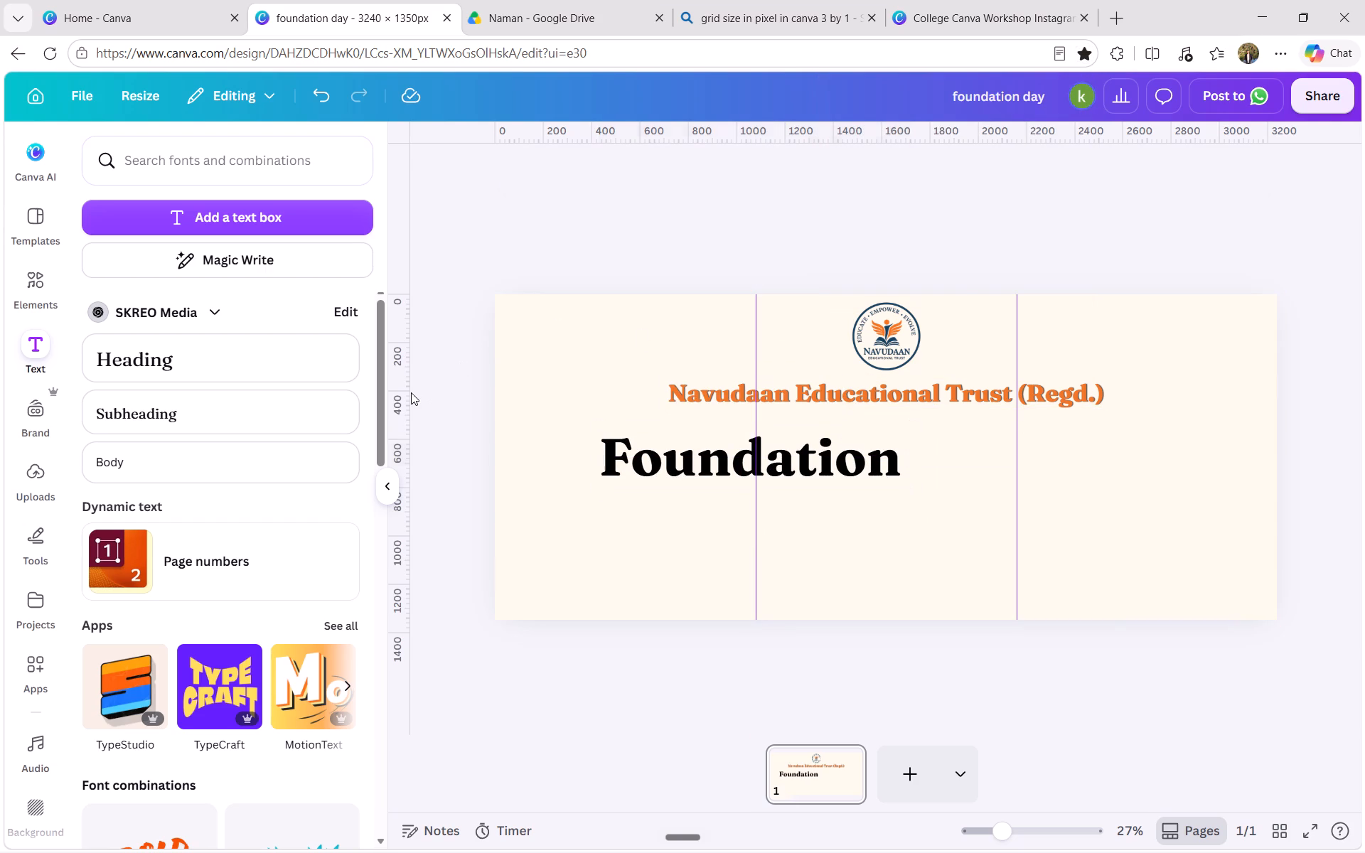
Duplicate the "Foundation" text and place the copy lower and further right, across the second grid line.
{"action": "left_click", "coordinate": [712, 478]}
{"action": "key", "text": "ctrl+d"}
{"action": "left_click_drag", "start_coordinate": [827, 472], "coordinate": [1034, 533]}
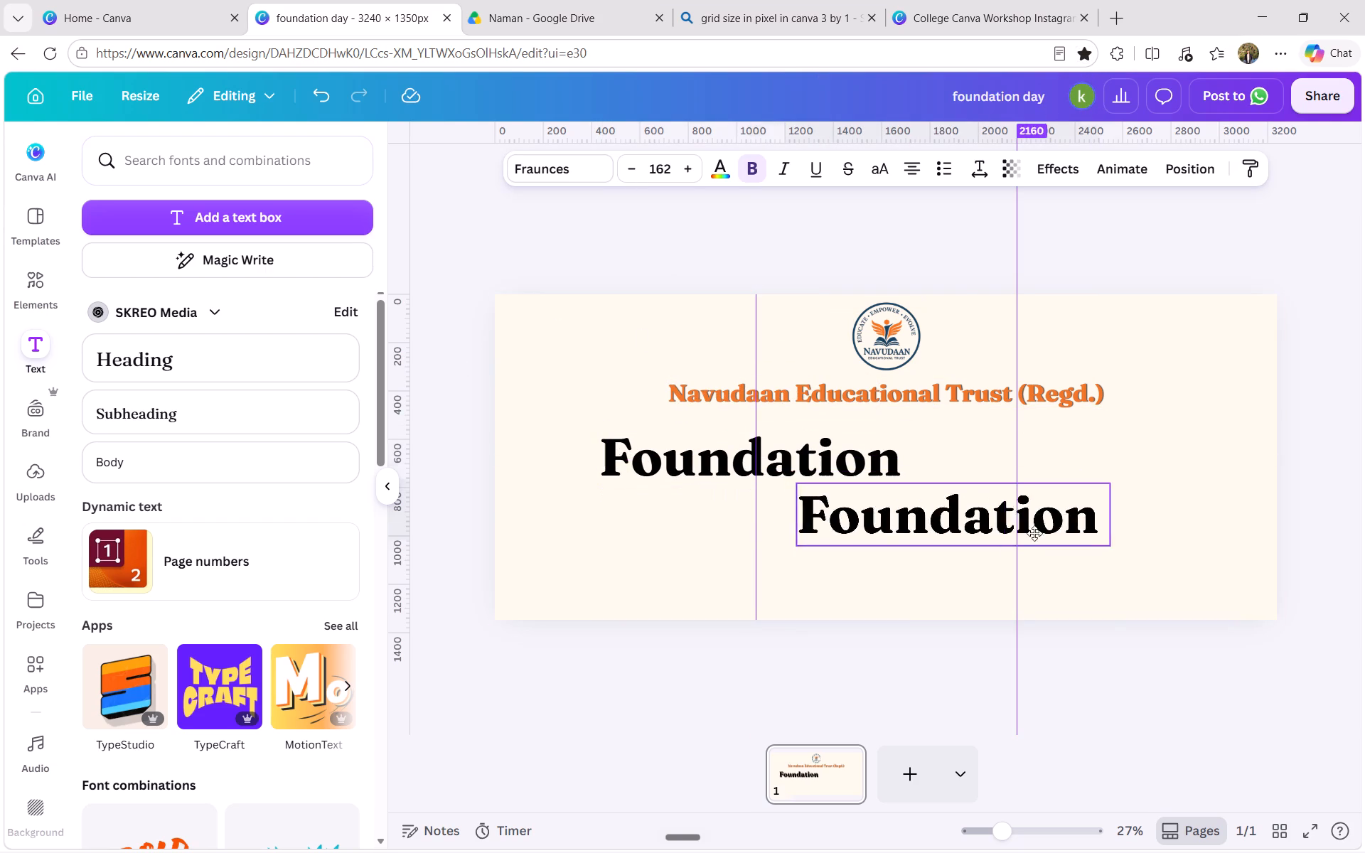
{"action": "left_click_drag", "start_coordinate": [1034, 533], "coordinate": [1043, 534]}
Change the copied text to "Day" and move it left, just beneath the end of "Foundation".
{"action": "left_click", "coordinate": [1043, 534]}
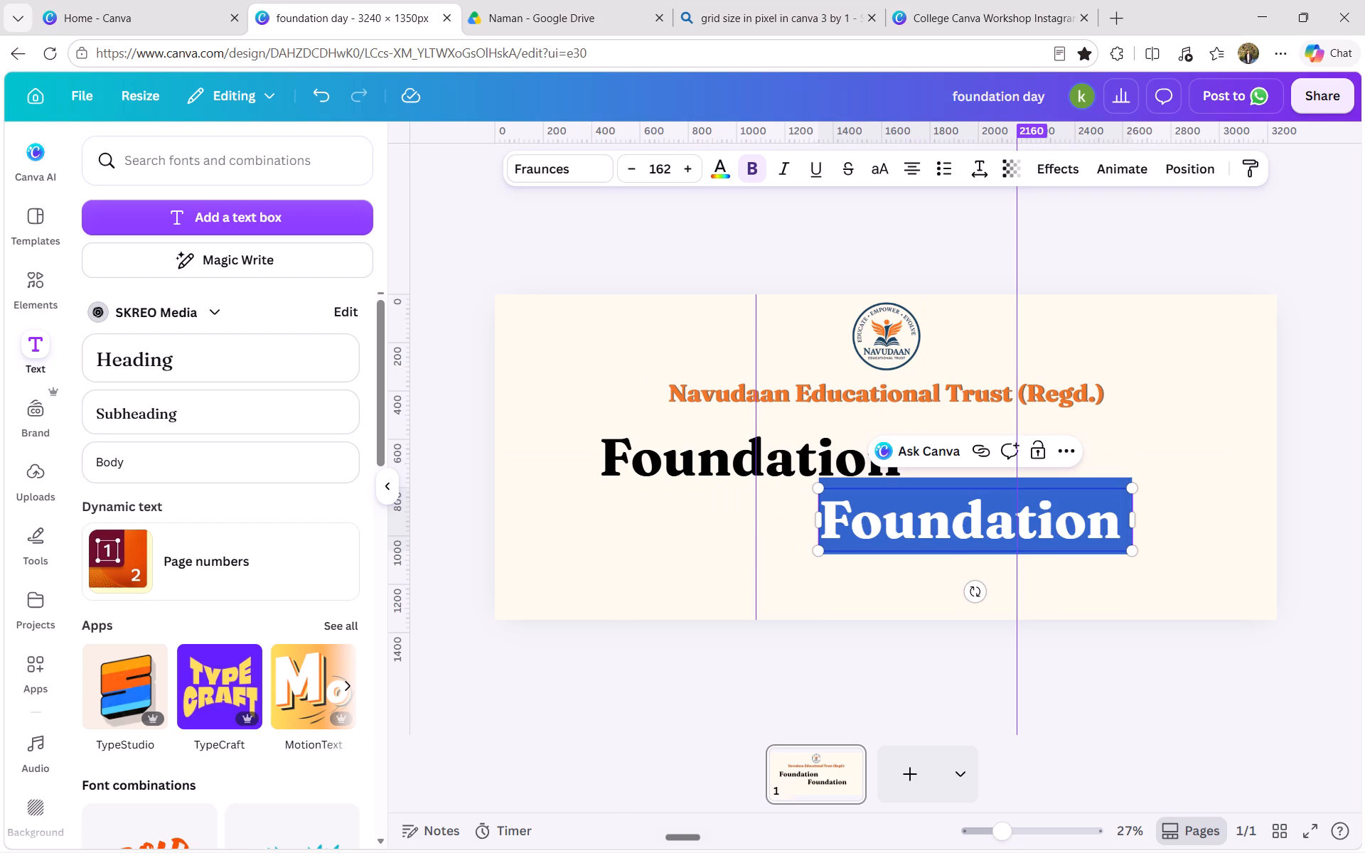
{"action": "left_click", "coordinate": [1120, 527]}
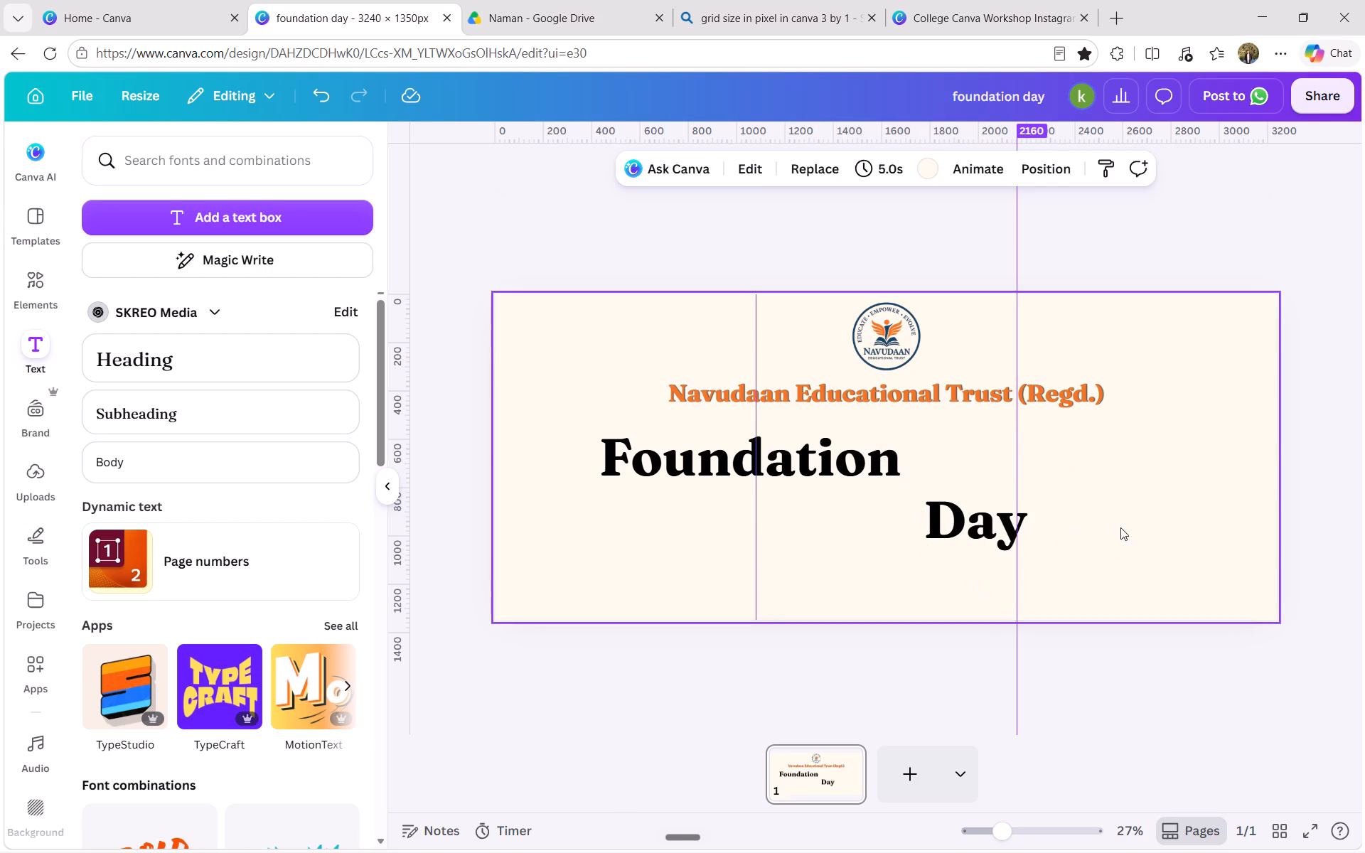
{"action": "left_click_drag", "start_coordinate": [966, 512], "coordinate": [913, 507]}
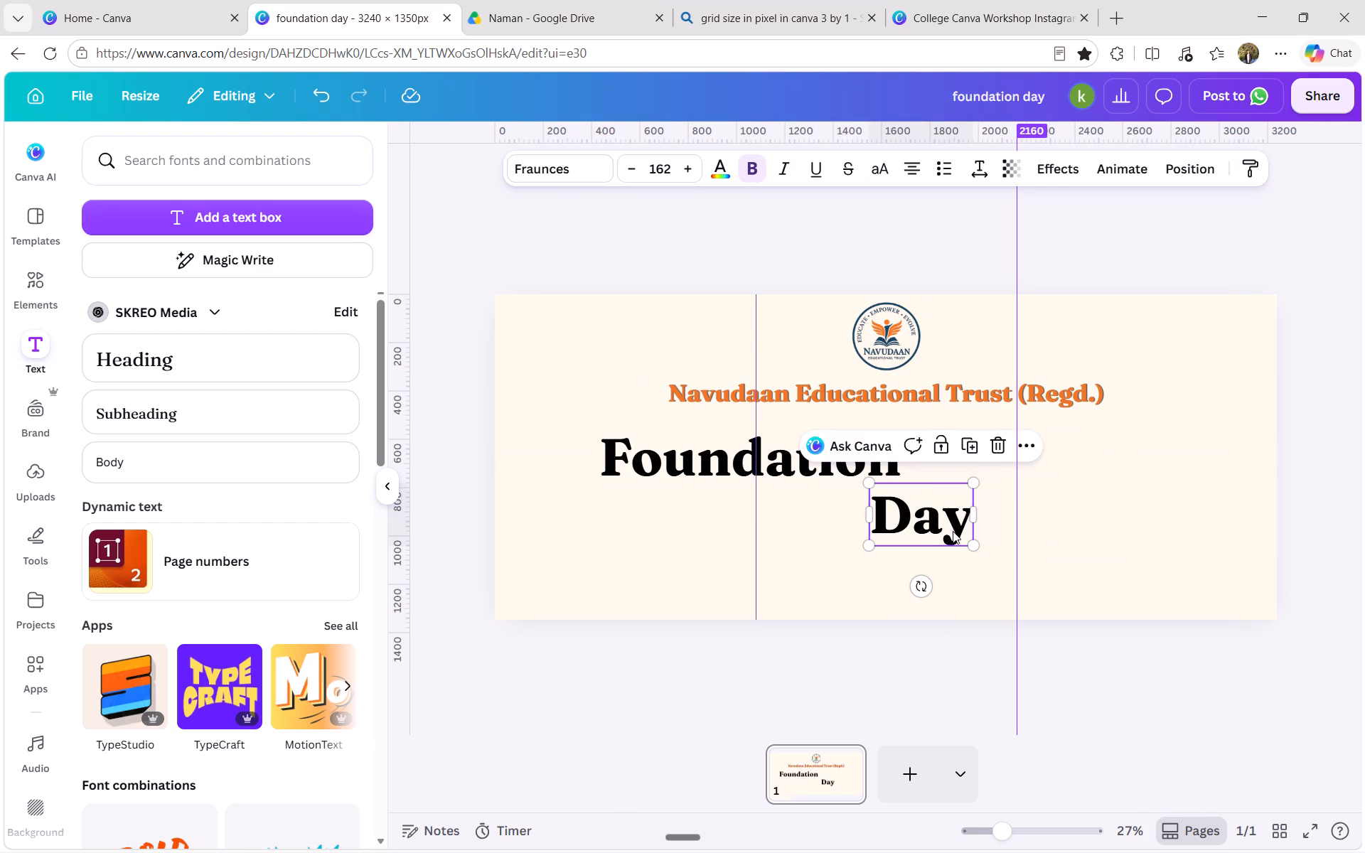
Enlarge the "Day" text to size 218 and move it right, across the second grid line.
{"action": "left_click_drag", "start_coordinate": [976, 548], "coordinate": [1012, 568]}
{"action": "left_click_drag", "start_coordinate": [973, 527], "coordinate": [1017, 533]}
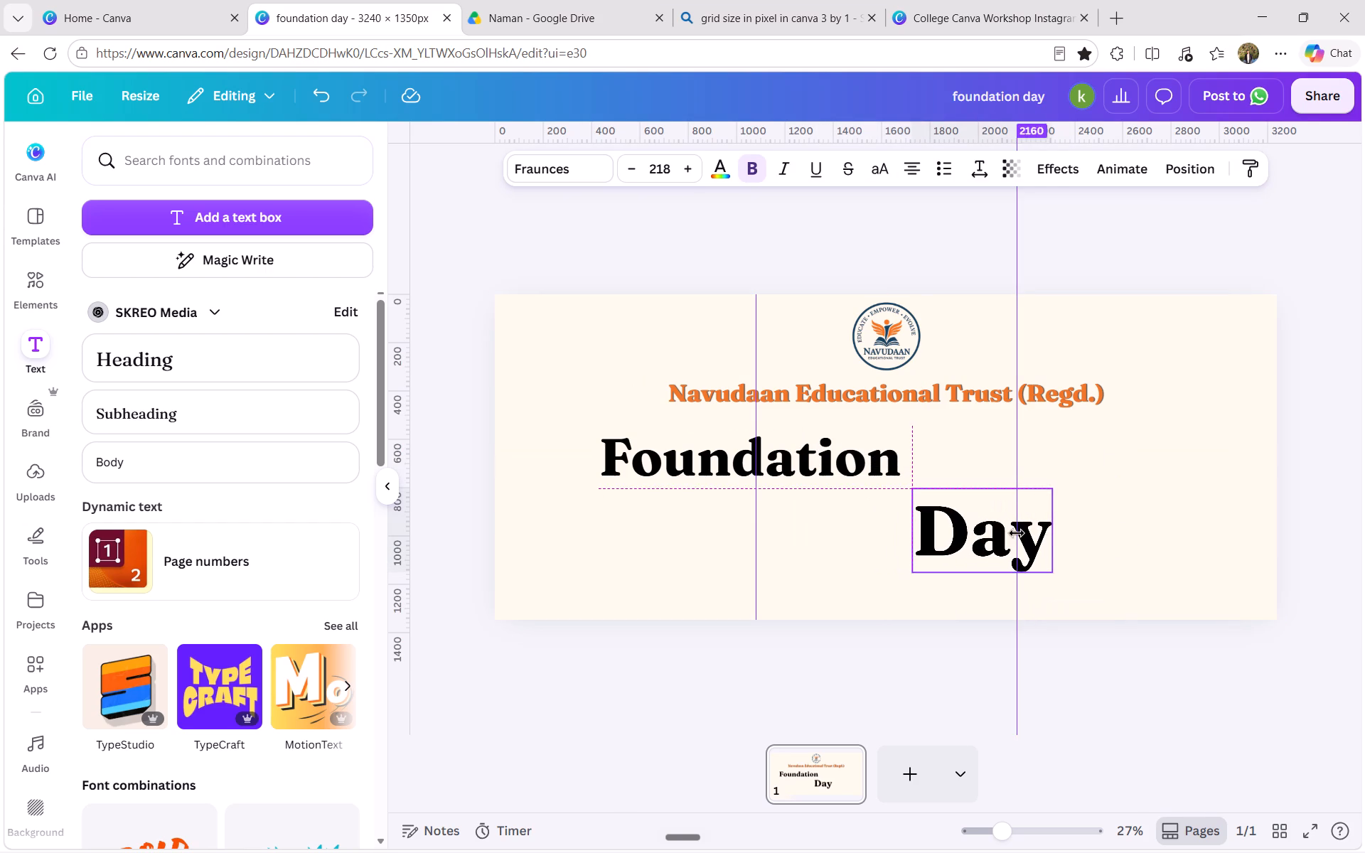
{"action": "left_click_drag", "start_coordinate": [1017, 533], "coordinate": [1019, 533]}
Enlarge the "Foundation" text to size 178 and shift it slightly right, keeping it across the first grid line above "Day".
{"action": "left_click_drag", "start_coordinate": [855, 456], "coordinate": [896, 461]}
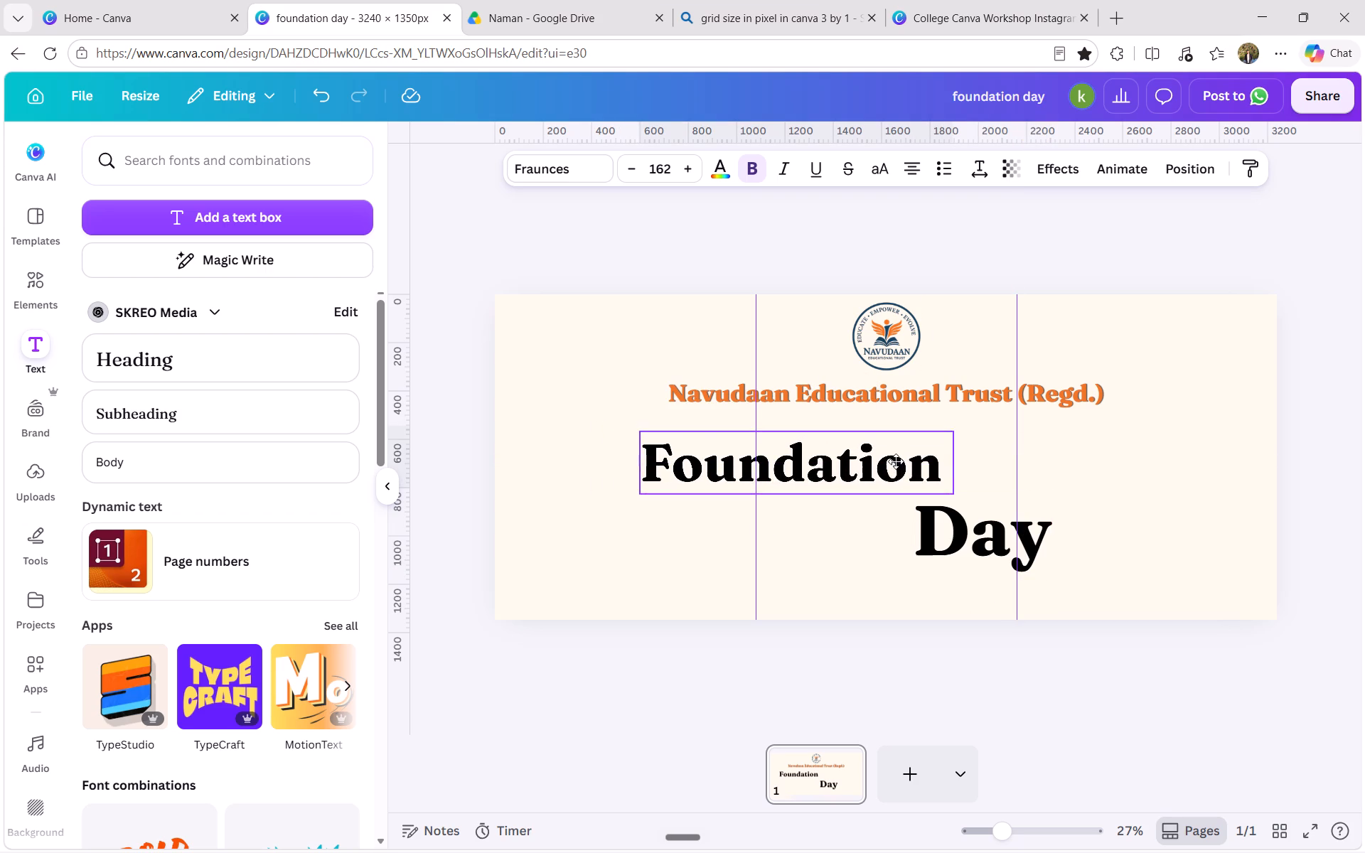
{"action": "left_click_drag", "start_coordinate": [896, 461], "coordinate": [897, 463]}
{"action": "left_click", "coordinate": [641, 424]}
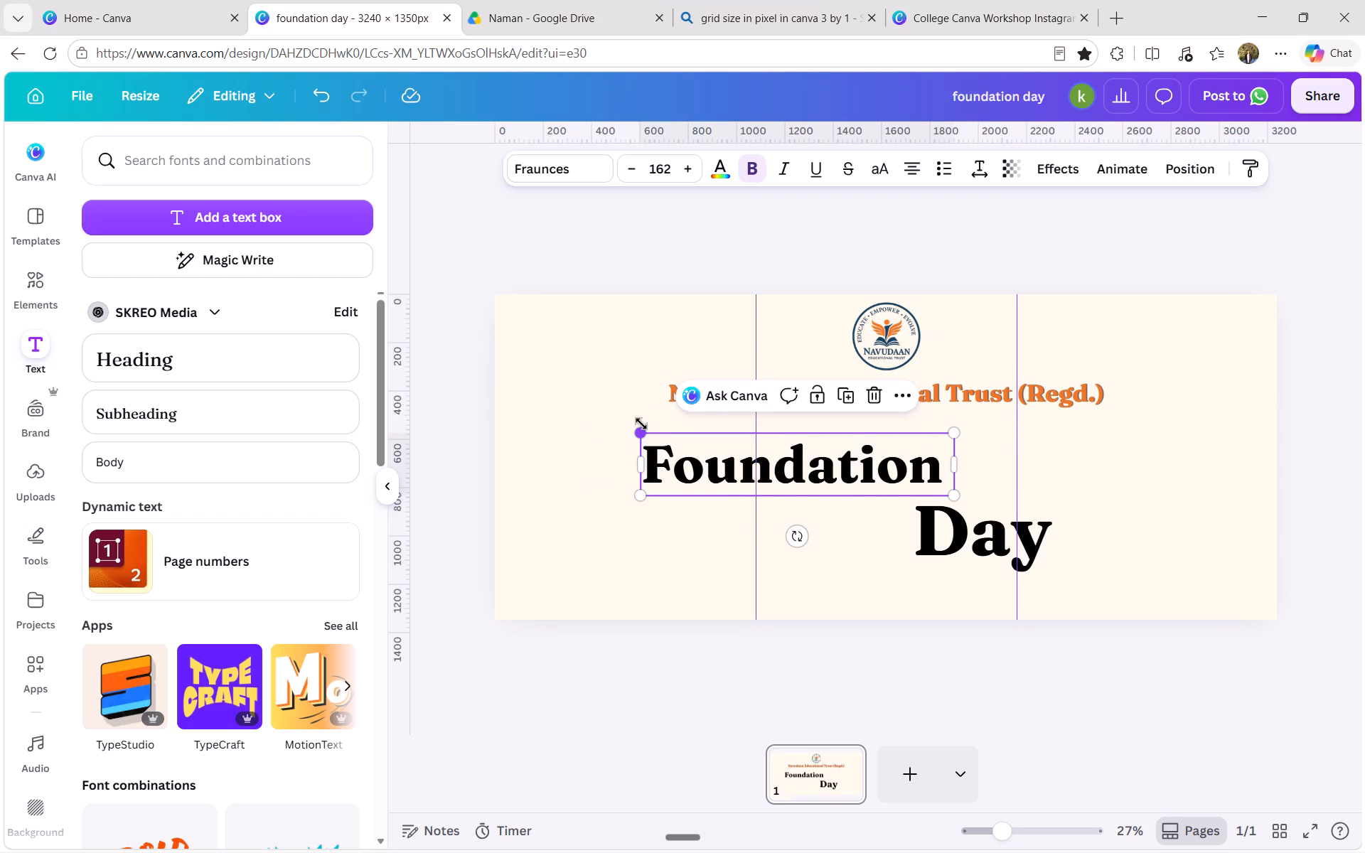
{"action": "left_click_drag", "start_coordinate": [640, 431], "coordinate": [609, 422]}
{"action": "left_click_drag", "start_coordinate": [793, 471], "coordinate": [805, 471]}
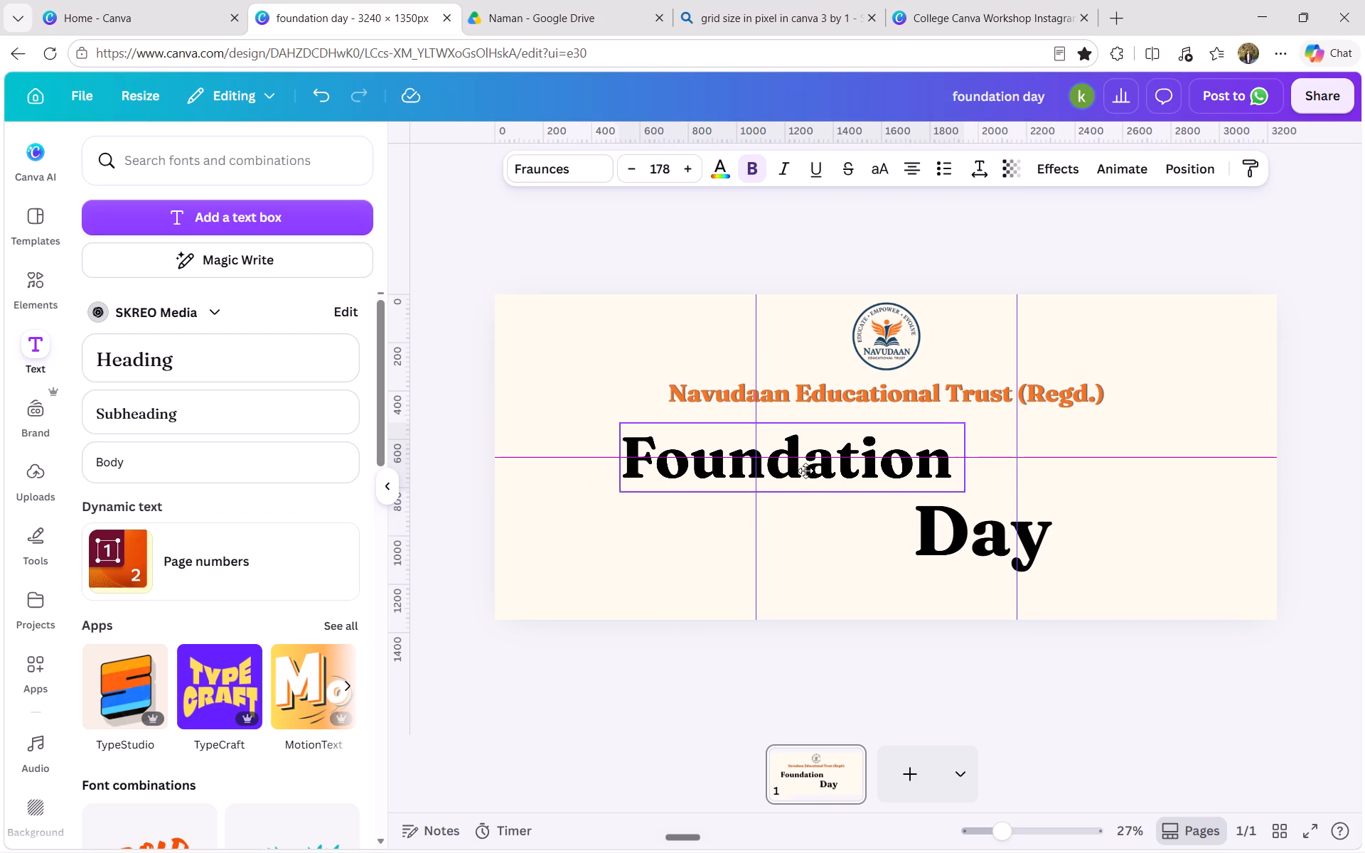
{"action": "left_click_drag", "start_coordinate": [805, 471], "coordinate": [805, 470]}
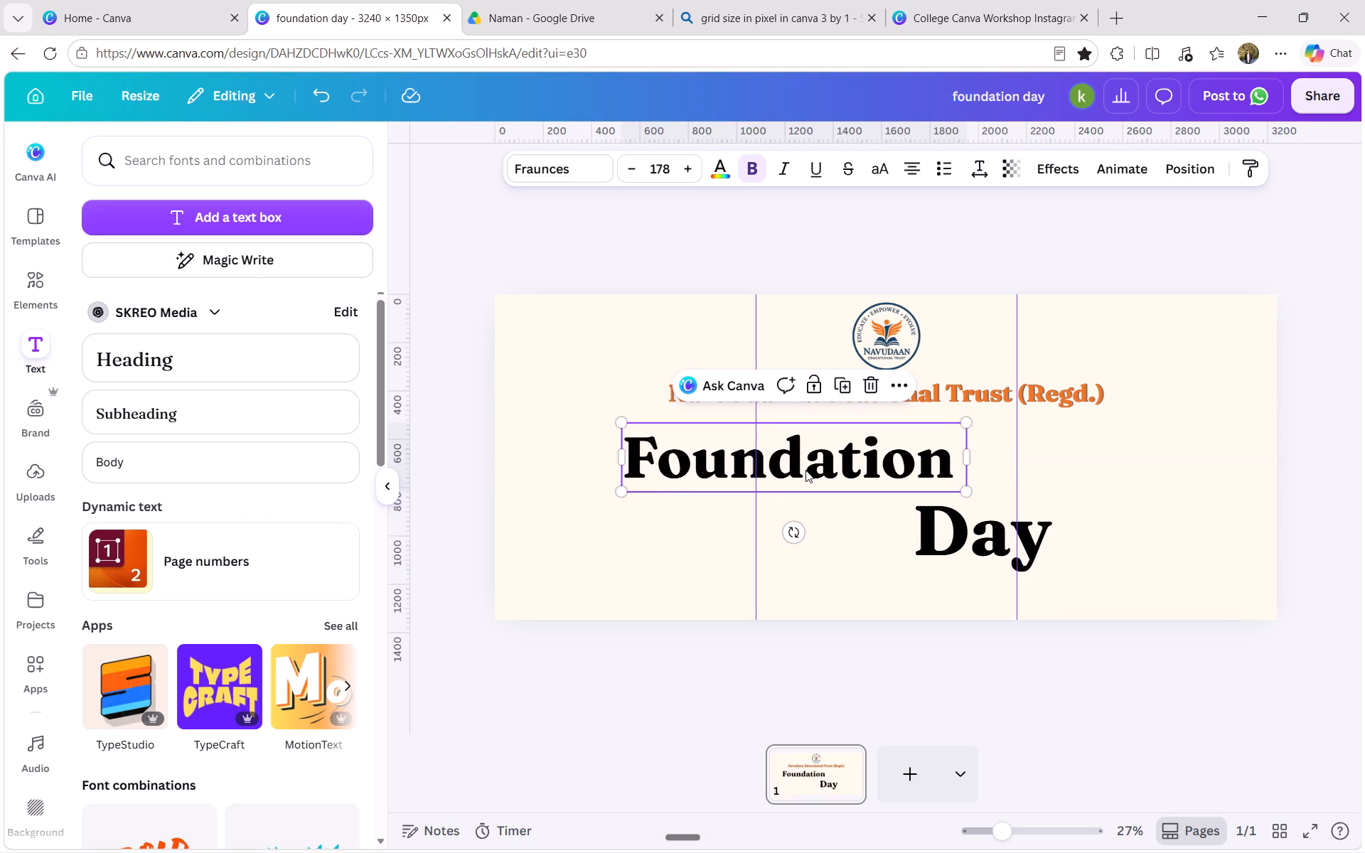
Move "Day" slightly lower and bring "Foundation" down to sit directly above it, leaving a gap below the trust name.
{"action": "left_click", "coordinate": [996, 542]}
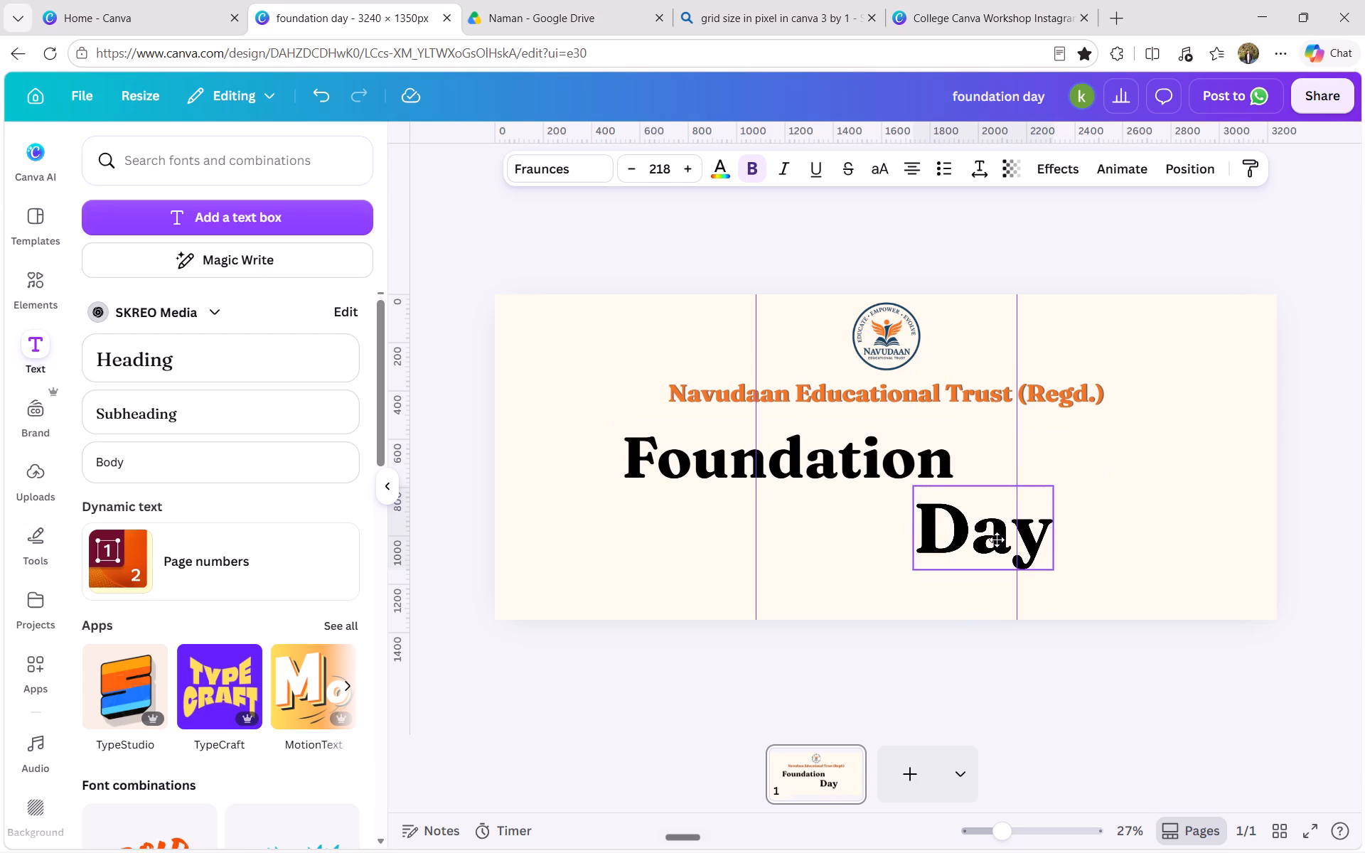
{"action": "left_click_drag", "start_coordinate": [786, 446], "coordinate": [786, 447]}
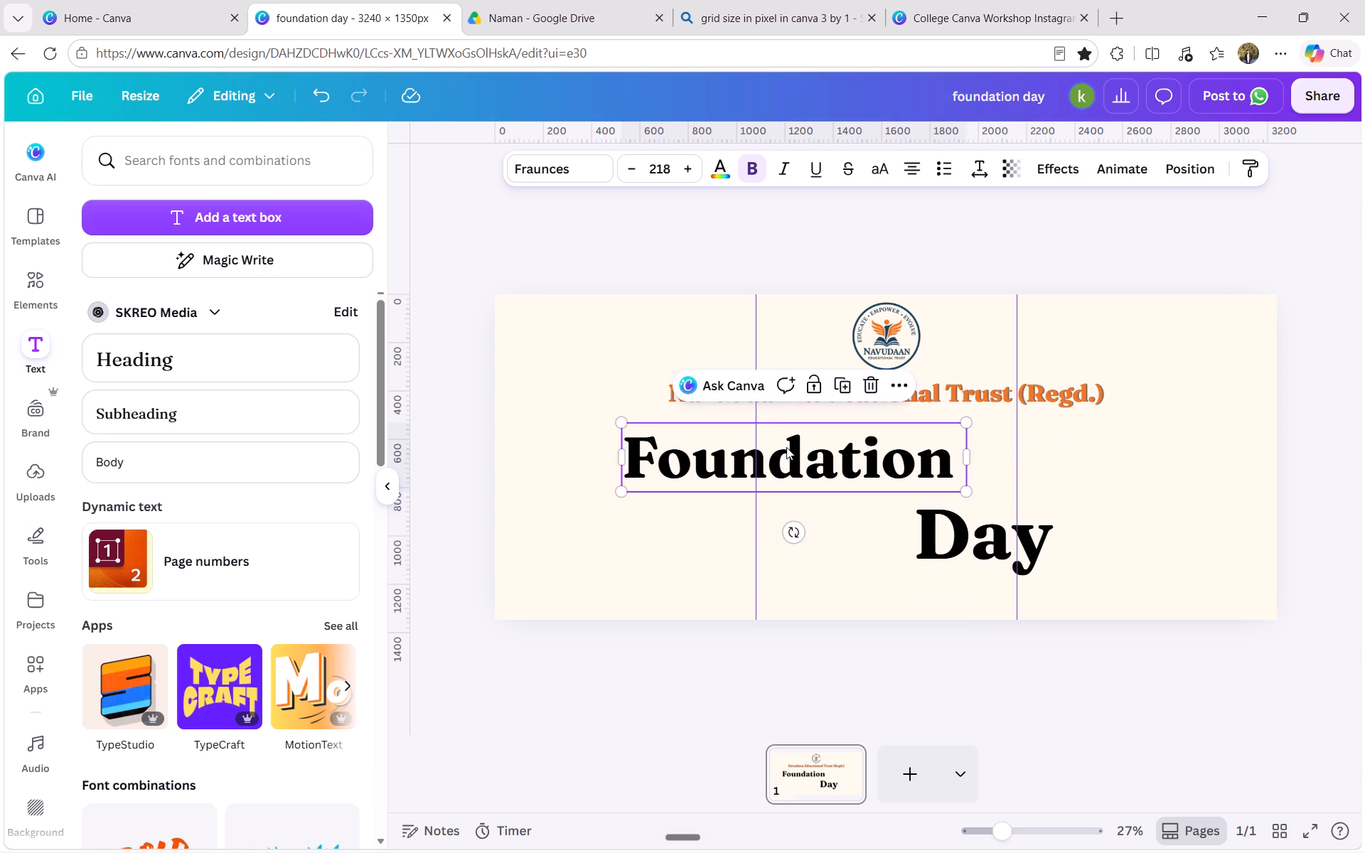
{"action": "left_click_drag", "start_coordinate": [786, 447], "coordinate": [785, 456]}
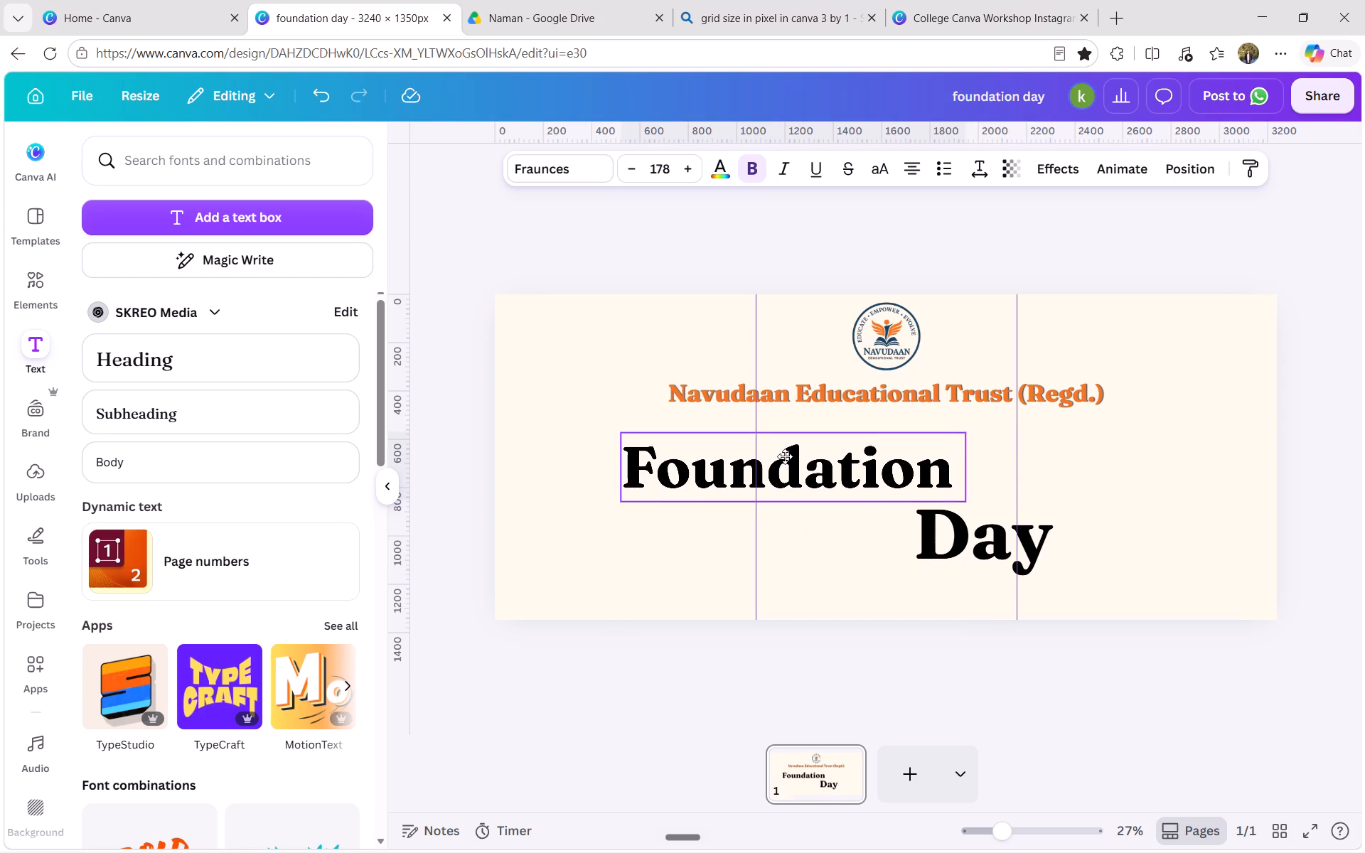
{"action": "left_click_drag", "start_coordinate": [785, 456], "coordinate": [786, 461]}
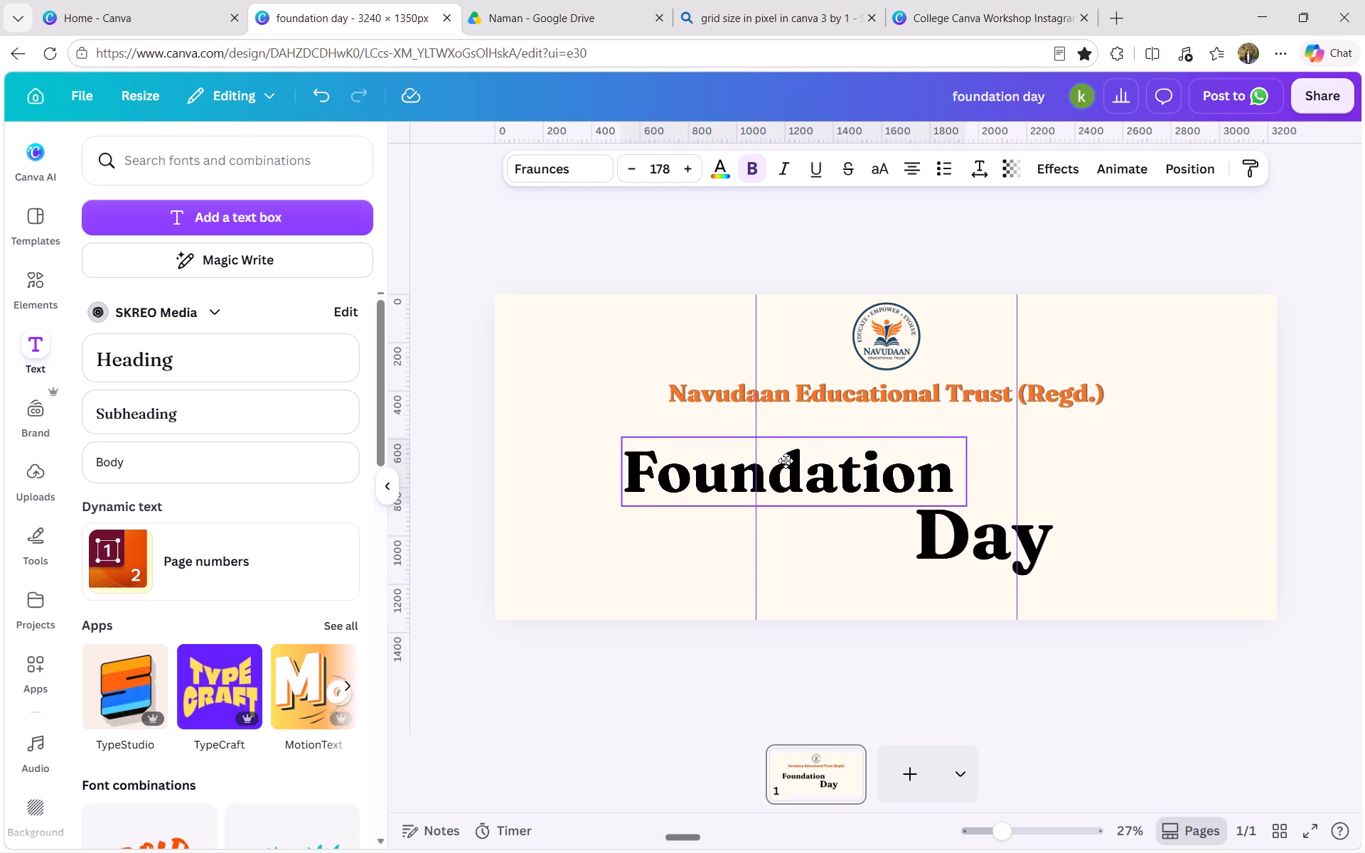
{"action": "left_click_drag", "start_coordinate": [786, 461], "coordinate": [785, 463]}
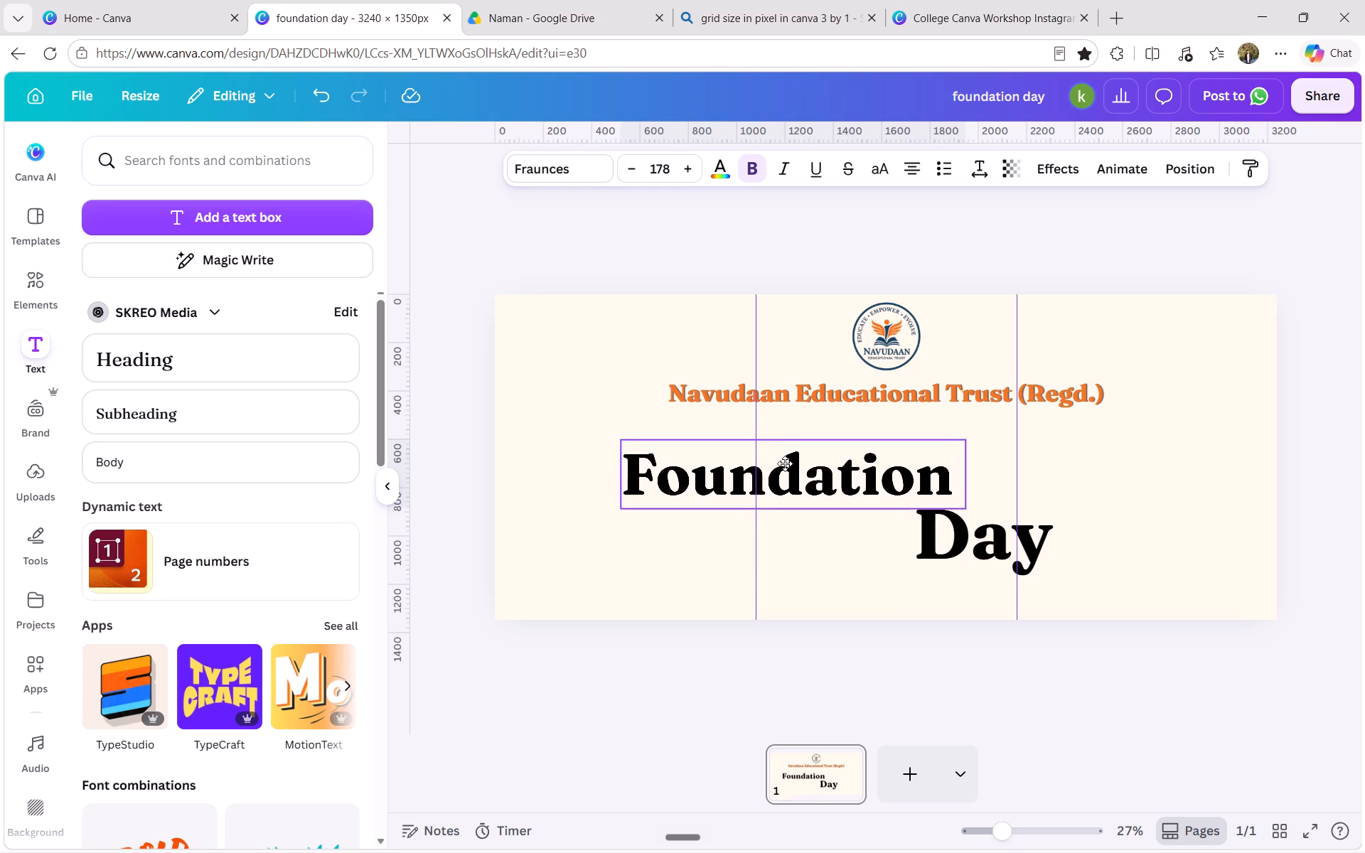
{"action": "left_click_drag", "start_coordinate": [785, 463], "coordinate": [786, 465]}
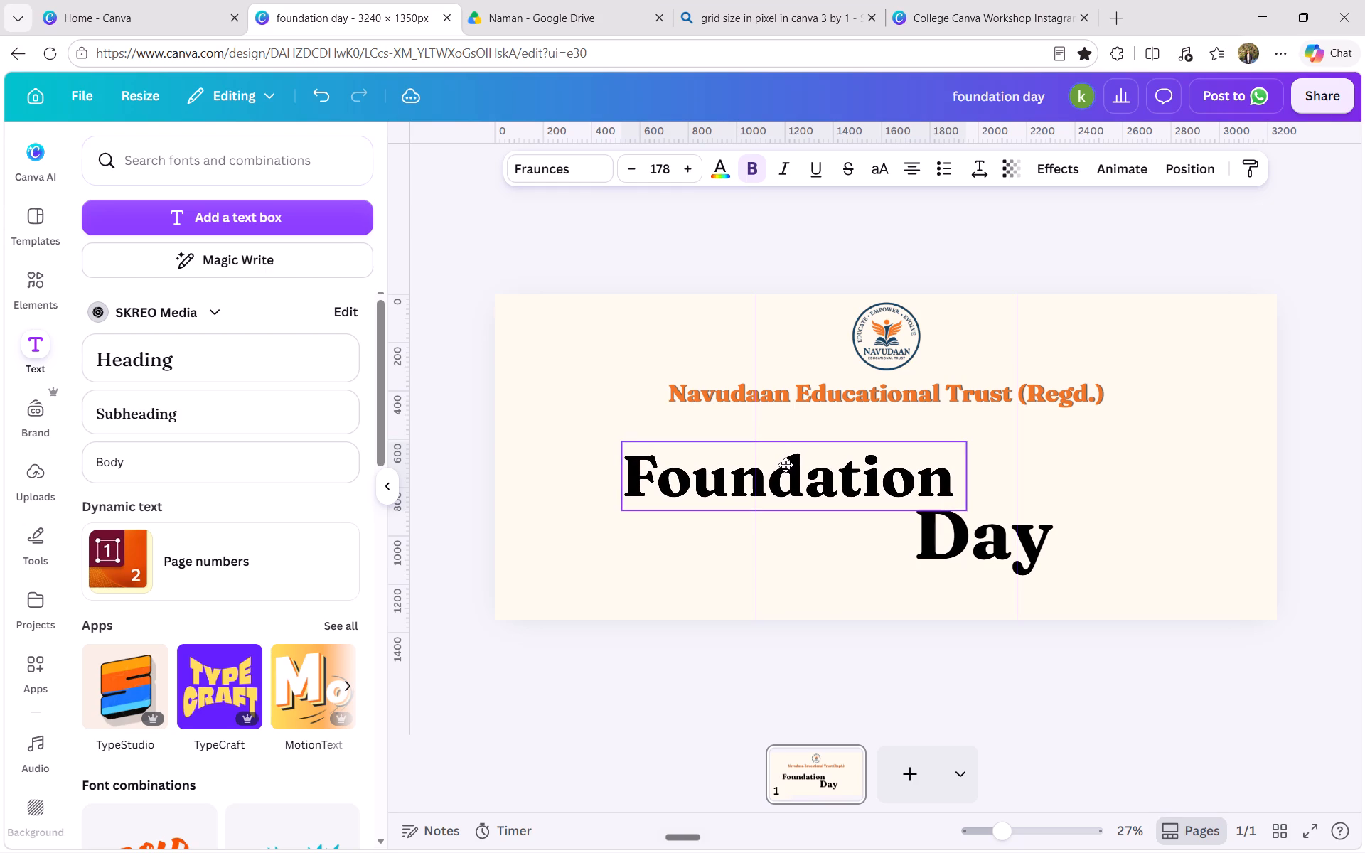
{"action": "left_click_drag", "start_coordinate": [786, 465], "coordinate": [786, 464]}
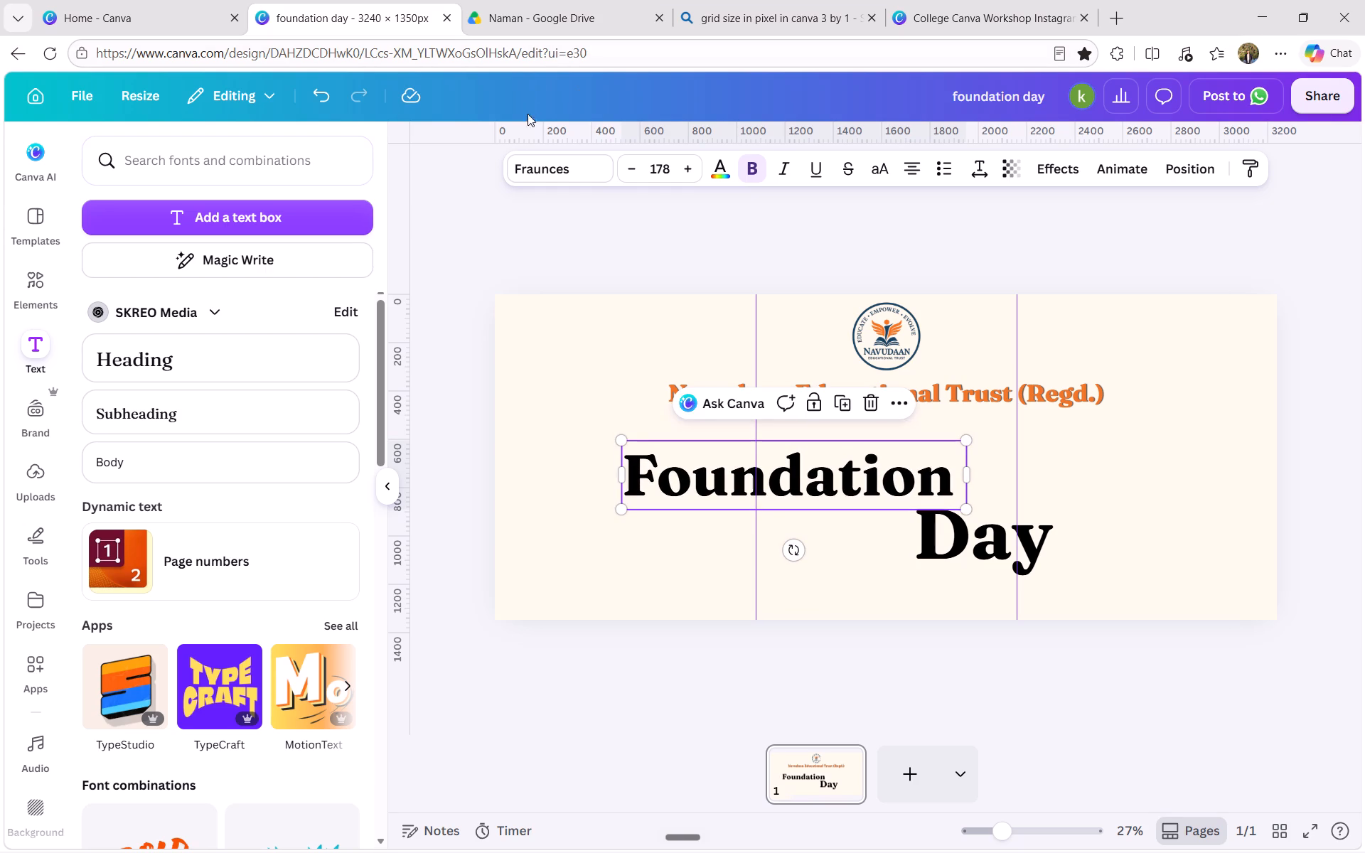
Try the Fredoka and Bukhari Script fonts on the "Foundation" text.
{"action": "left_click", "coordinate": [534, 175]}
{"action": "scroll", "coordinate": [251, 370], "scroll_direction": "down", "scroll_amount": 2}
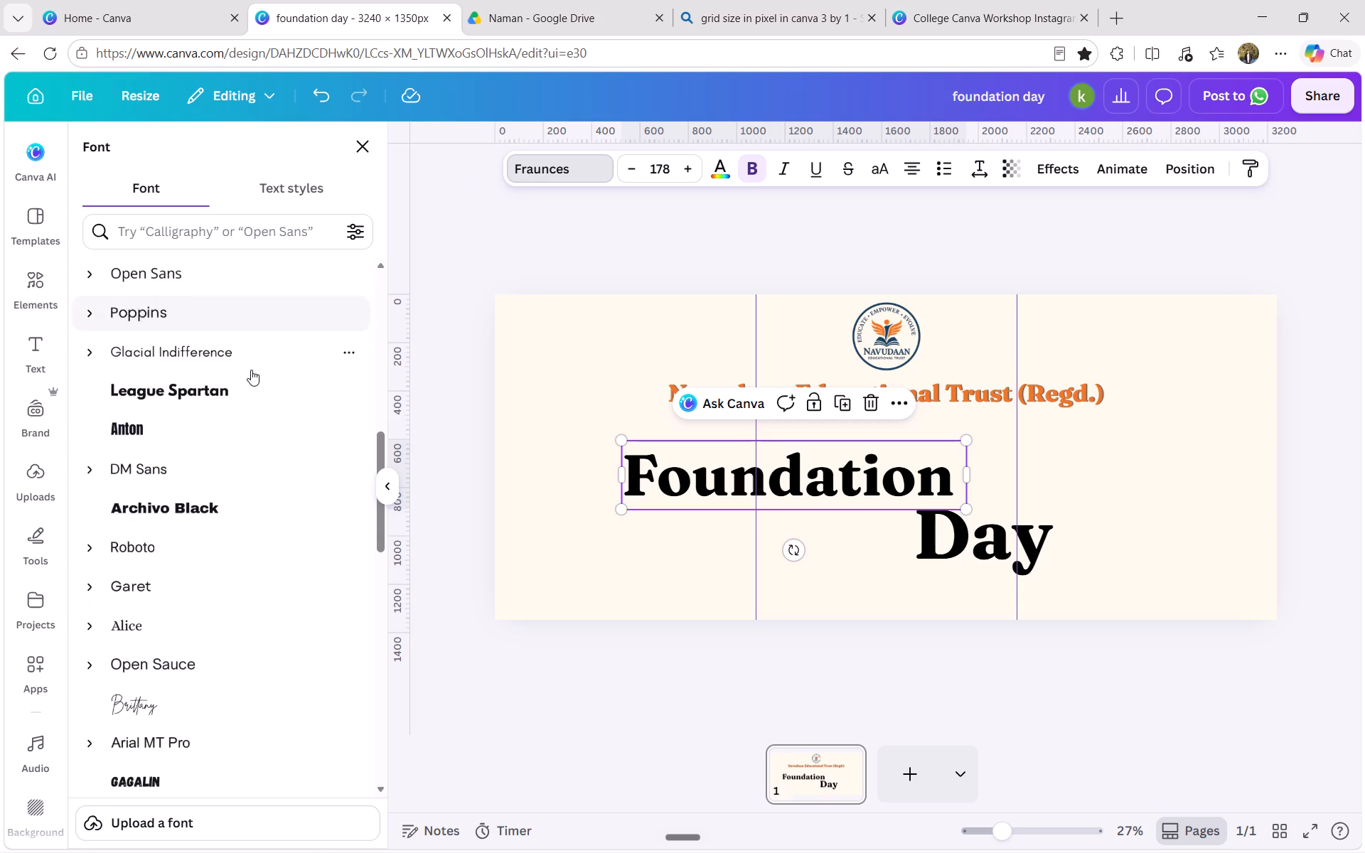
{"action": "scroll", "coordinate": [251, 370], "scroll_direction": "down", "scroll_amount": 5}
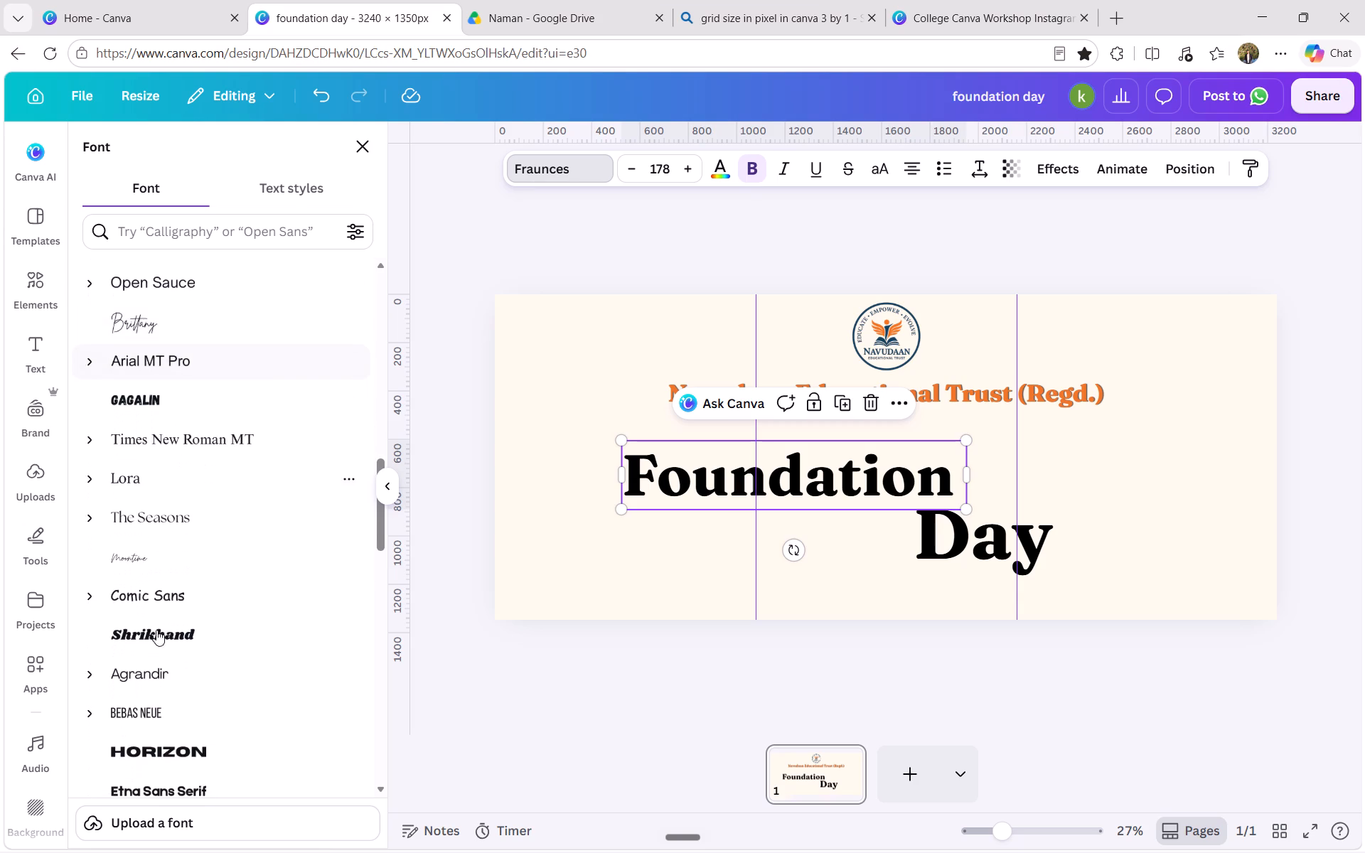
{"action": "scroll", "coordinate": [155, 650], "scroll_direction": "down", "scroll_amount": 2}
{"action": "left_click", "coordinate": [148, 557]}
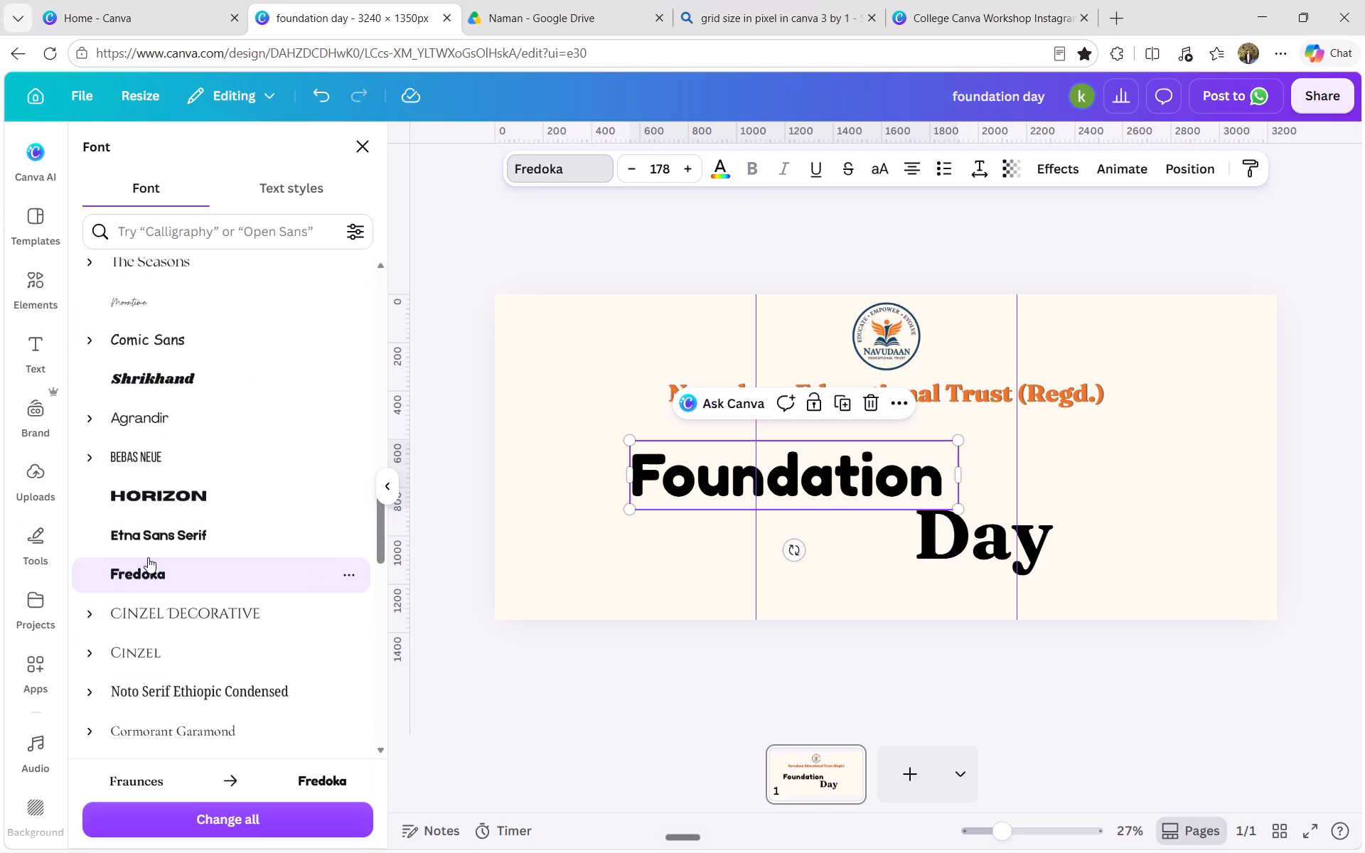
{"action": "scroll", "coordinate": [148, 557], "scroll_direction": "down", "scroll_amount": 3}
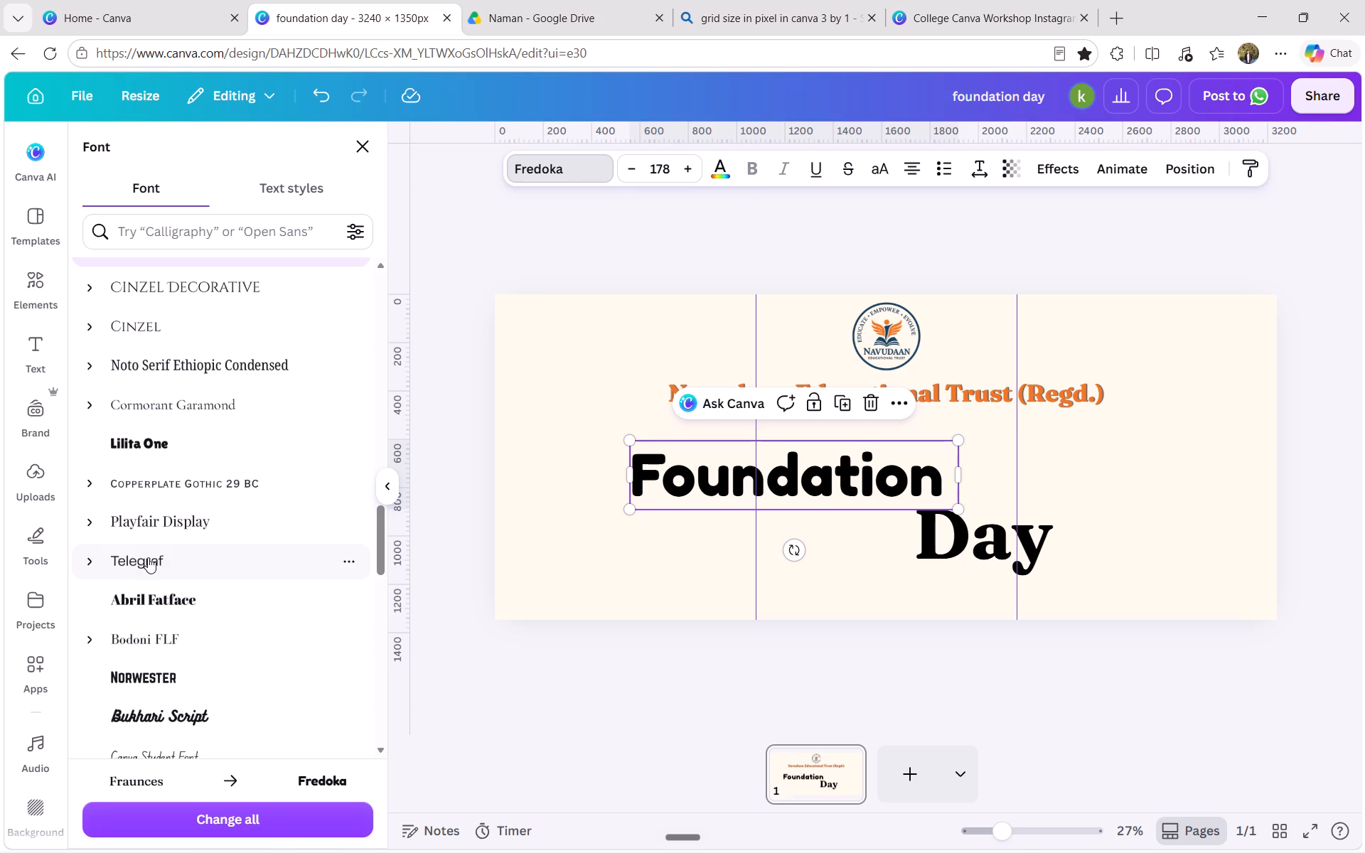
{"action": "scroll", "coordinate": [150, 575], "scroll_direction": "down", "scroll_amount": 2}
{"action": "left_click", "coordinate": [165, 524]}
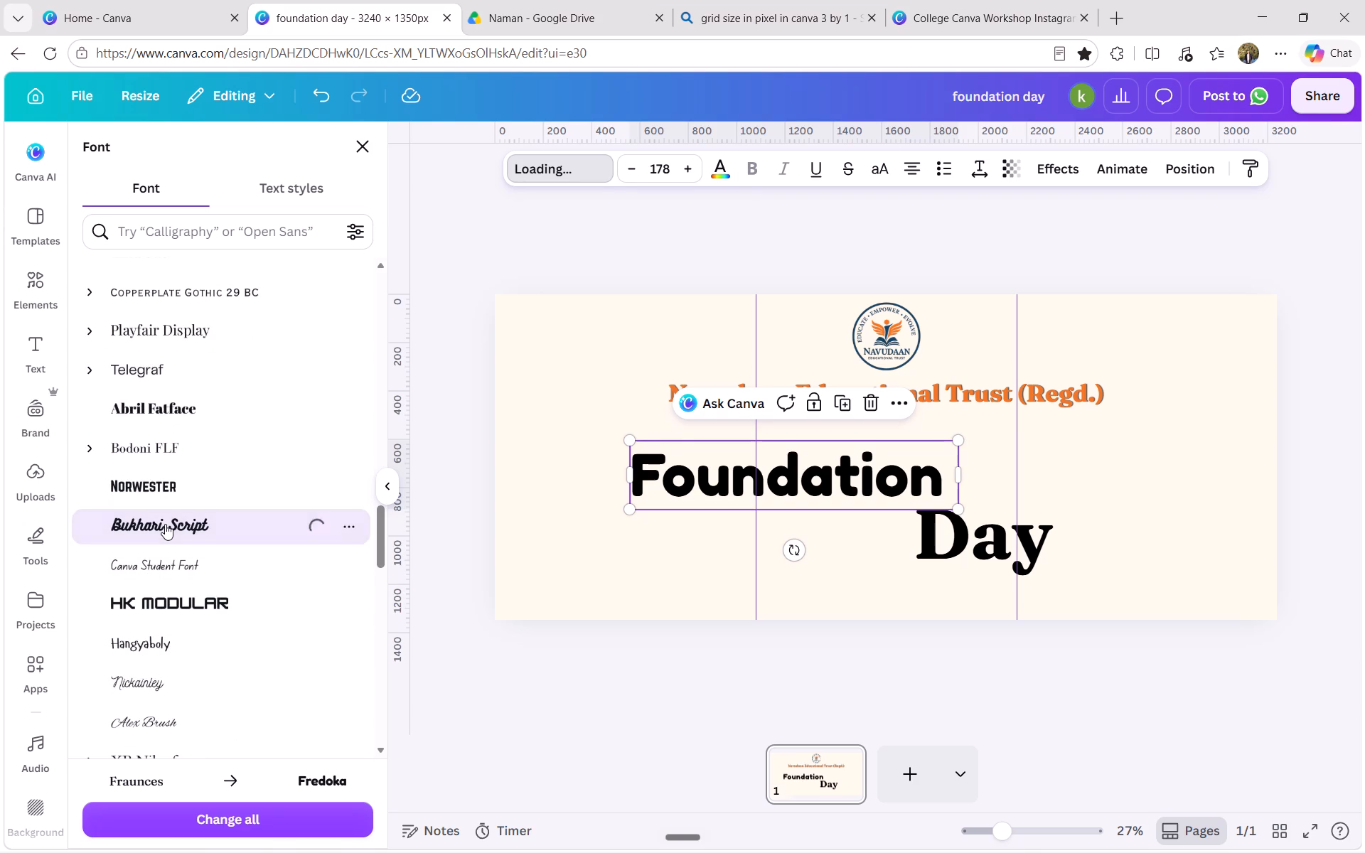
Set the font of the "Foundation" text to Yeseva One.
{"action": "scroll", "coordinate": [165, 524], "scroll_direction": "down", "scroll_amount": 2}
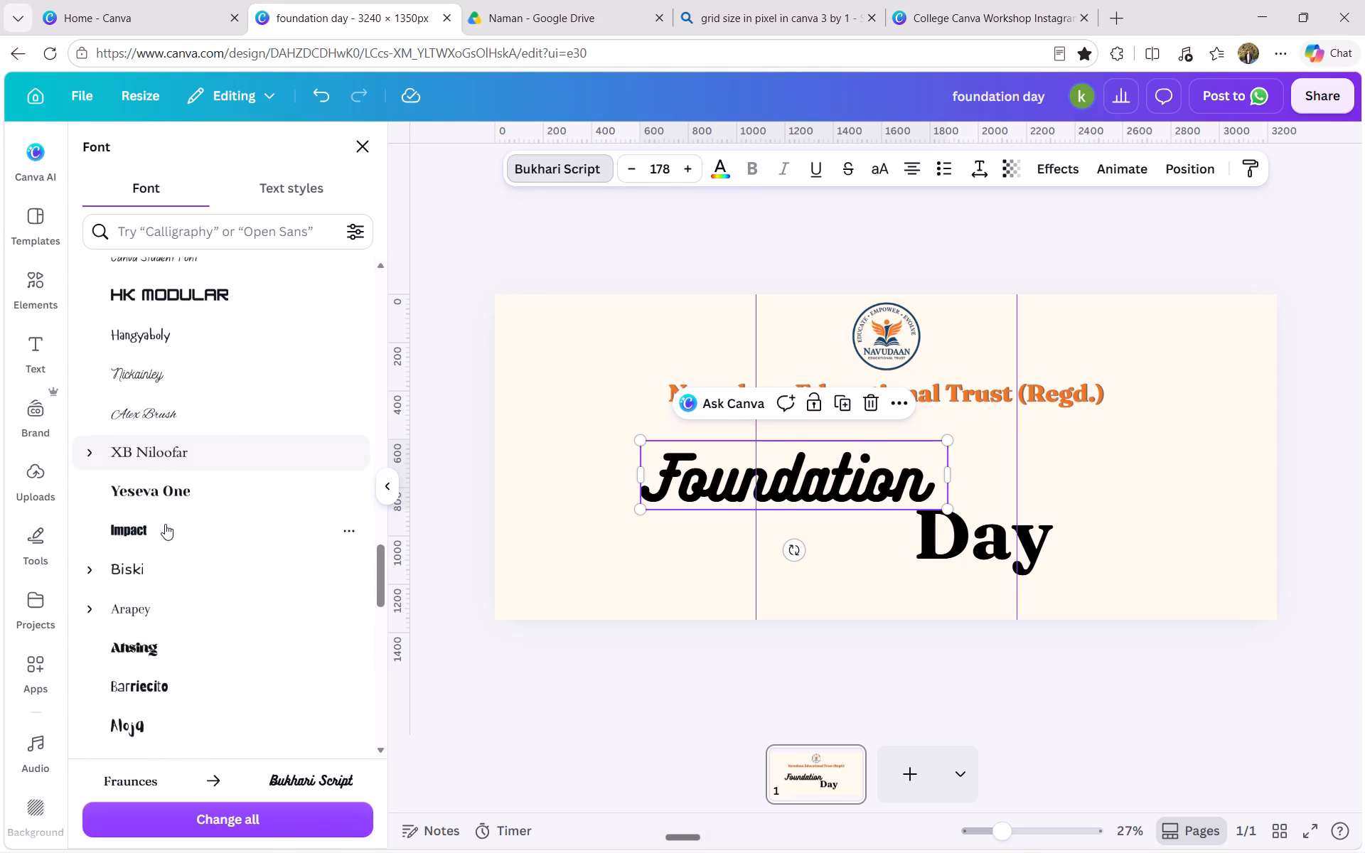
{"action": "scroll", "coordinate": [165, 524], "scroll_direction": "down", "scroll_amount": 1}
{"action": "left_click", "coordinate": [151, 453]}
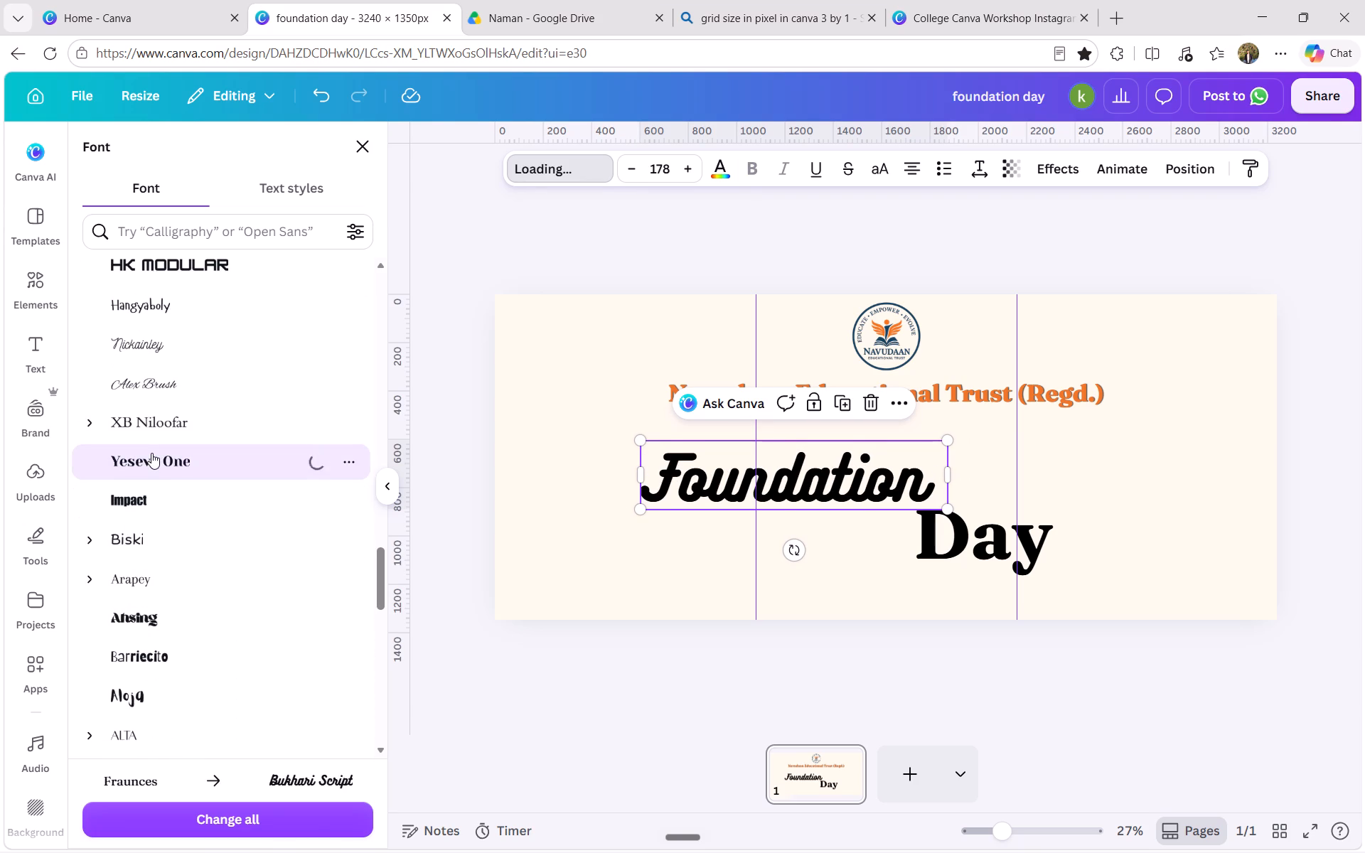
{"action": "scroll", "coordinate": [151, 453], "scroll_direction": "down", "scroll_amount": 2}
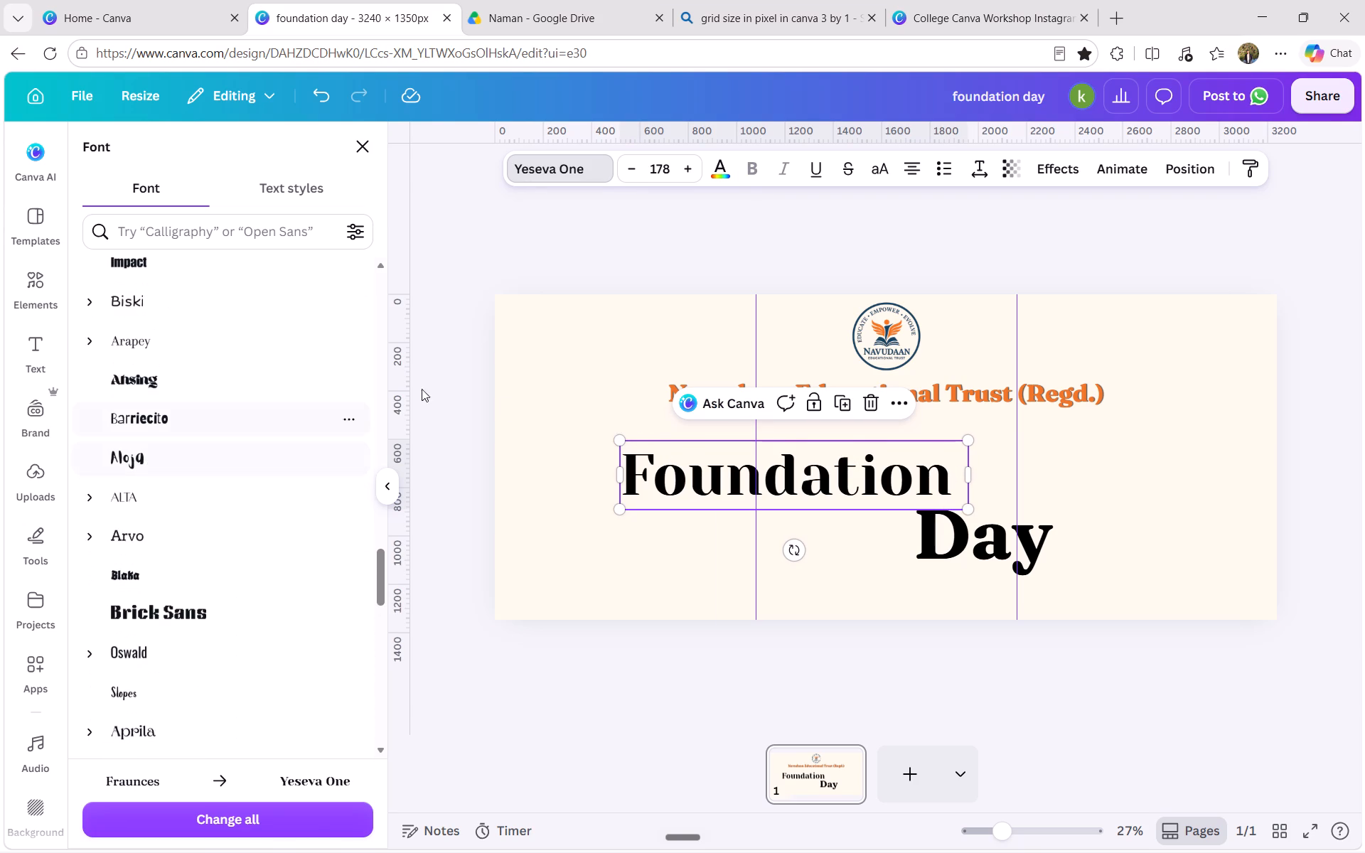
Set the font of the "Day" text to Chewy.
{"action": "left_click", "coordinate": [935, 547]}
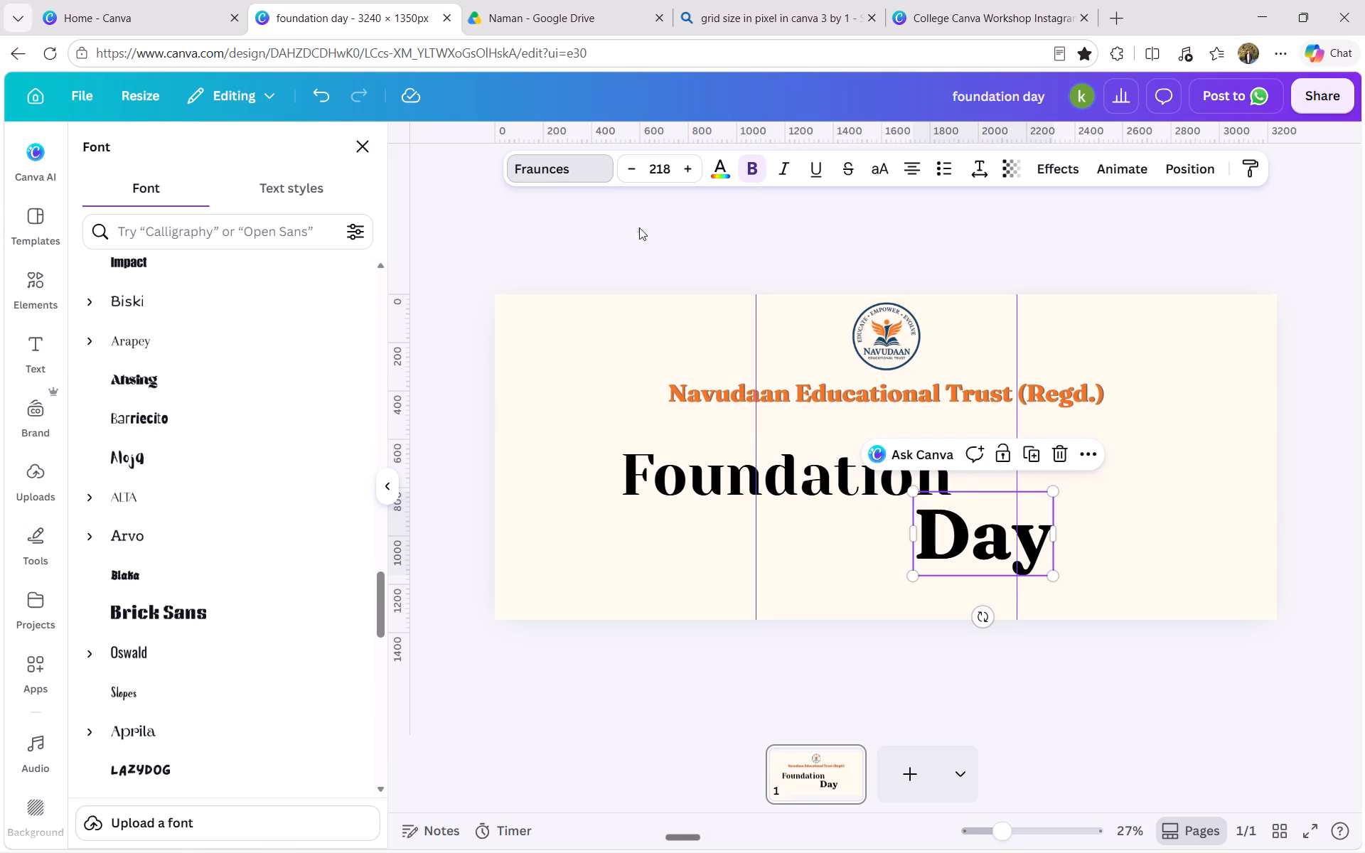
{"action": "scroll", "coordinate": [313, 309], "scroll_direction": "down", "scroll_amount": 1}
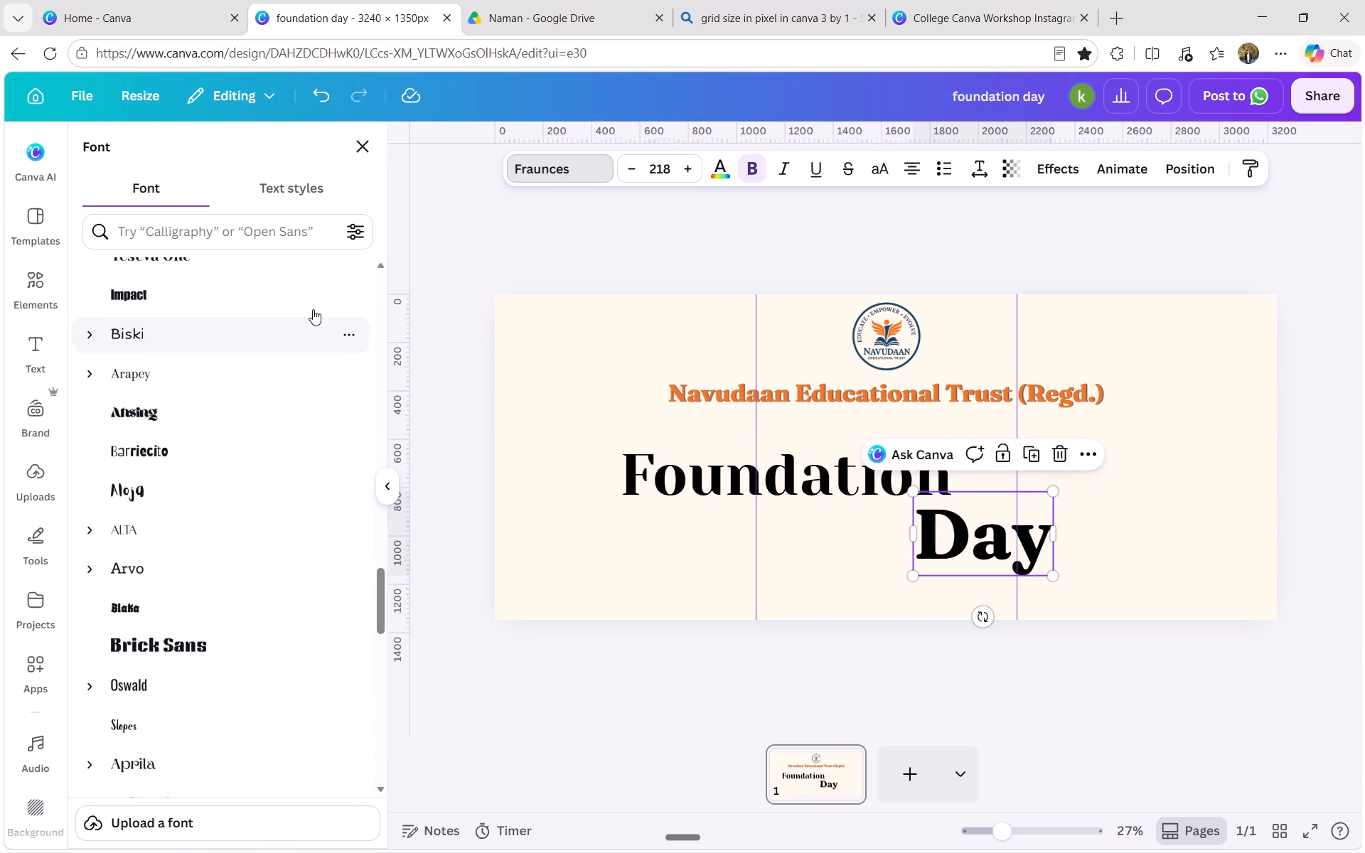
{"action": "scroll", "coordinate": [313, 309], "scroll_direction": "down", "scroll_amount": 1}
{"action": "left_click", "coordinate": [211, 631]}
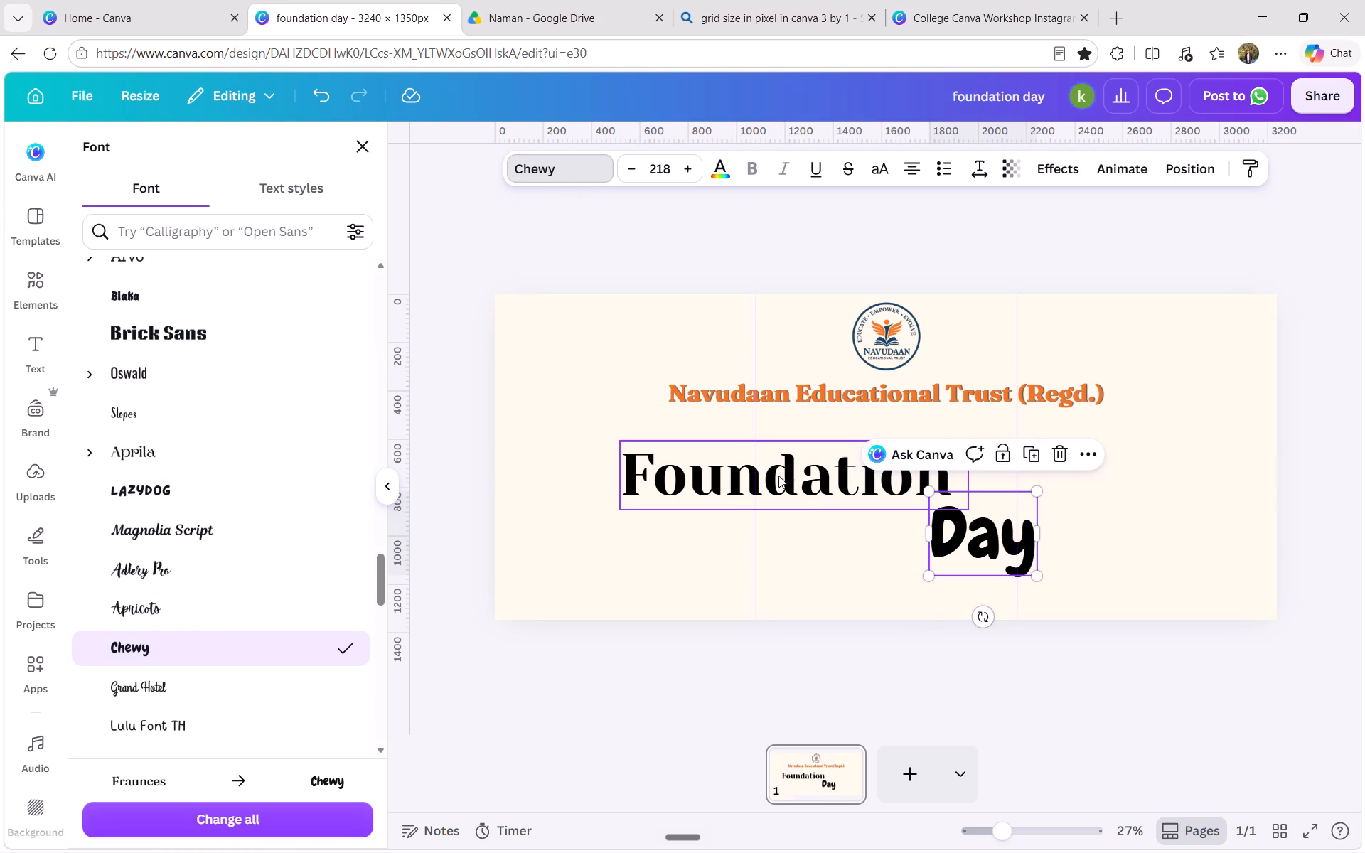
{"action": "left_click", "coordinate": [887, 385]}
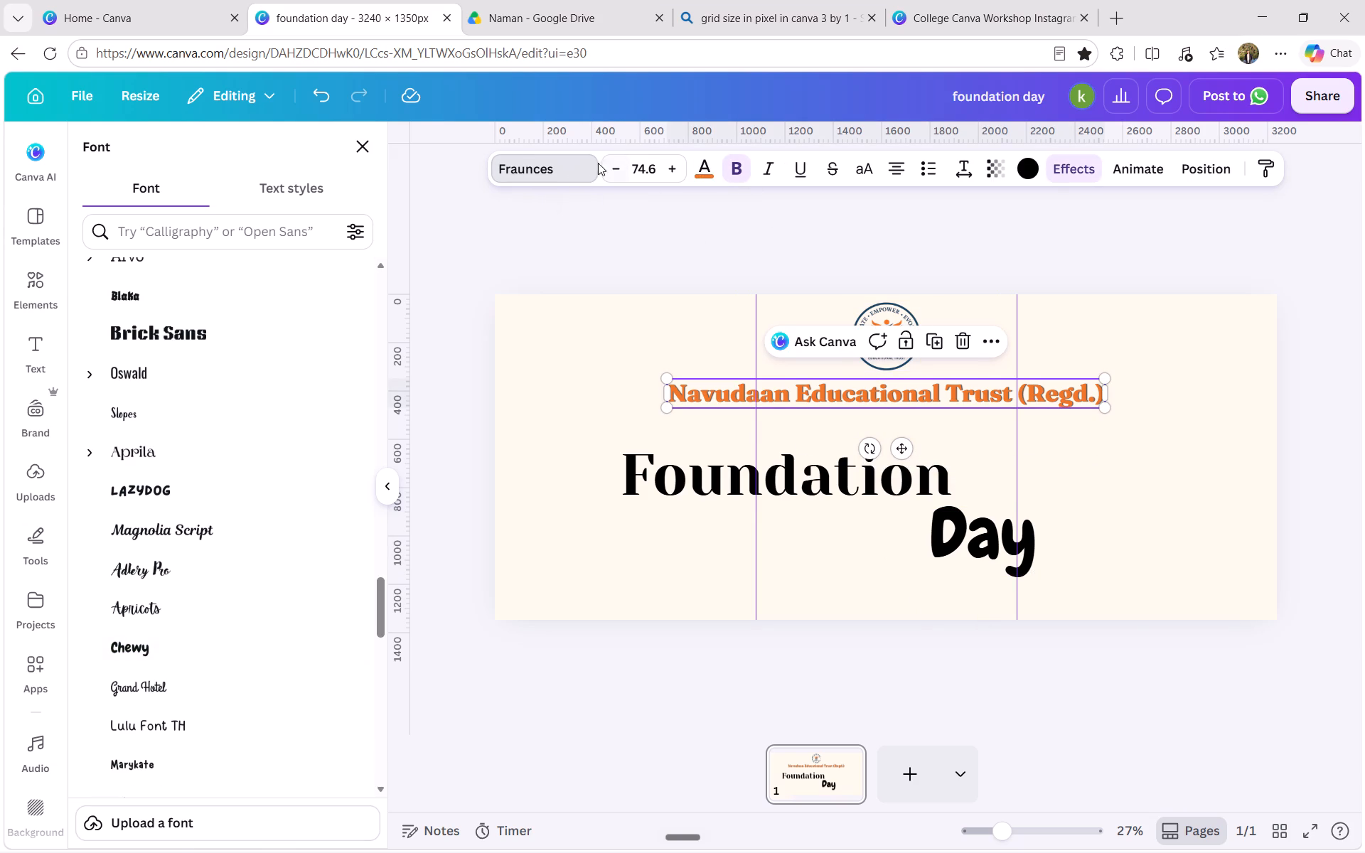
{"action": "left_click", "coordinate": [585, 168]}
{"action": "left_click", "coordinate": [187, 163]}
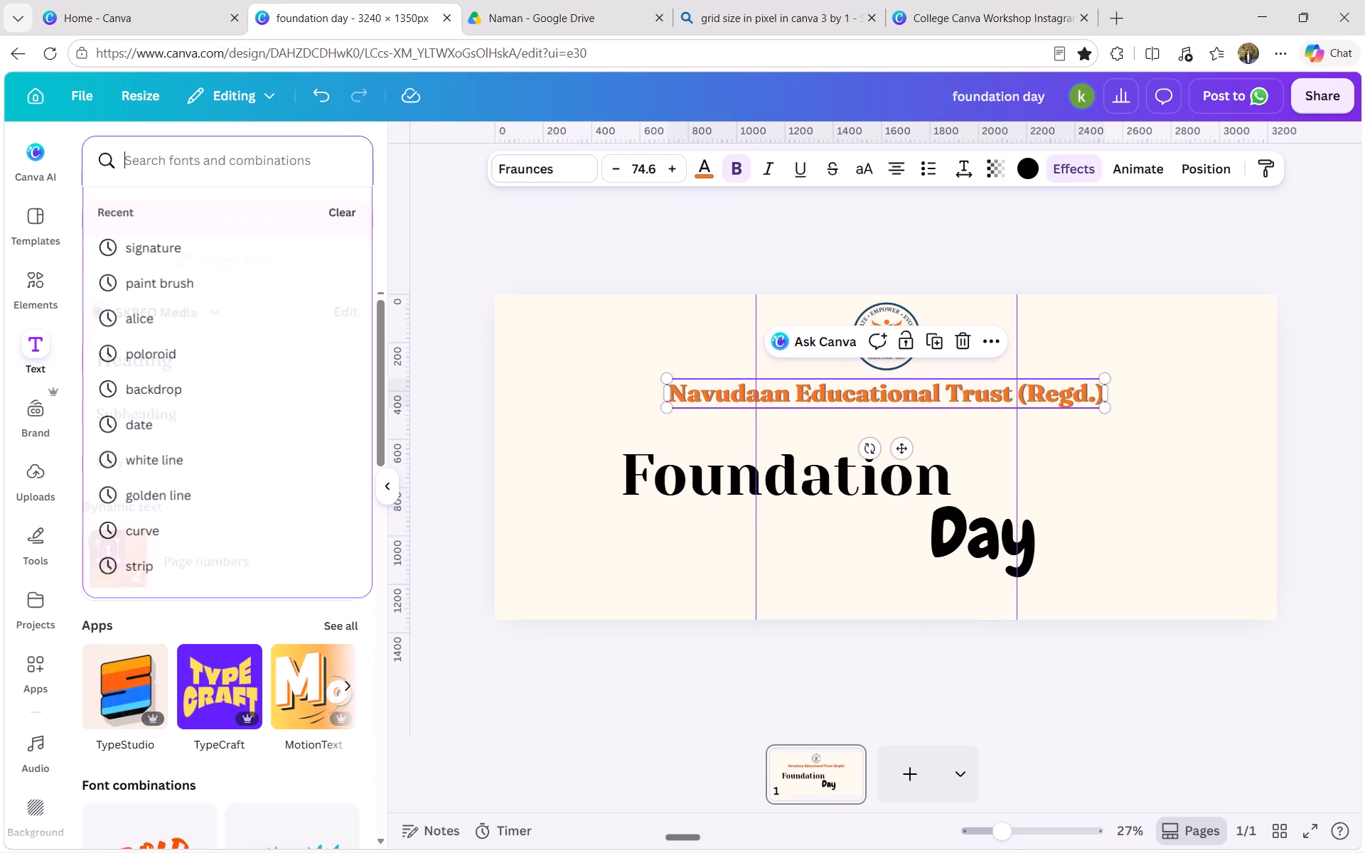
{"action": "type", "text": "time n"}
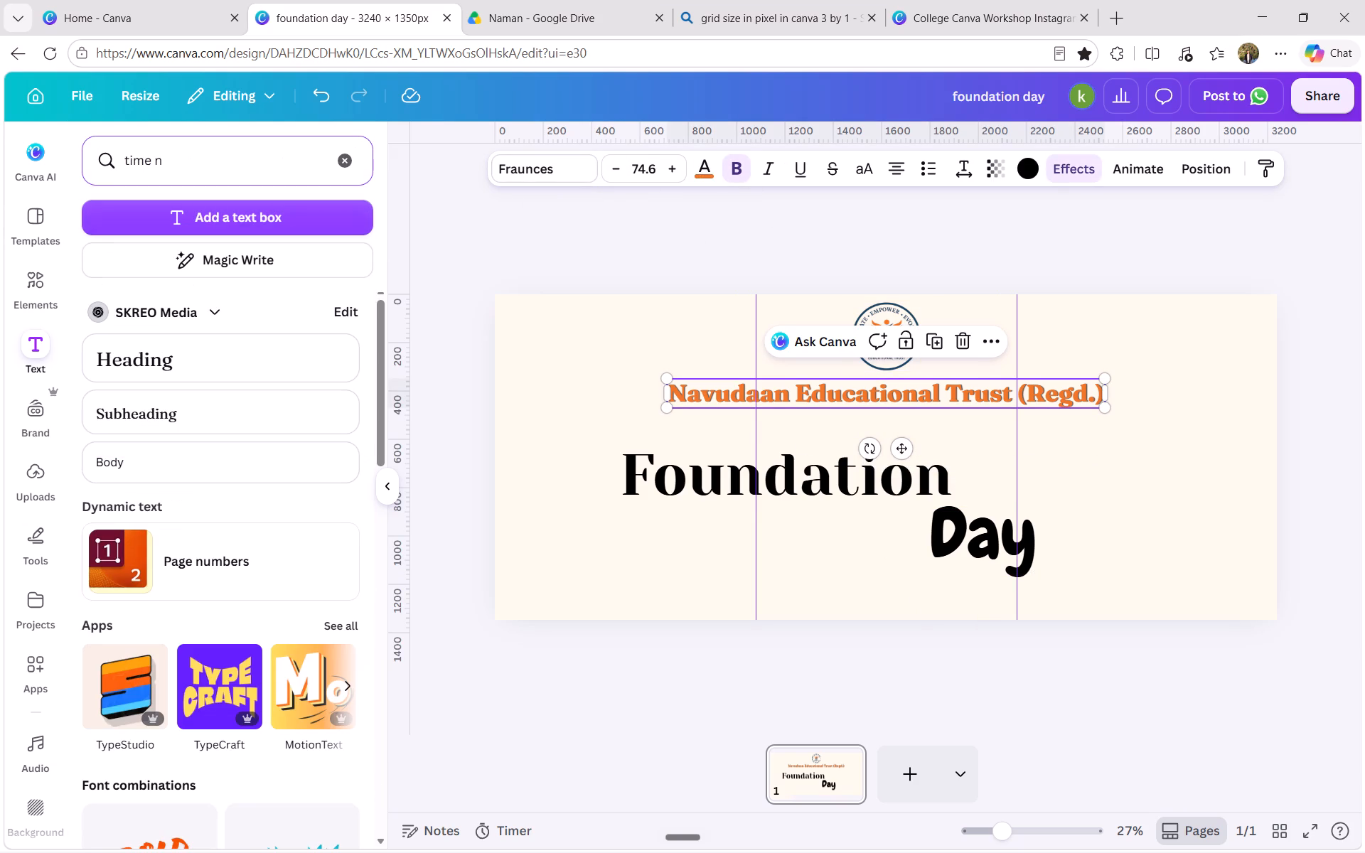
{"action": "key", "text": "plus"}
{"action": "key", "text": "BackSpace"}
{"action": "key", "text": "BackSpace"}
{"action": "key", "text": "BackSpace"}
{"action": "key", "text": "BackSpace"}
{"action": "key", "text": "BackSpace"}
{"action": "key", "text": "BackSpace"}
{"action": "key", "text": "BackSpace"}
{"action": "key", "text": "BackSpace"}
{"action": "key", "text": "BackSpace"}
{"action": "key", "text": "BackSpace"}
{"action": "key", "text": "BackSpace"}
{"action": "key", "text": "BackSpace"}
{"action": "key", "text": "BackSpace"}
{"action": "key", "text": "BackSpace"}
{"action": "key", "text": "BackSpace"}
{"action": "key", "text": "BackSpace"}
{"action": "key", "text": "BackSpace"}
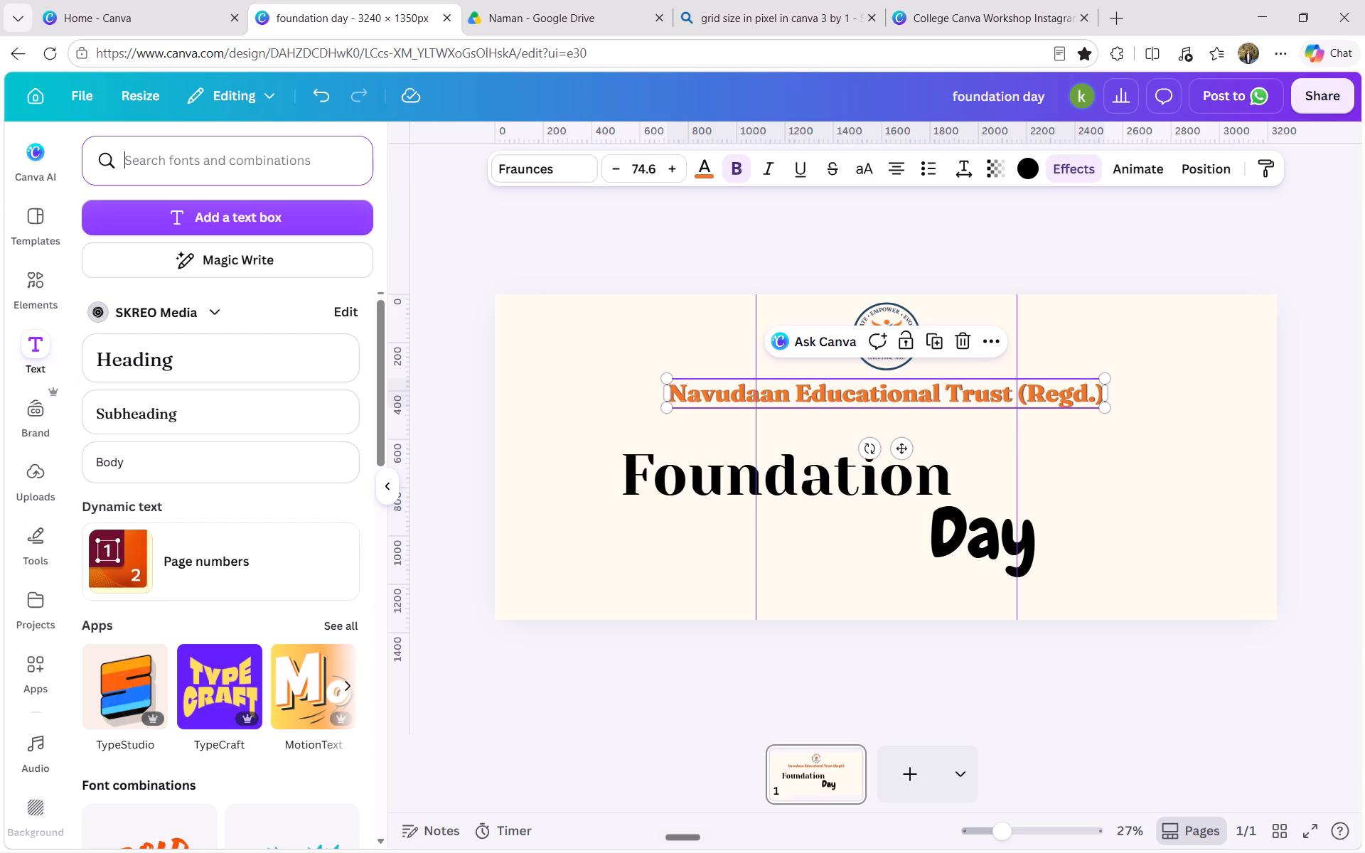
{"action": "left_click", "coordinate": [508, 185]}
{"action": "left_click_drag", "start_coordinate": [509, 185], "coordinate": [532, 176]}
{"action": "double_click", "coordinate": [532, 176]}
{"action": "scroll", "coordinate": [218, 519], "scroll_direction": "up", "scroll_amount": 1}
Search the fonts for "time n" and set the trust name to Times New Roman Bold.
{"action": "left_click", "coordinate": [565, 176]}
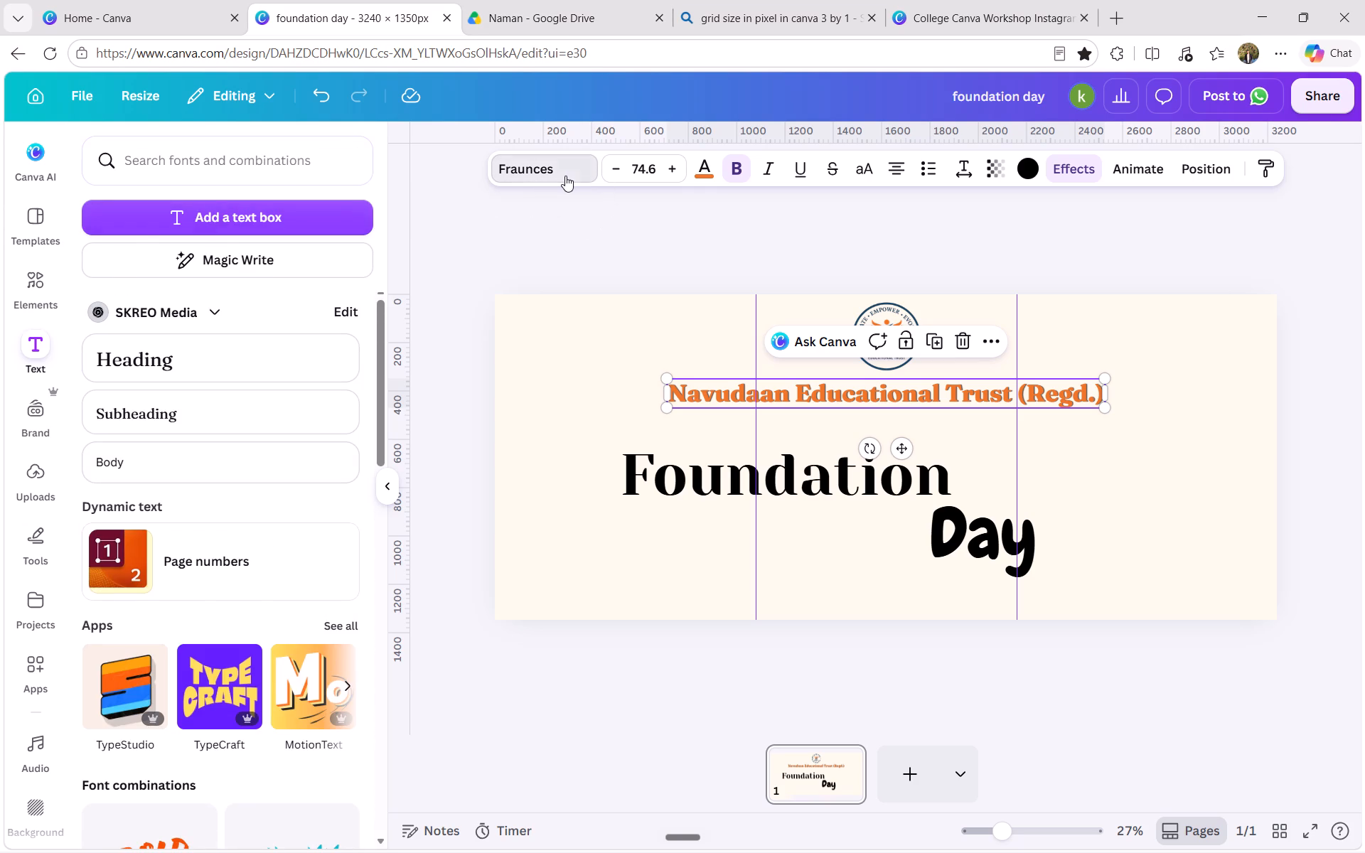
{"action": "left_click", "coordinate": [230, 222]}
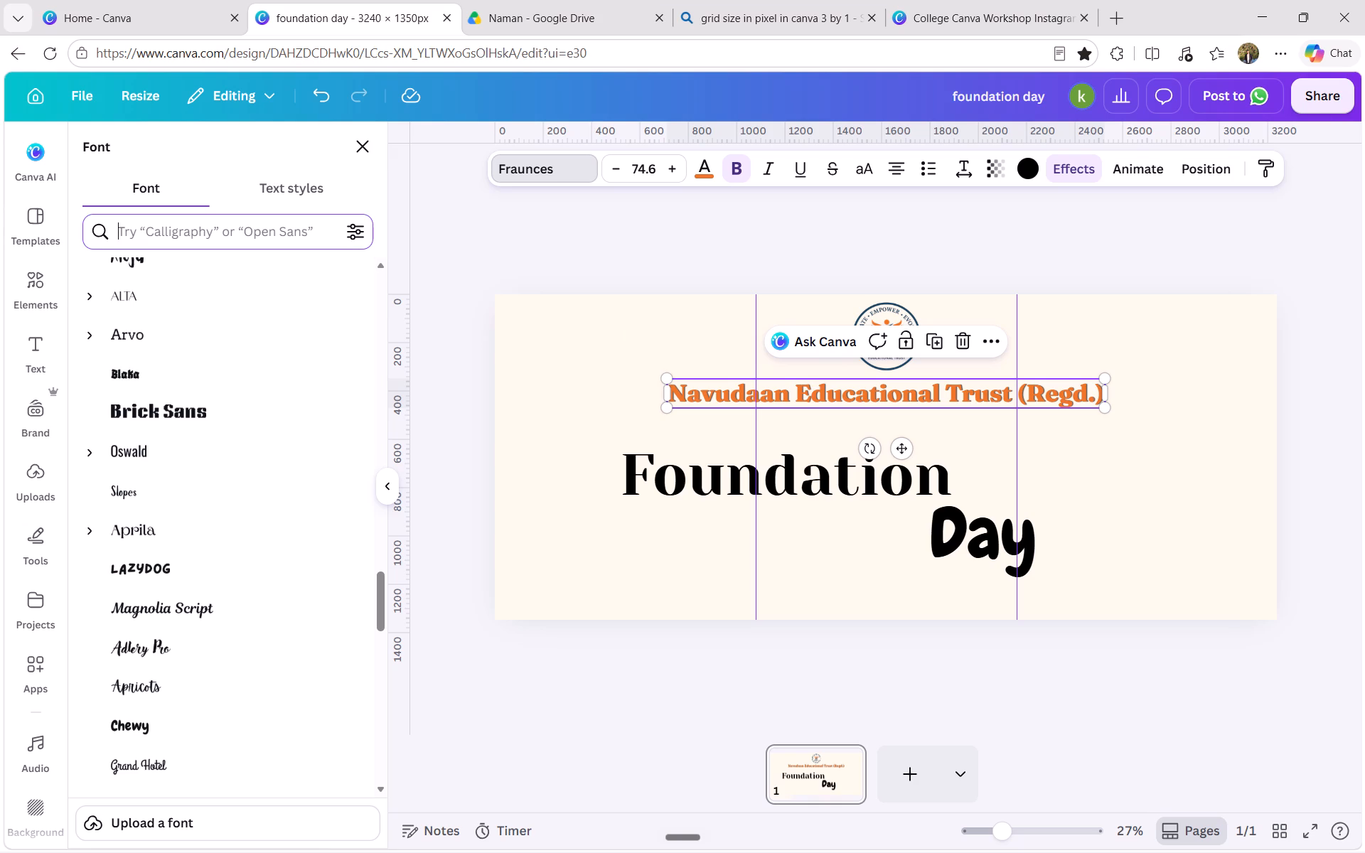
{"action": "type", "text": "time n"}
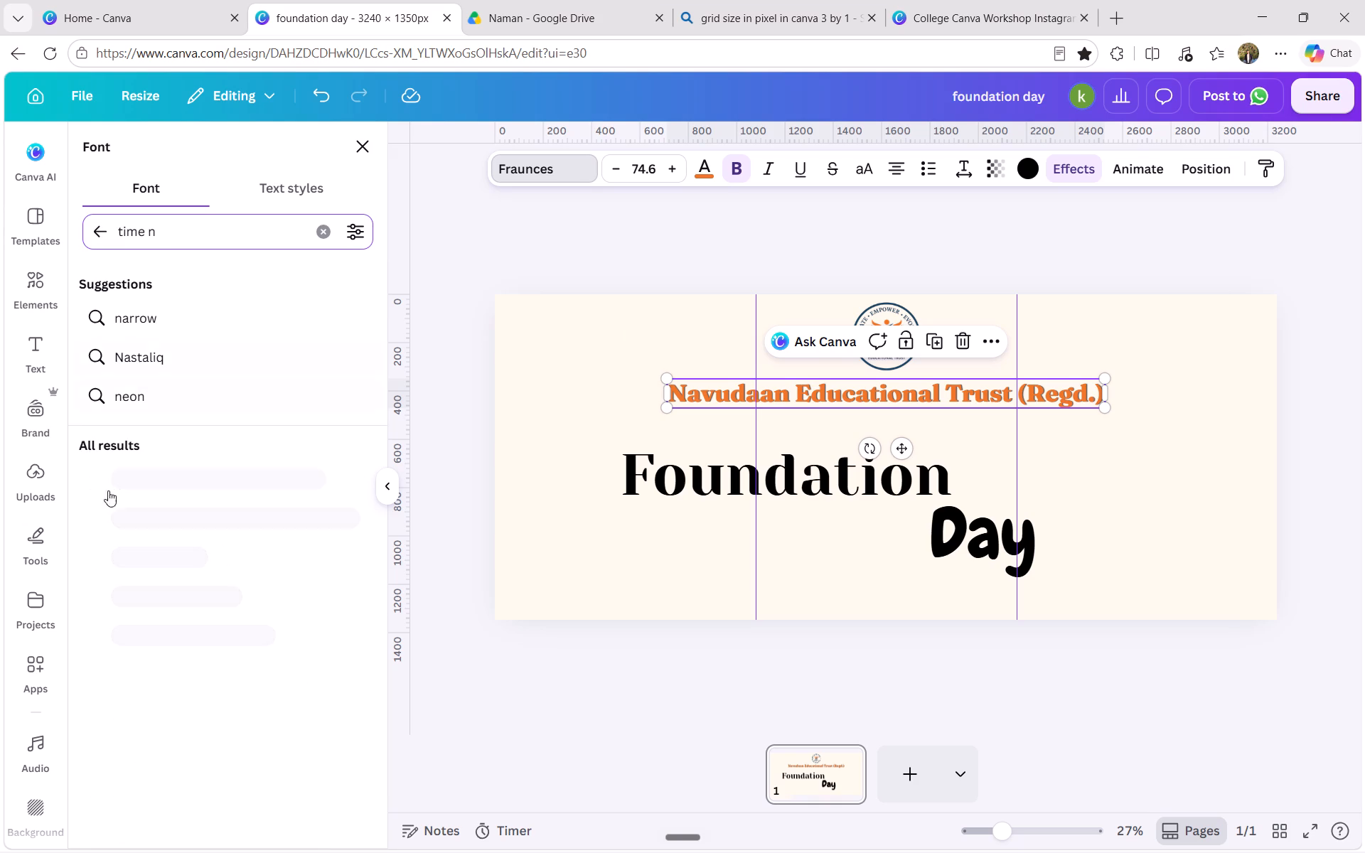
{"action": "left_click", "coordinate": [79, 477]}
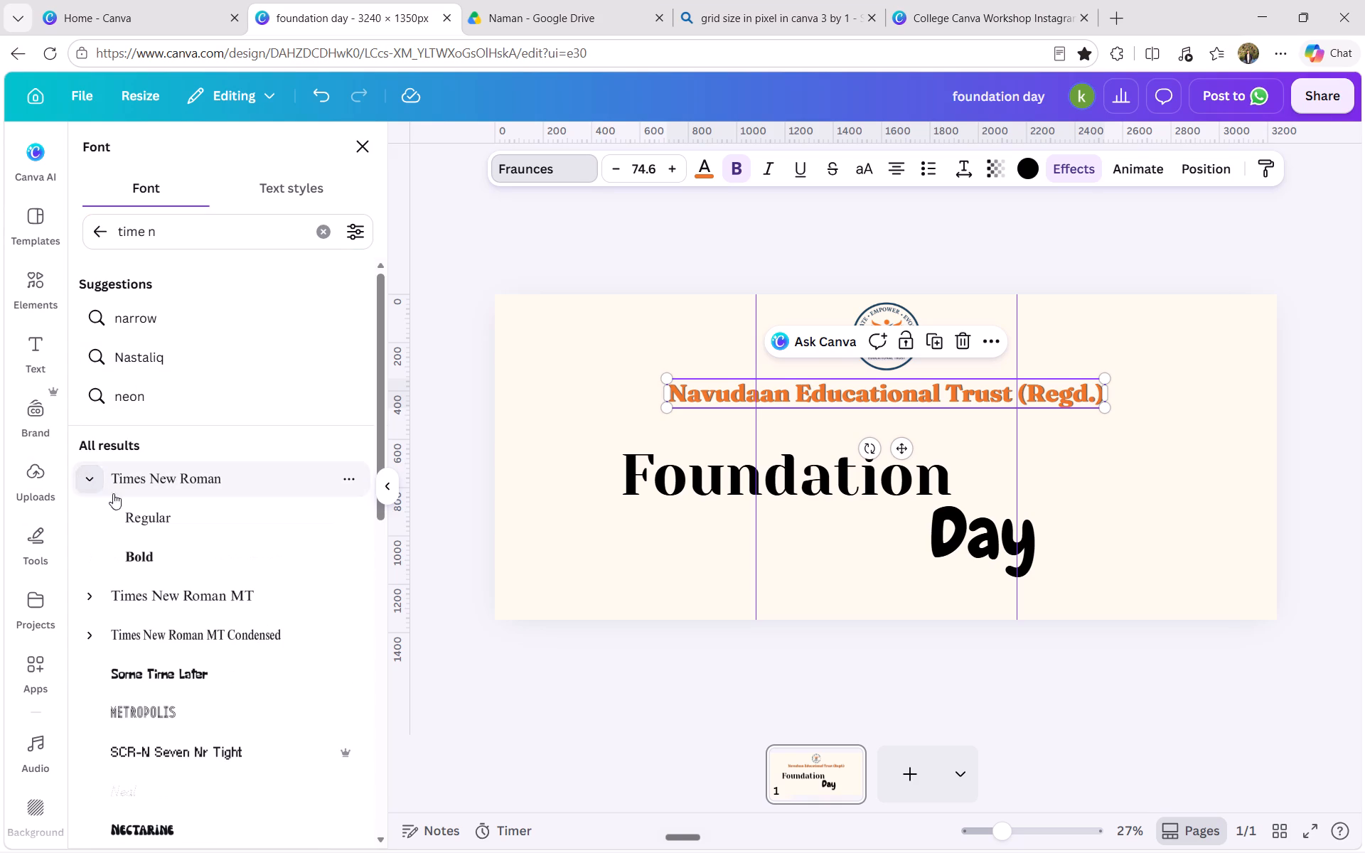
{"action": "left_click", "coordinate": [191, 566]}
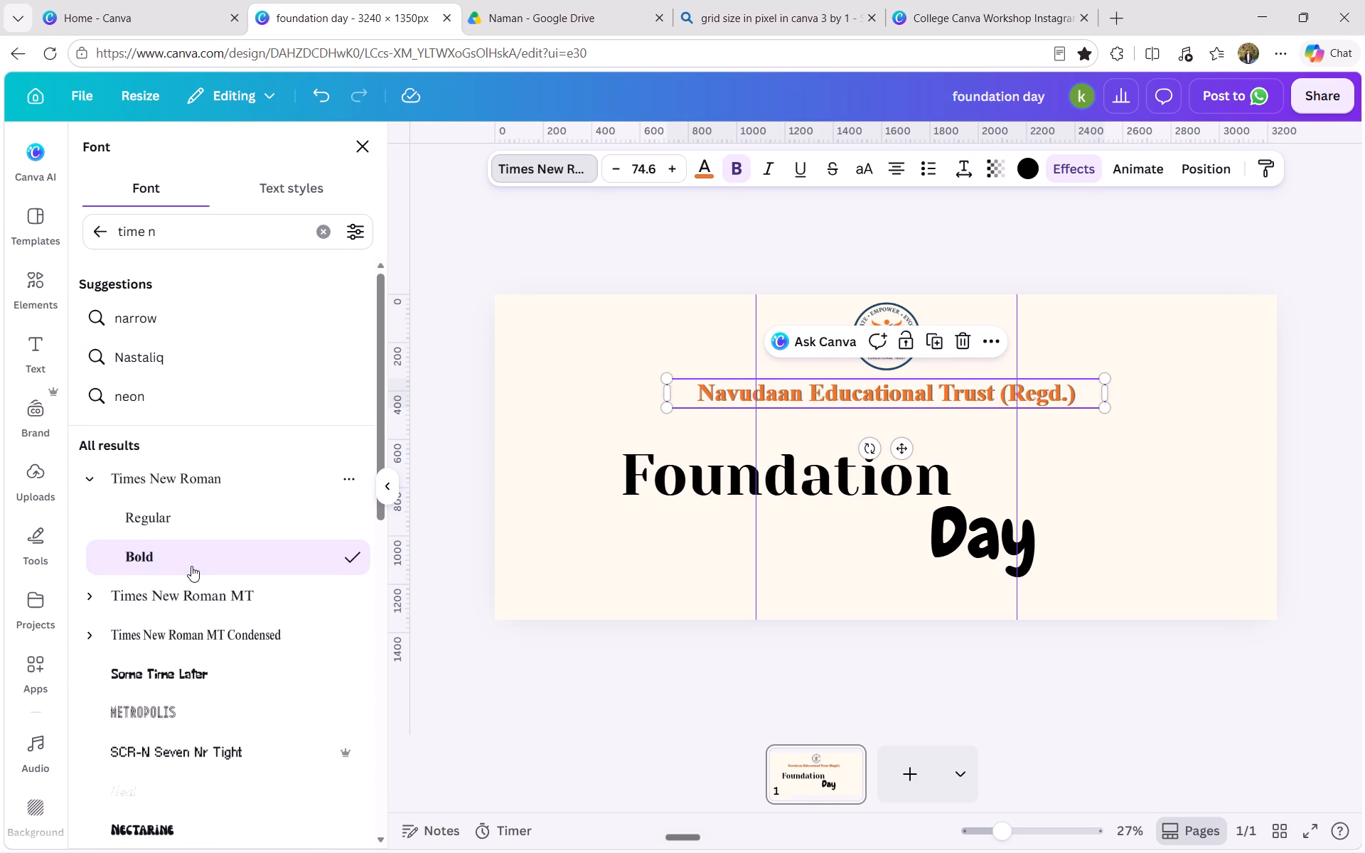
Set the font of the "Foundation" text to Chewy and enlarge it to about size 198.
{"action": "left_click", "coordinate": [823, 477]}
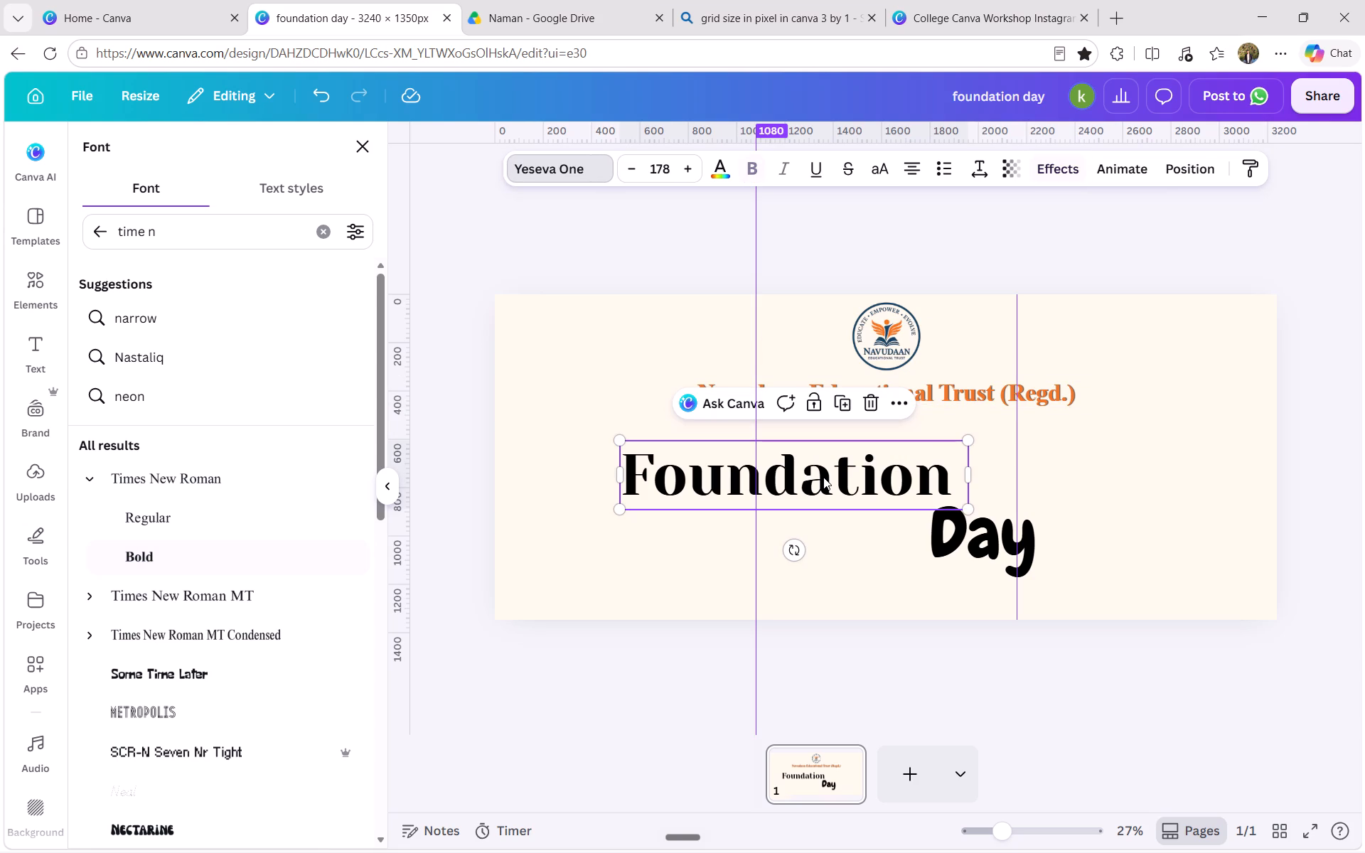
{"action": "left_click", "coordinate": [1044, 548]}
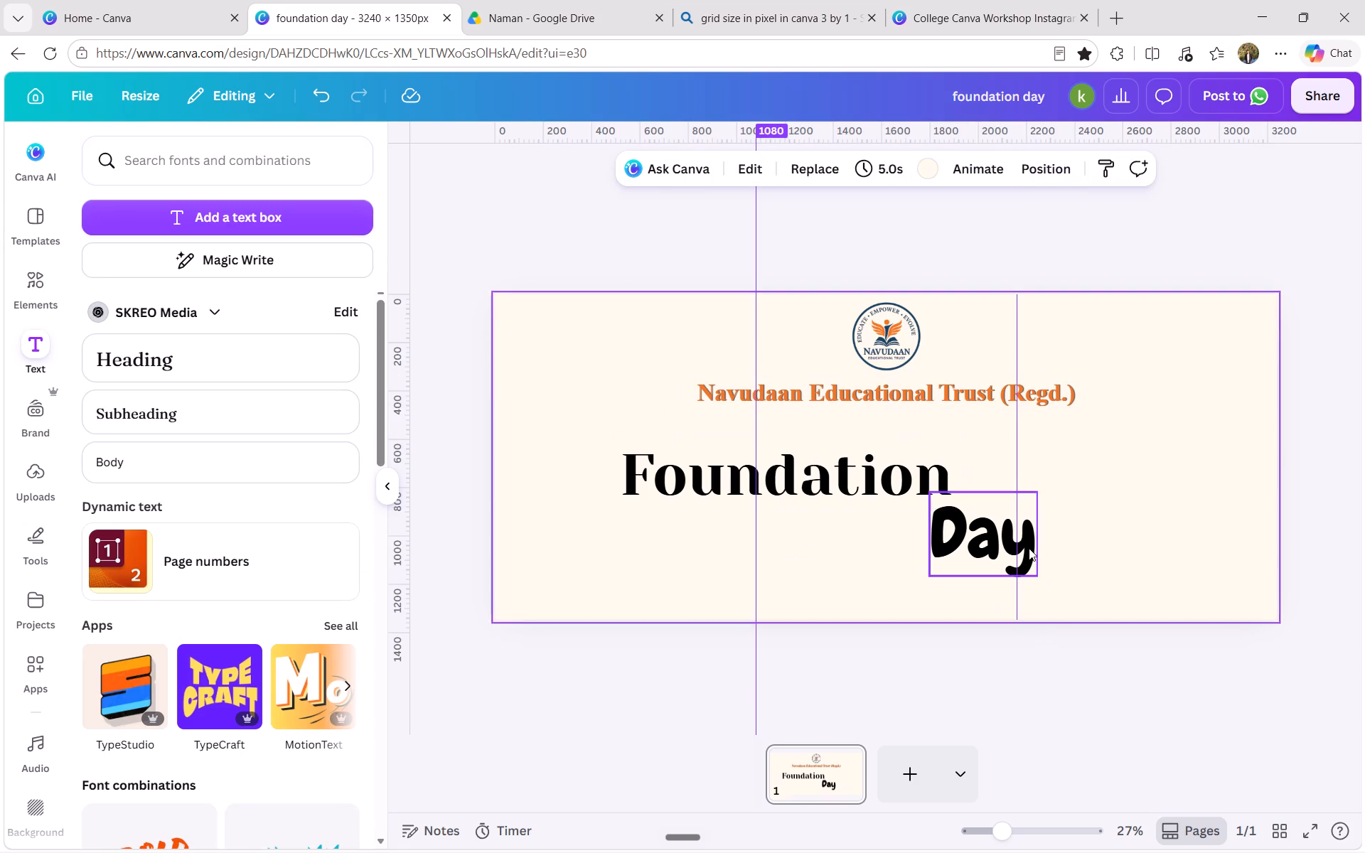
{"action": "left_click", "coordinate": [1029, 548]}
{"action": "left_click", "coordinate": [870, 475]}
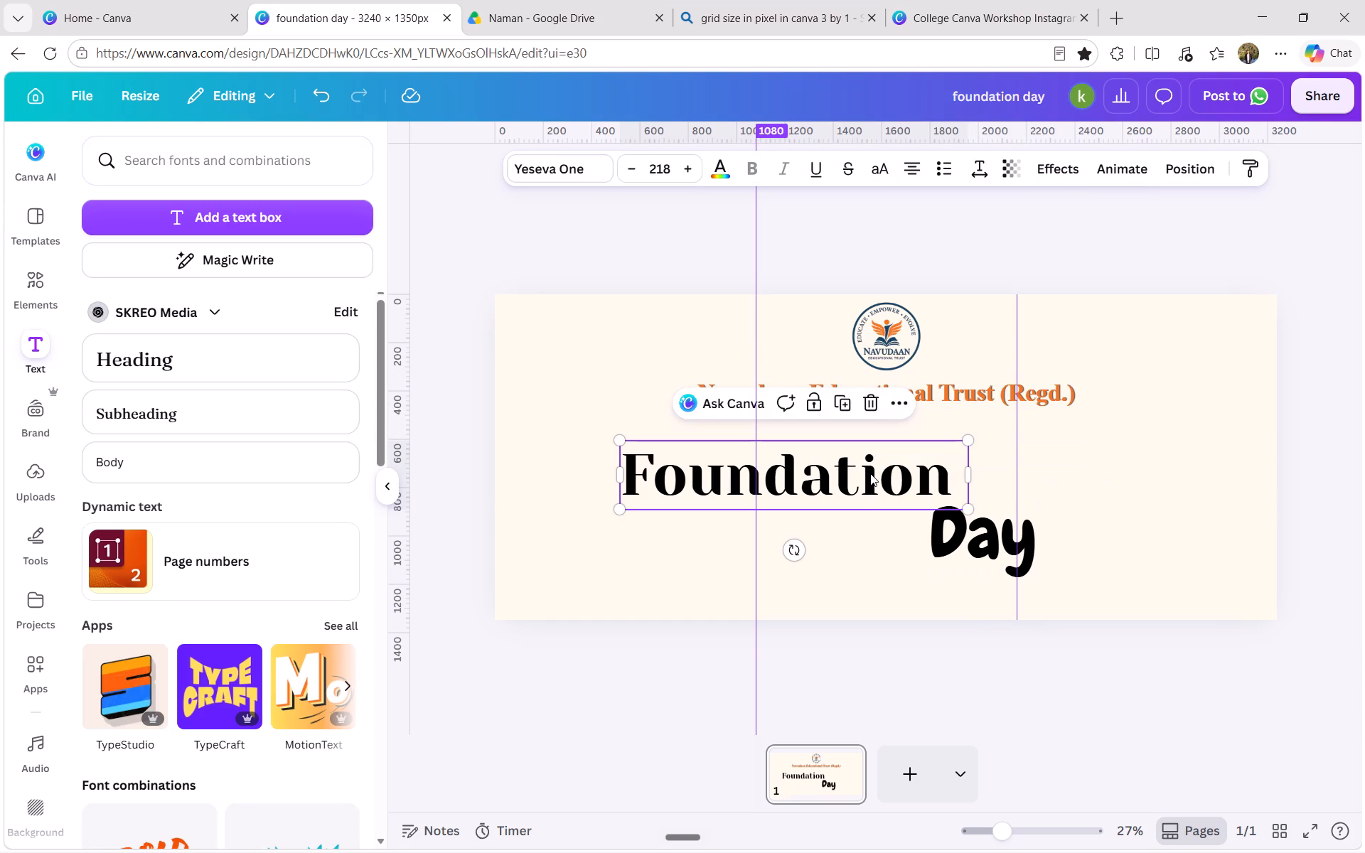
{"action": "left_click", "coordinate": [561, 157]}
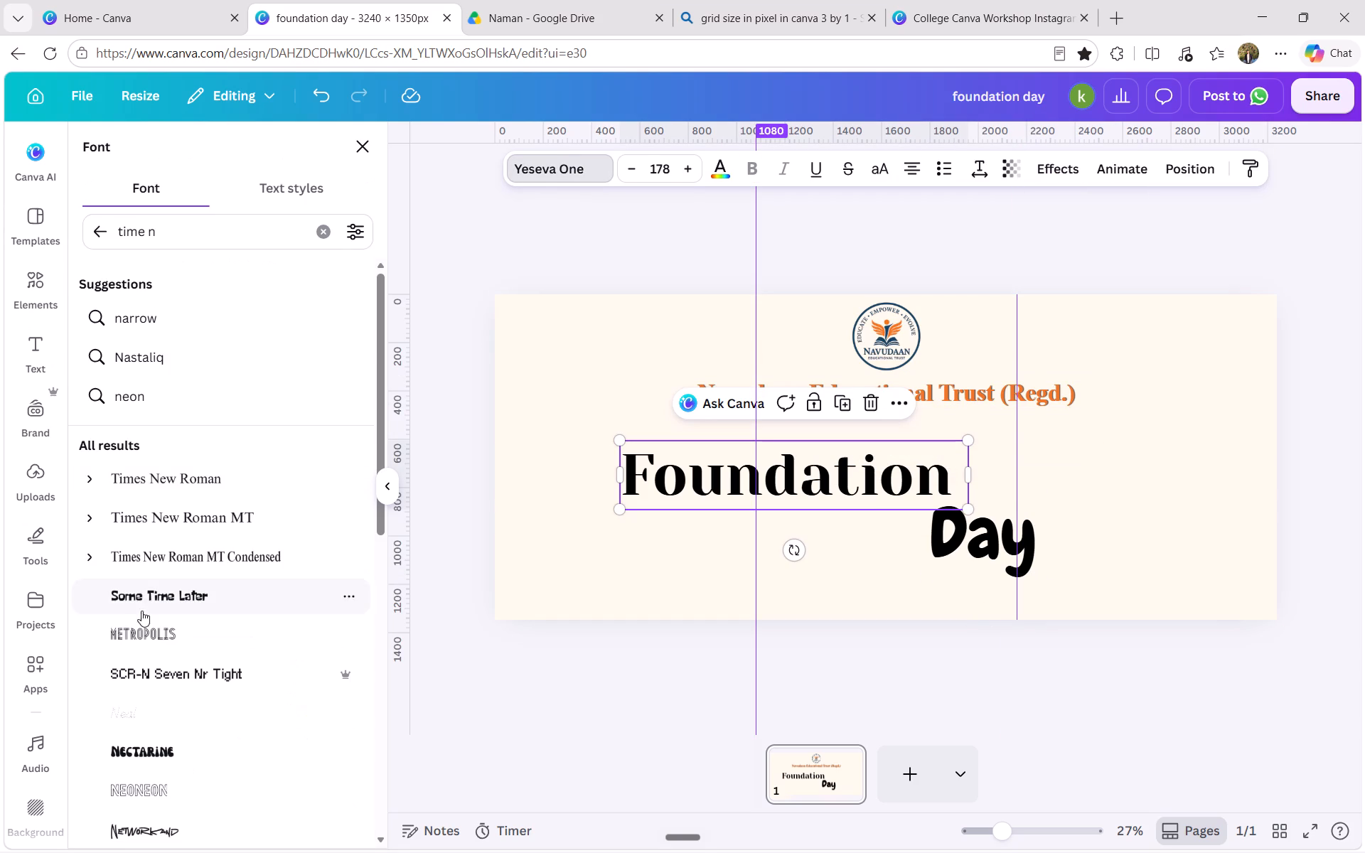
{"action": "left_click", "coordinate": [95, 225]}
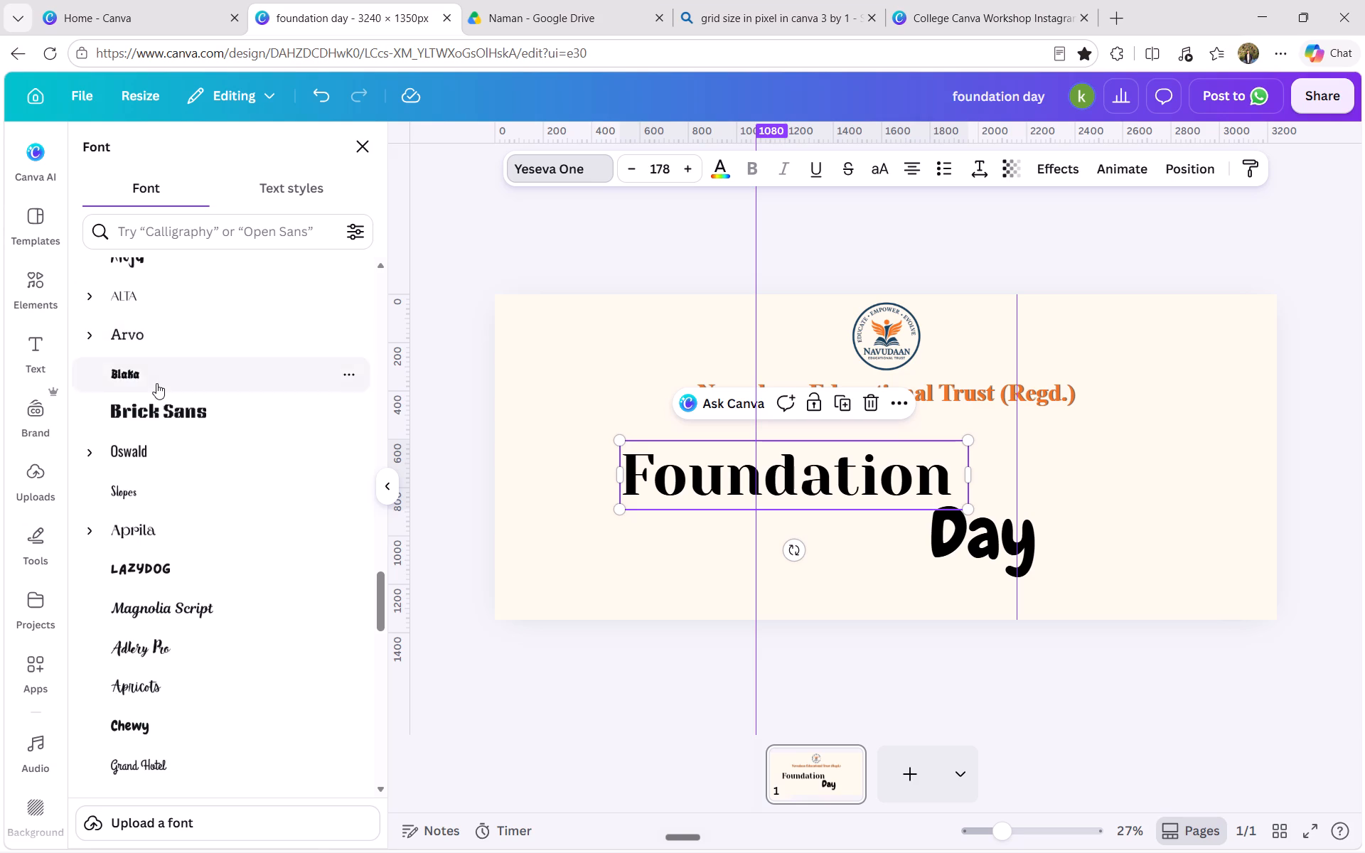
{"action": "scroll", "coordinate": [156, 383], "scroll_direction": "up", "scroll_amount": 18}
{"action": "left_click", "coordinate": [130, 355]}
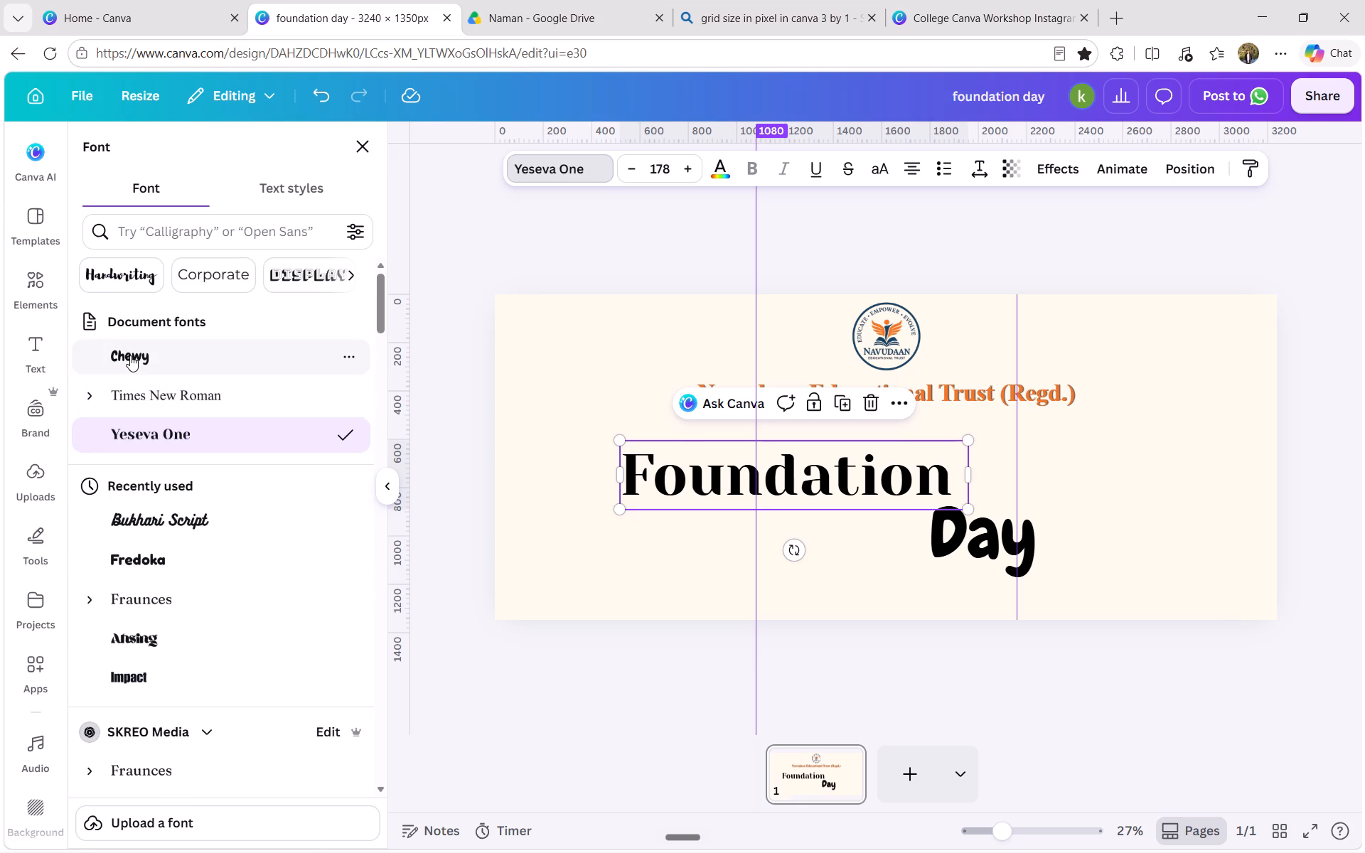
{"action": "left_click_drag", "start_coordinate": [923, 511], "coordinate": [949, 525]}
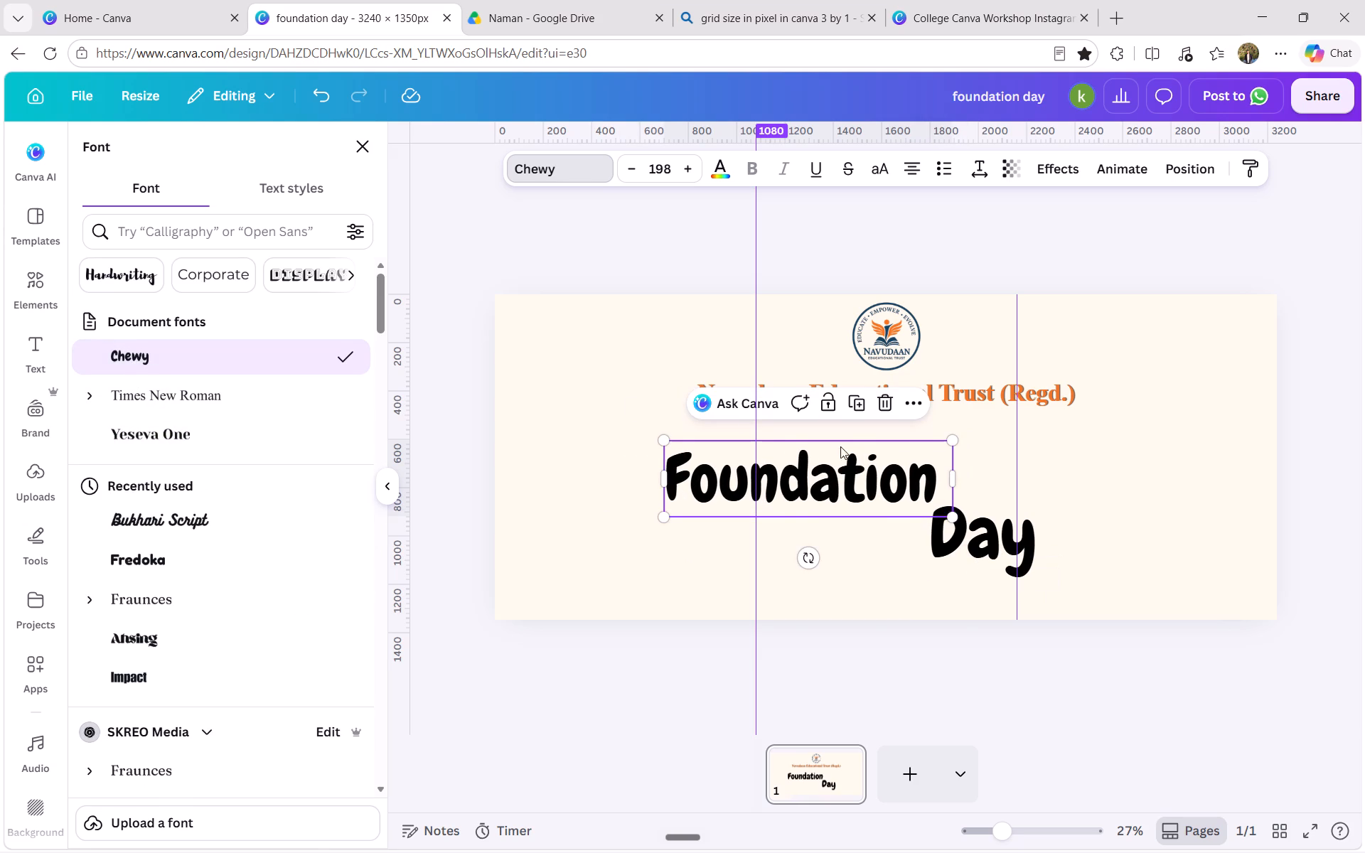
Add a new text box to the page reading "Celebrating".
{"action": "left_click", "coordinate": [33, 343]}
{"action": "left_click", "coordinate": [186, 225]}
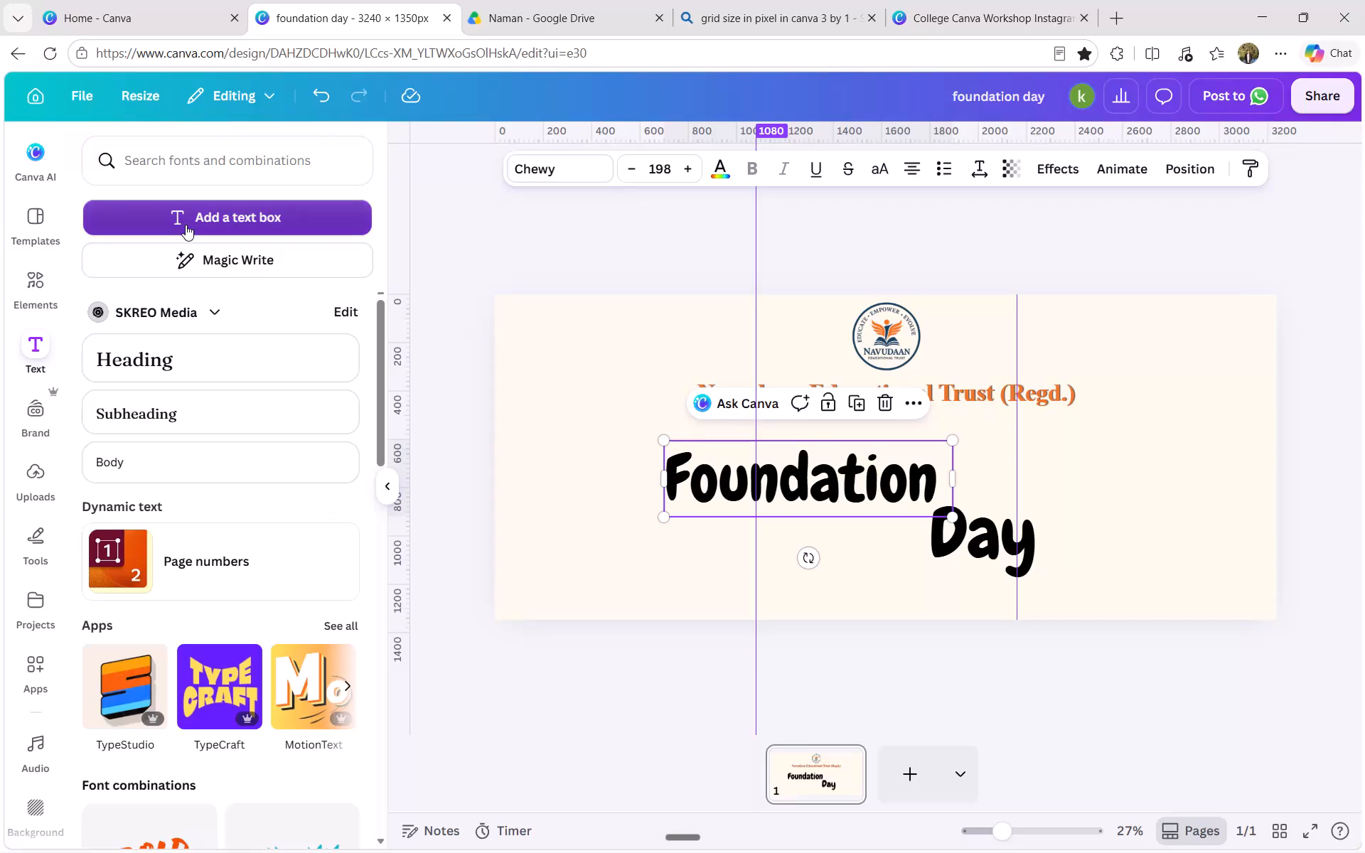
{"action": "left_click", "coordinate": [819, 654]}
{"action": "double_click", "coordinate": [1002, 472]}
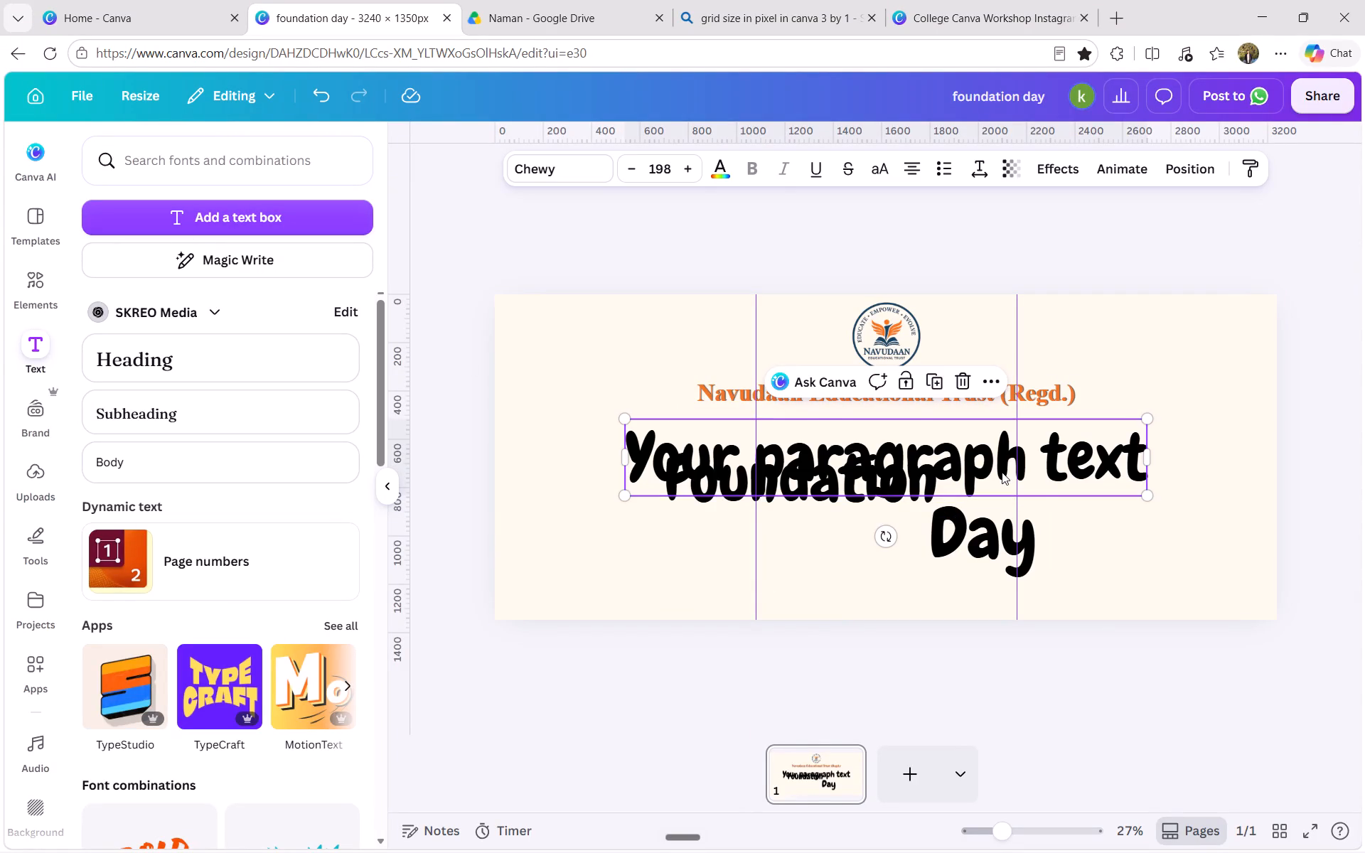
{"action": "type", "text": "elebr"}
{"action": "key", "text": "BackSpace"}
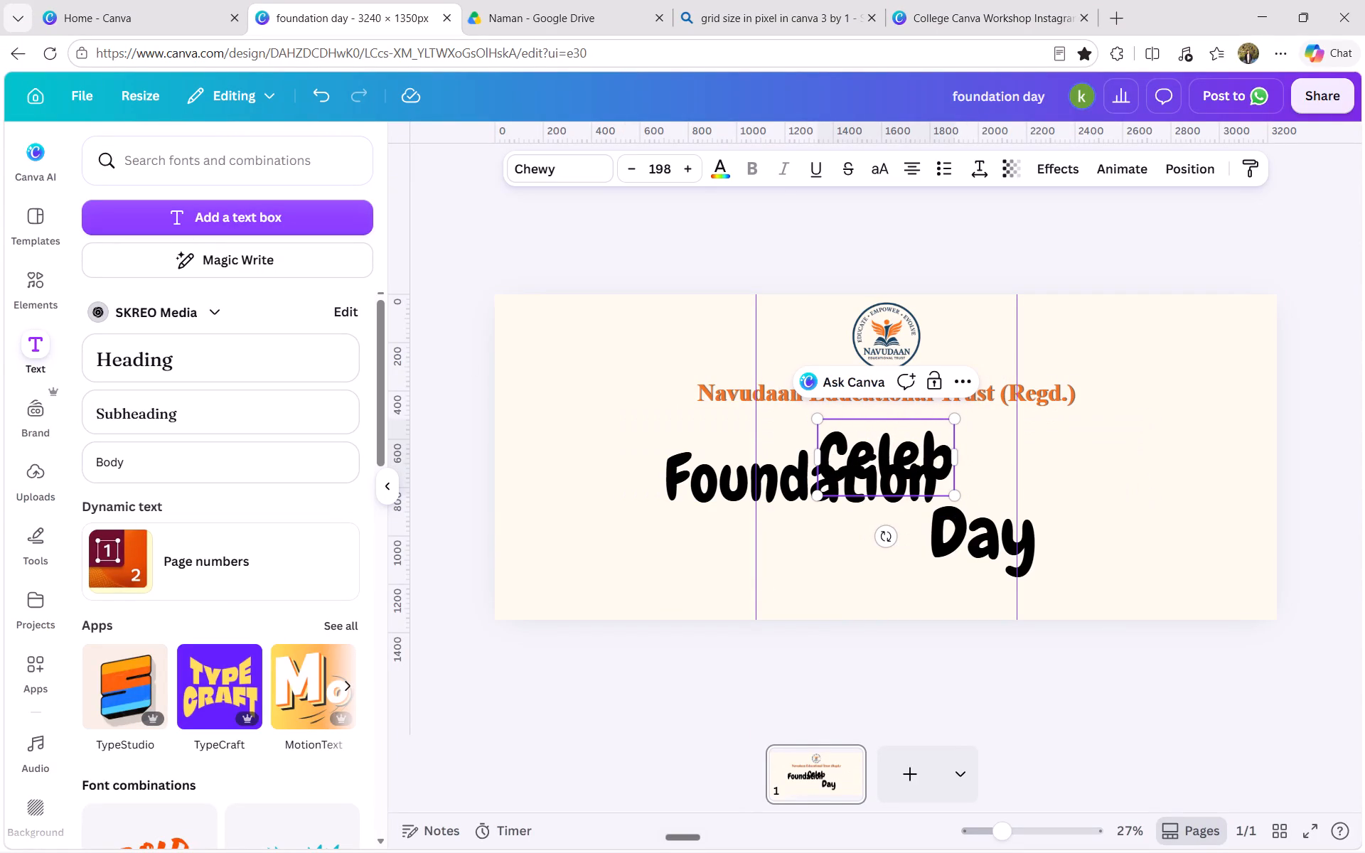
{"action": "type", "text": "rating"}
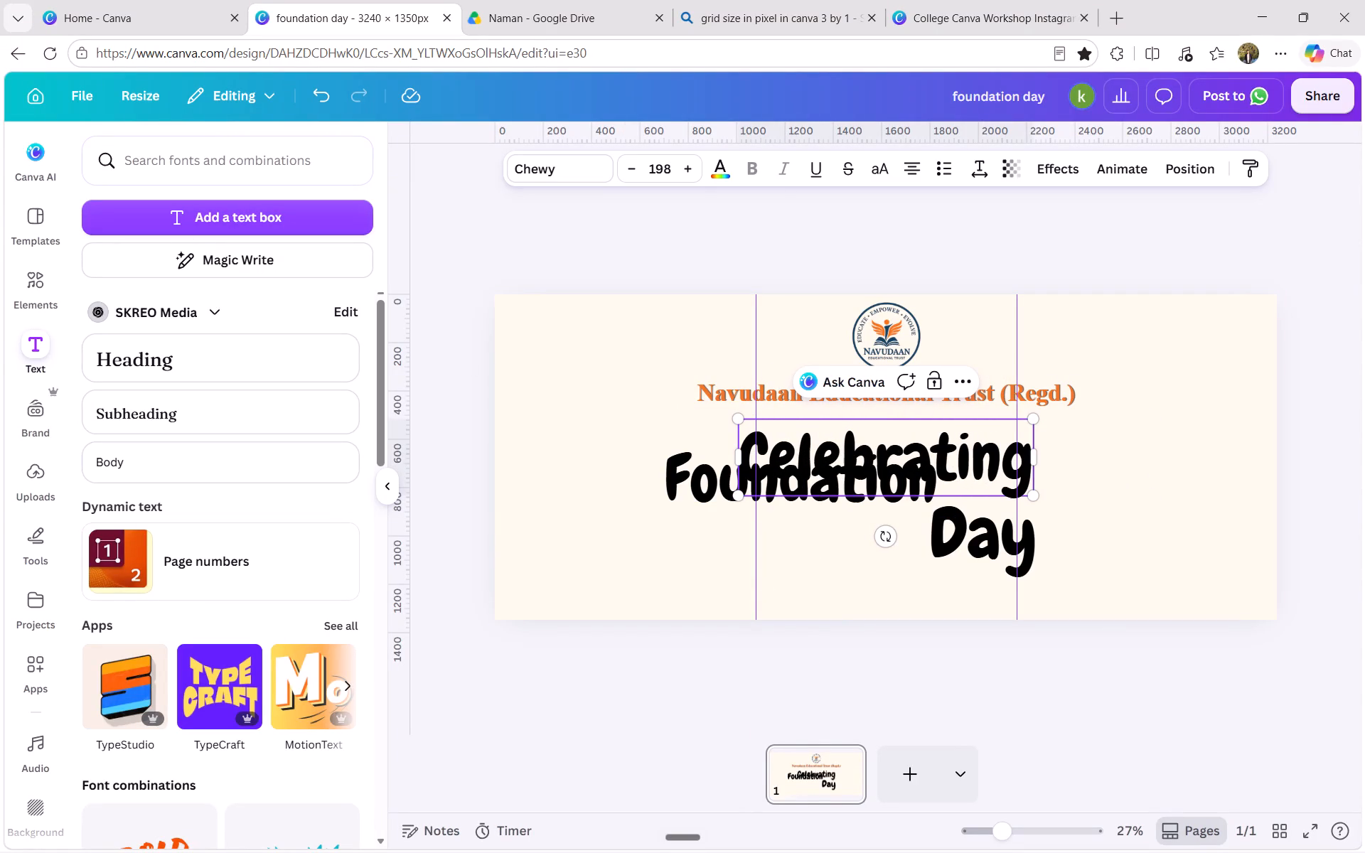
Shrink the "Celebrating" text to about size 80 and place it between the trust name and "Foundation".
{"action": "left_click_drag", "start_coordinate": [1034, 422], "coordinate": [927, 466]}
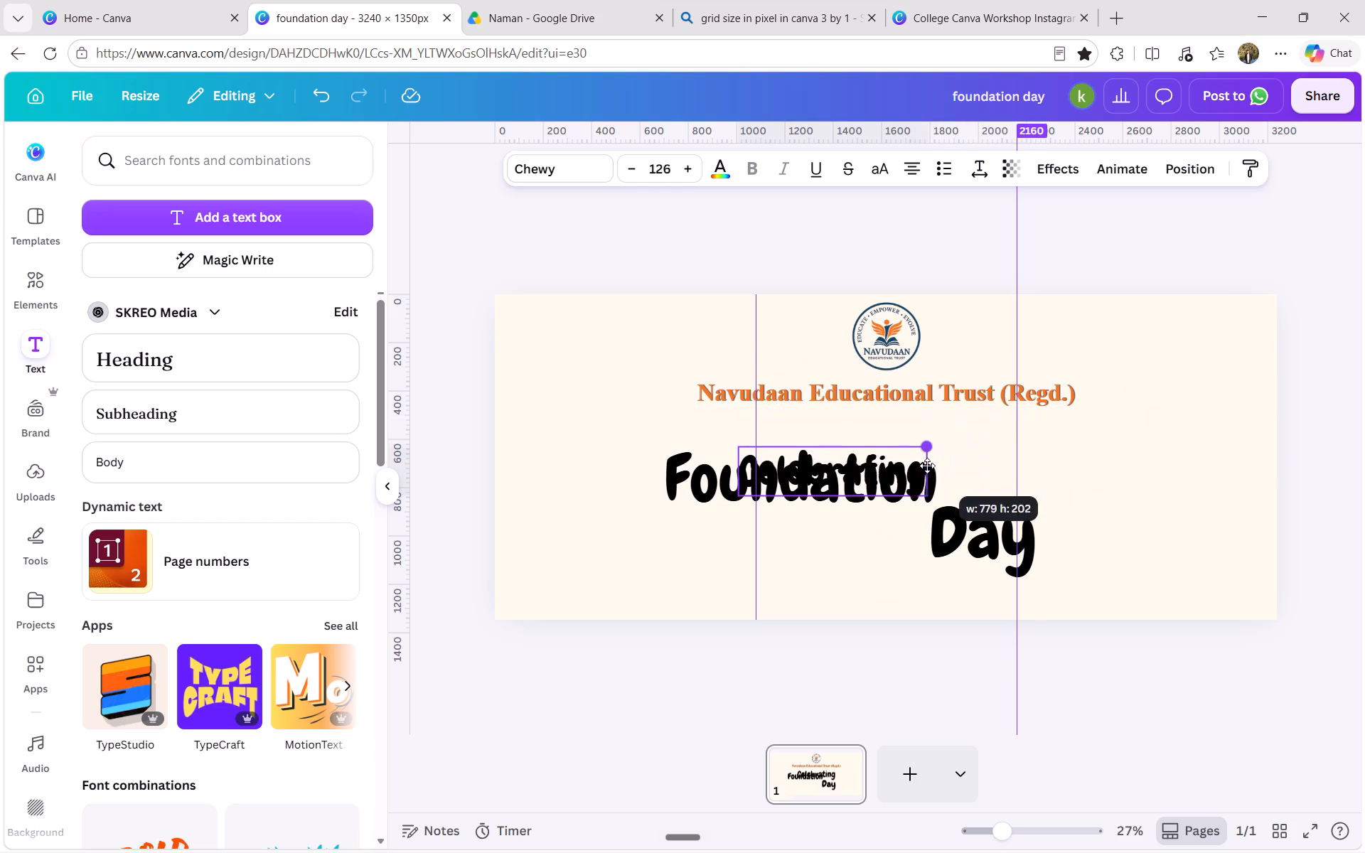
{"action": "left_click_drag", "start_coordinate": [927, 466], "coordinate": [888, 486]}
{"action": "left_click_drag", "start_coordinate": [815, 488], "coordinate": [886, 471]}
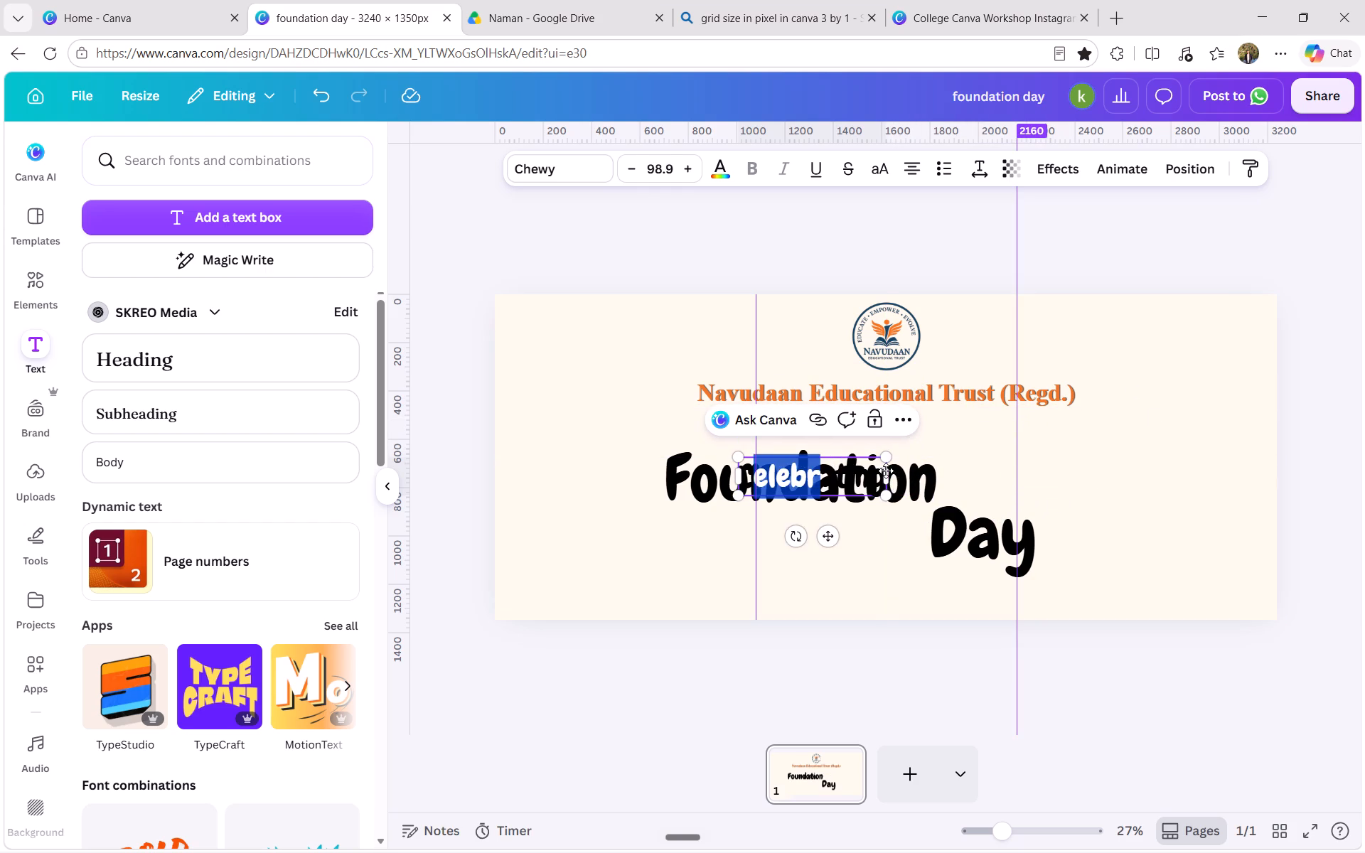
{"action": "left_click", "coordinate": [659, 580]}
{"action": "left_click_drag", "start_coordinate": [813, 480], "coordinate": [867, 434]}
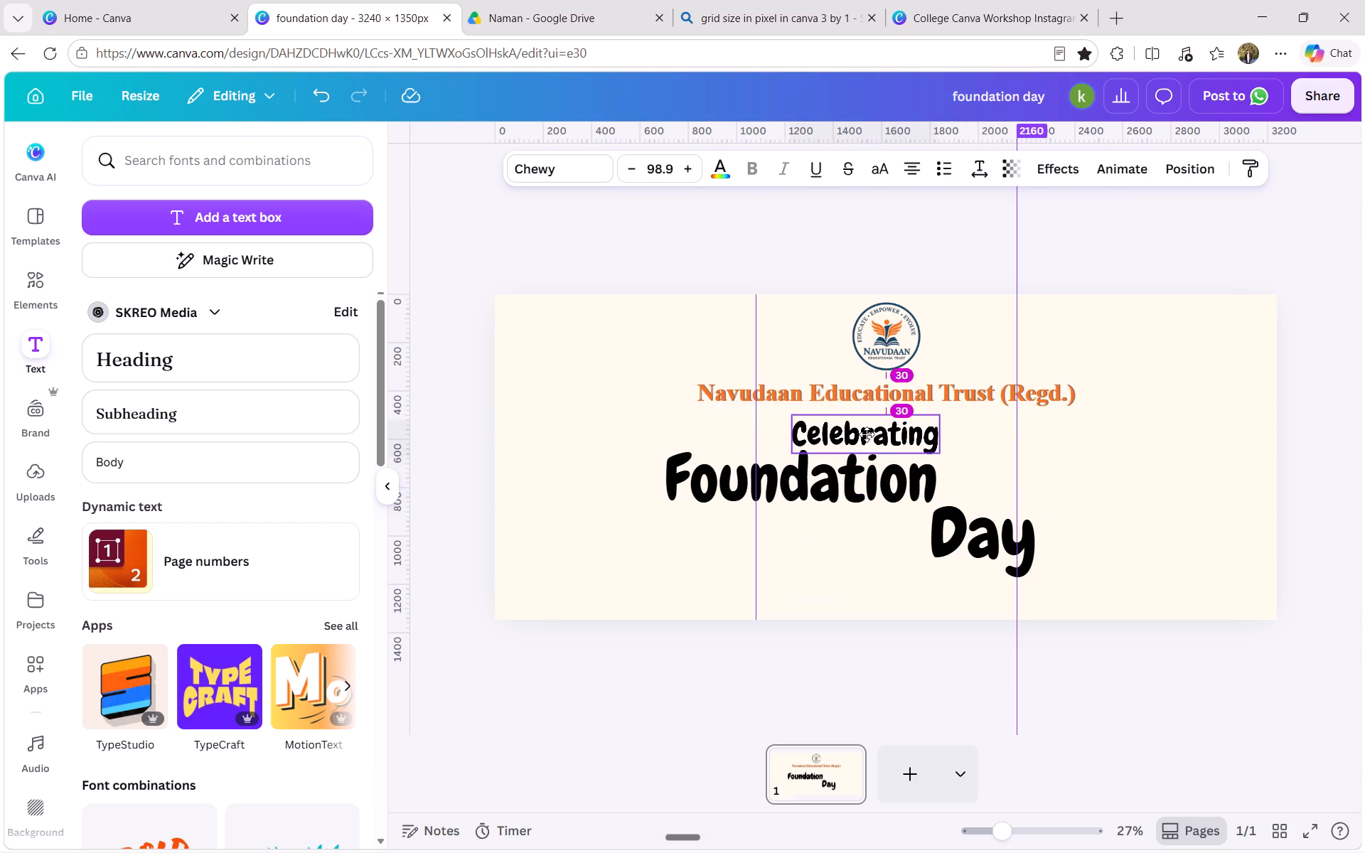
{"action": "left_click_drag", "start_coordinate": [867, 434], "coordinate": [885, 429]}
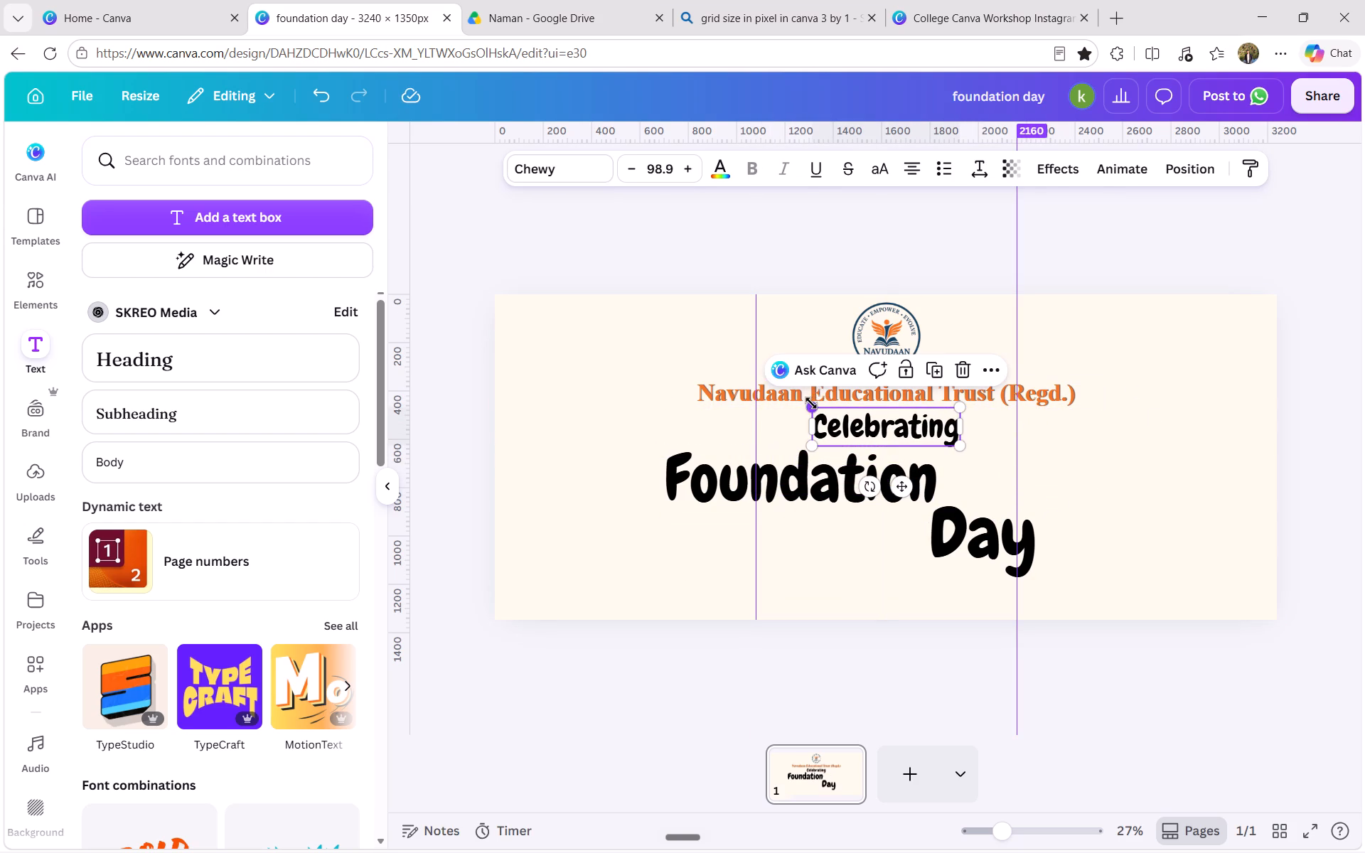
{"action": "left_click_drag", "start_coordinate": [811, 403], "coordinate": [836, 412]}
{"action": "left_click_drag", "start_coordinate": [904, 426], "coordinate": [885, 419]}
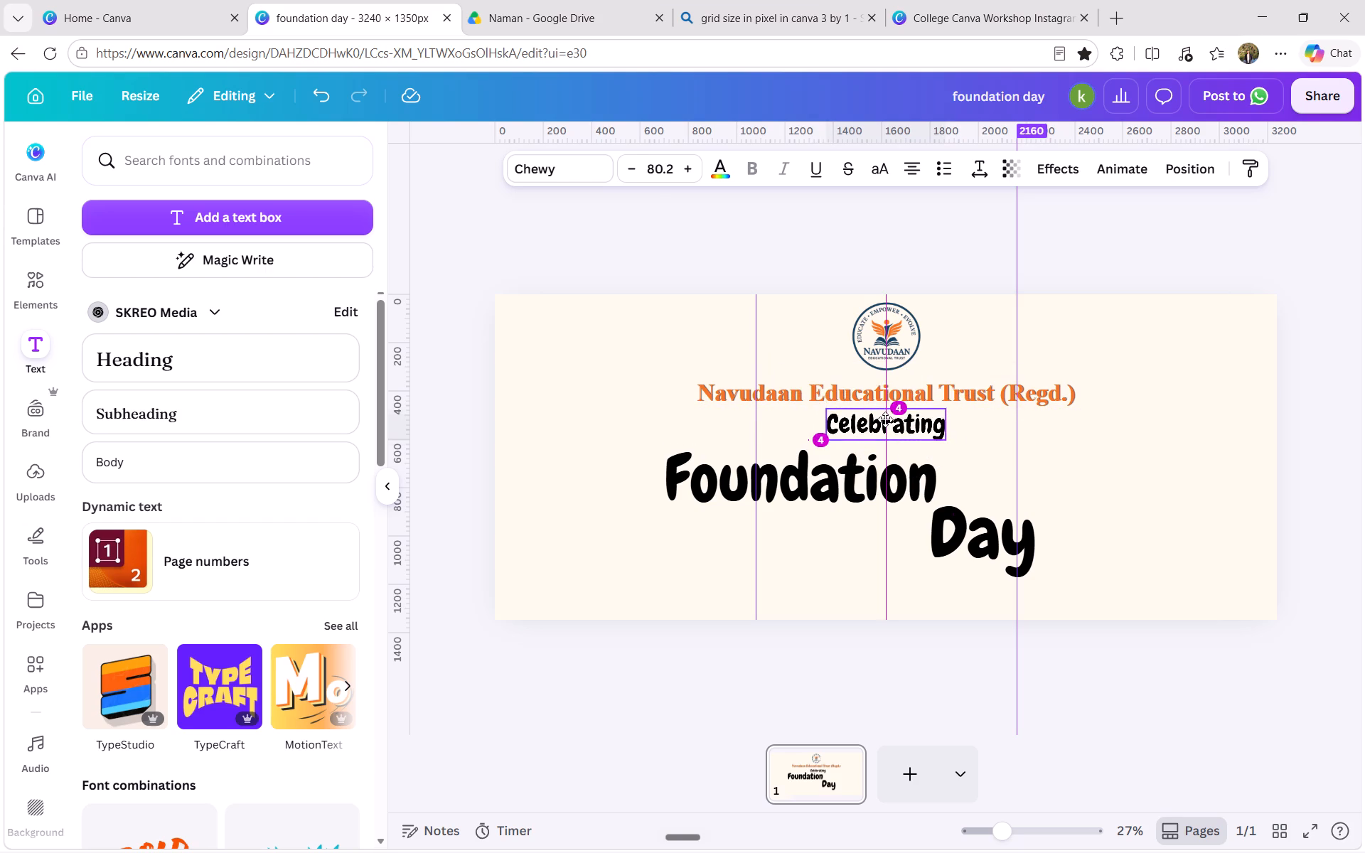
{"action": "left_click_drag", "start_coordinate": [885, 419], "coordinate": [882, 417]}
Nudge the "Foundation" text slightly down, away from "Celebrating", and adjust "Day" slightly to match.
{"action": "left_click", "coordinate": [848, 488]}
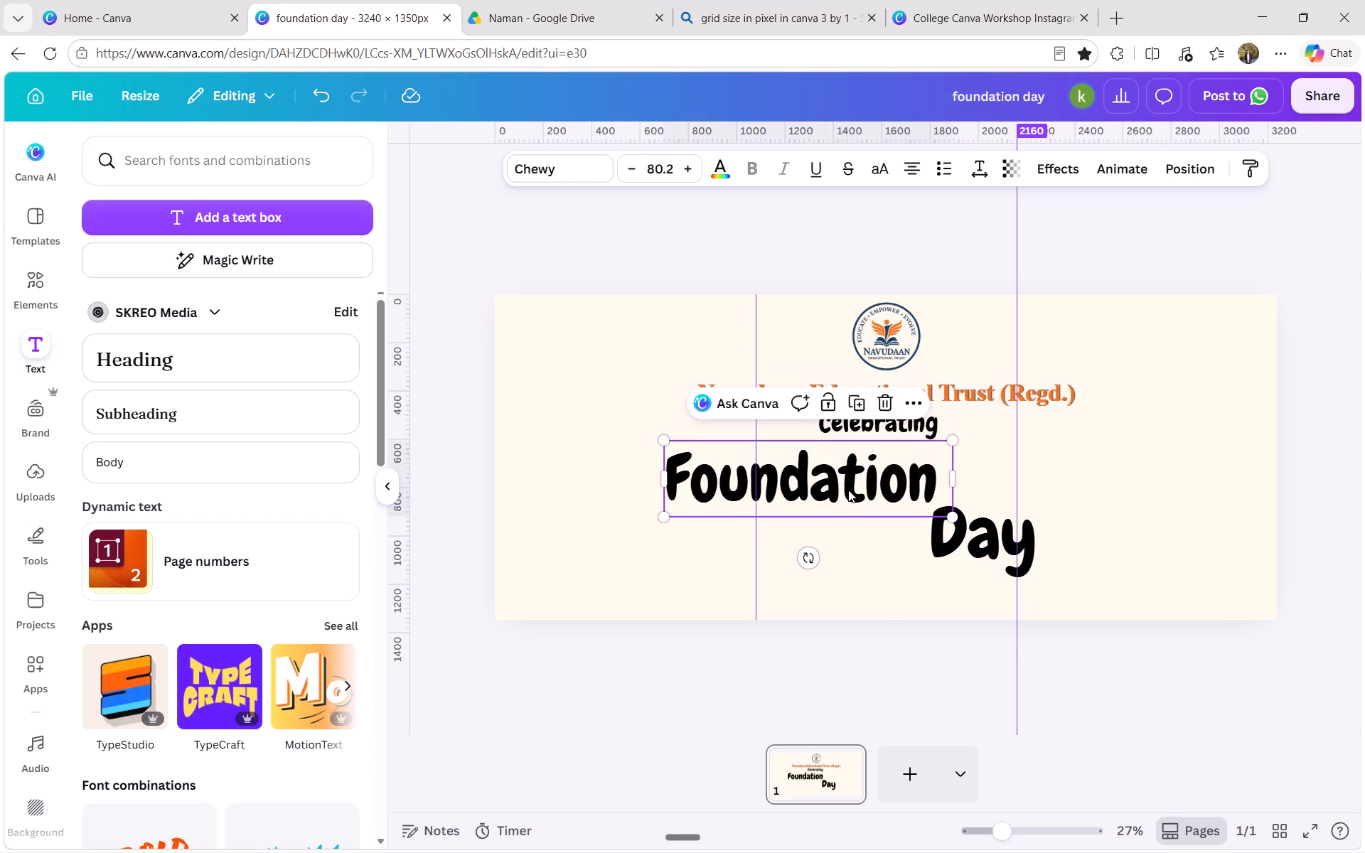
{"action": "left_click", "coordinate": [958, 531]}
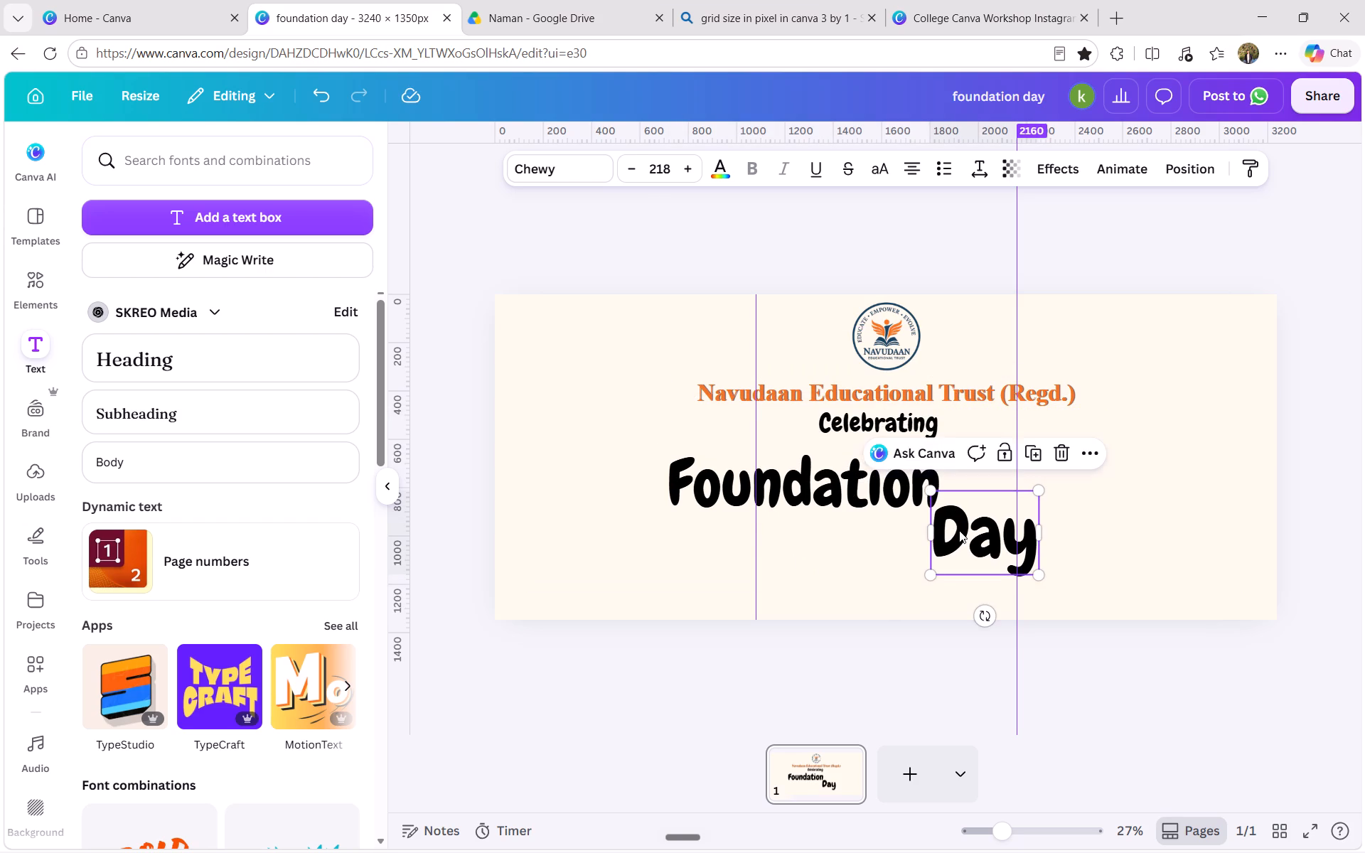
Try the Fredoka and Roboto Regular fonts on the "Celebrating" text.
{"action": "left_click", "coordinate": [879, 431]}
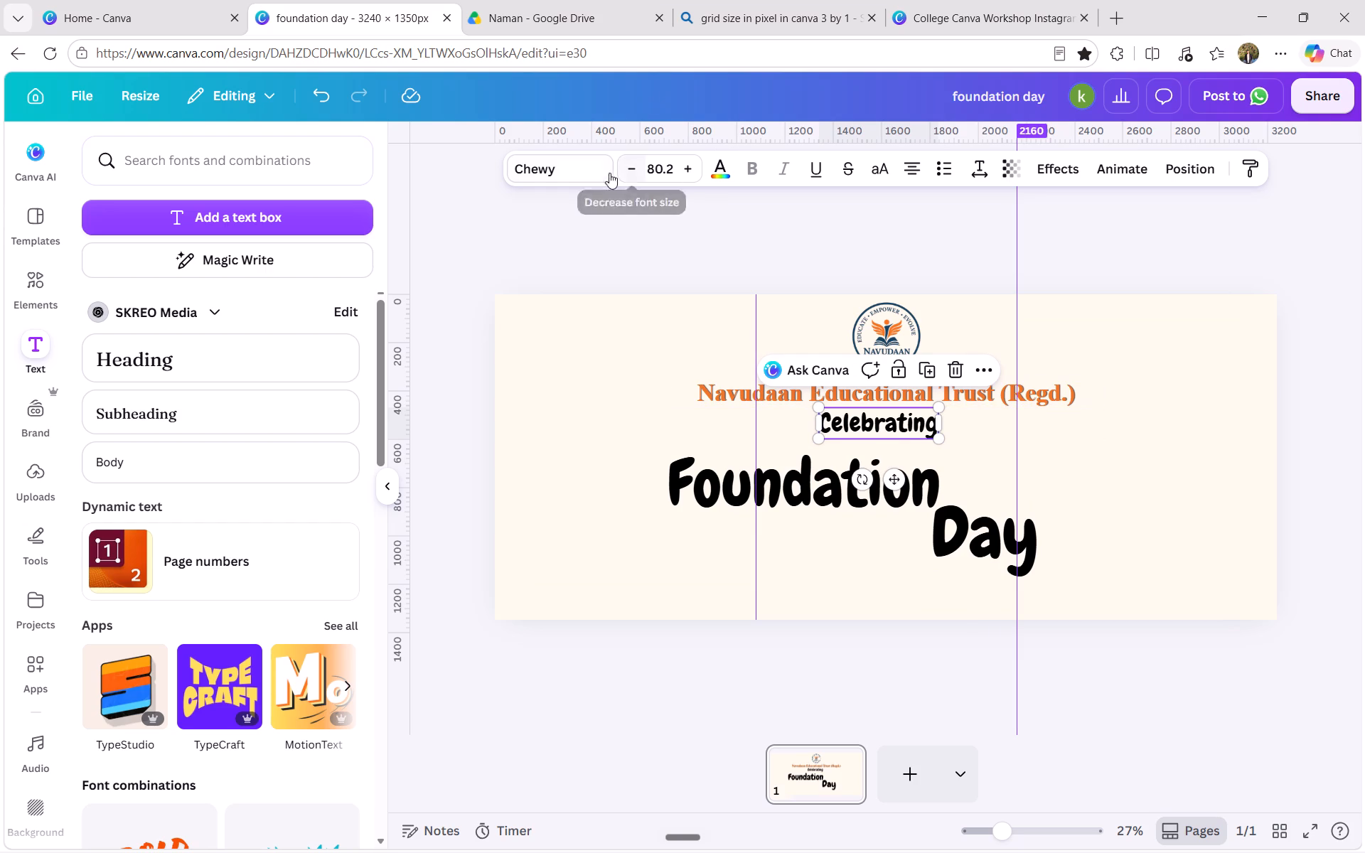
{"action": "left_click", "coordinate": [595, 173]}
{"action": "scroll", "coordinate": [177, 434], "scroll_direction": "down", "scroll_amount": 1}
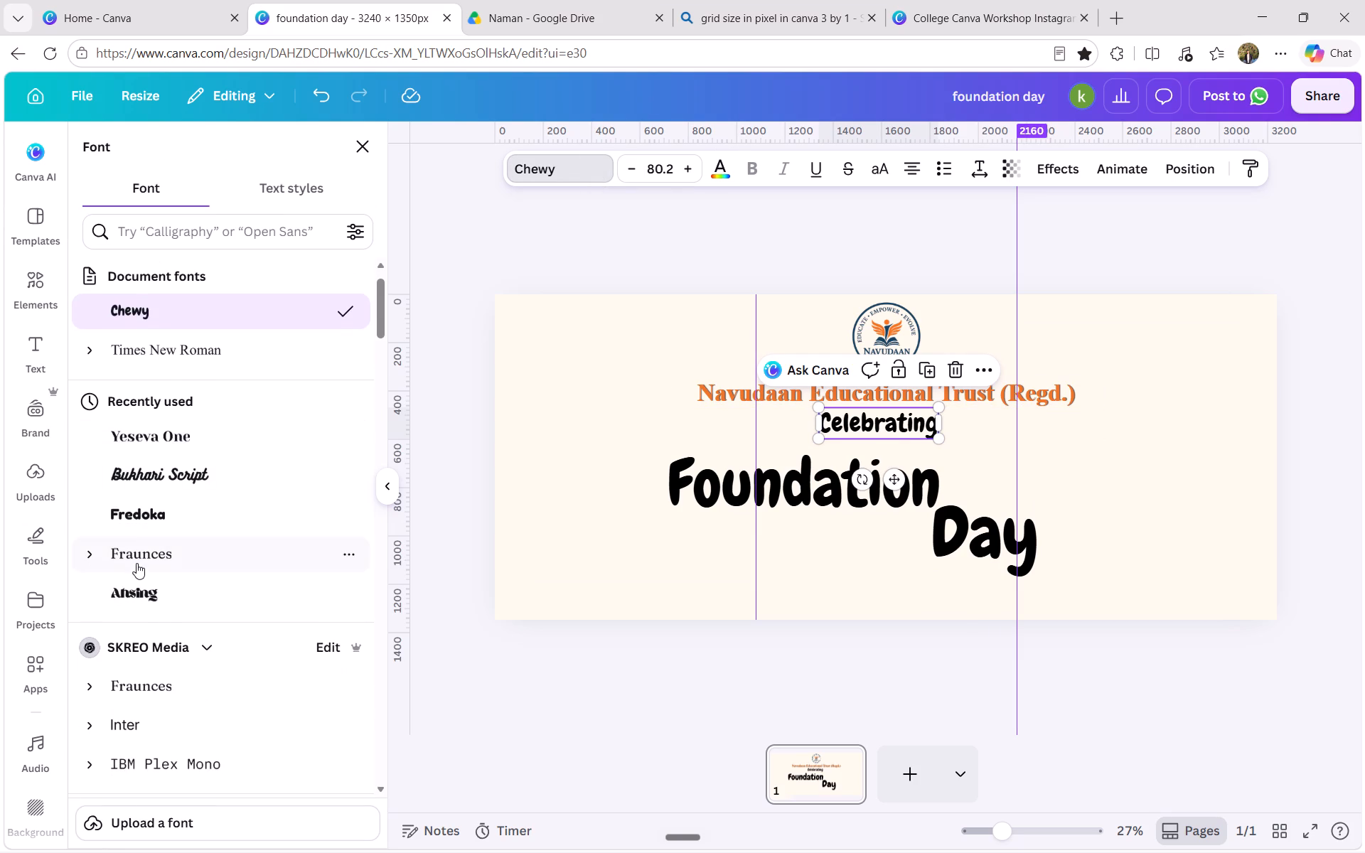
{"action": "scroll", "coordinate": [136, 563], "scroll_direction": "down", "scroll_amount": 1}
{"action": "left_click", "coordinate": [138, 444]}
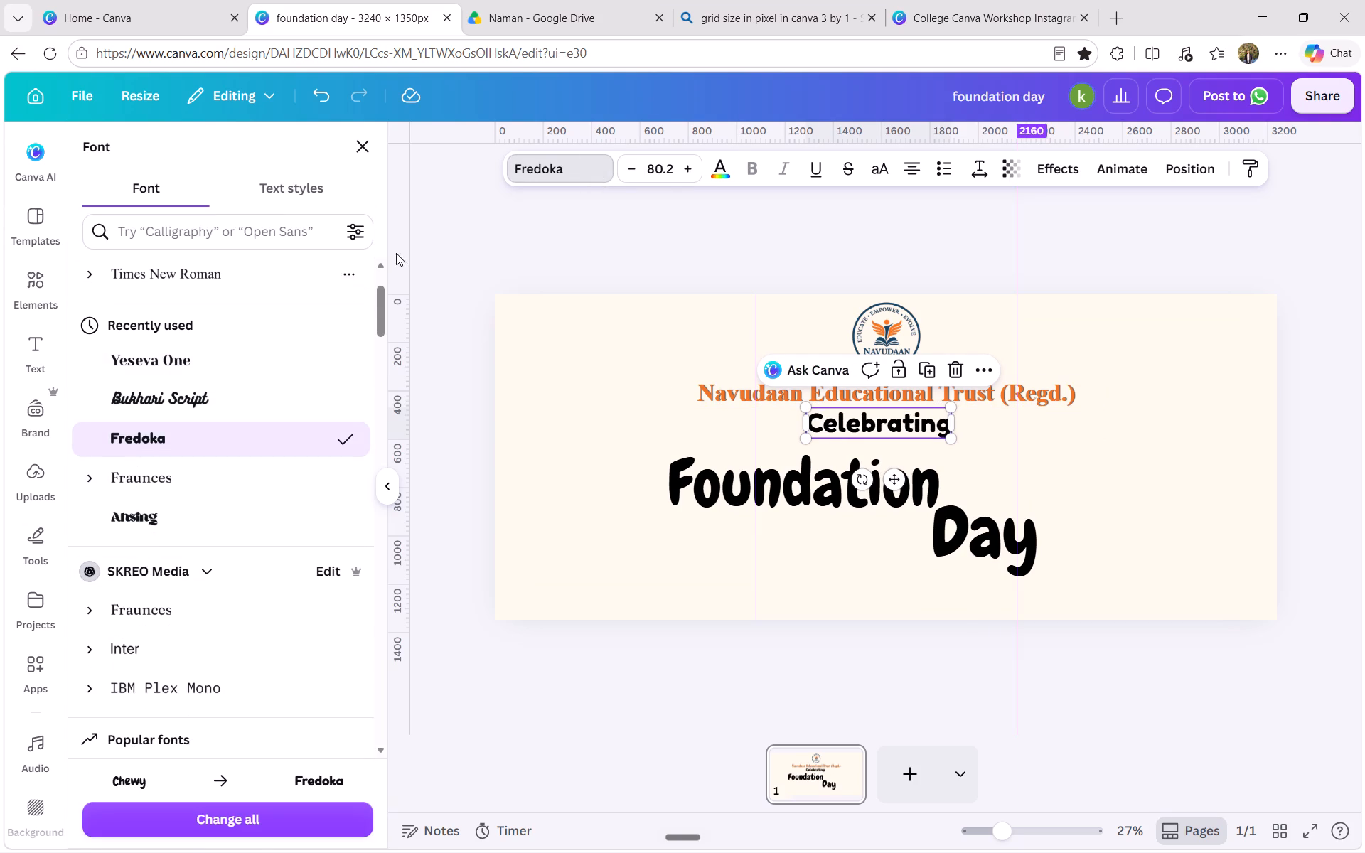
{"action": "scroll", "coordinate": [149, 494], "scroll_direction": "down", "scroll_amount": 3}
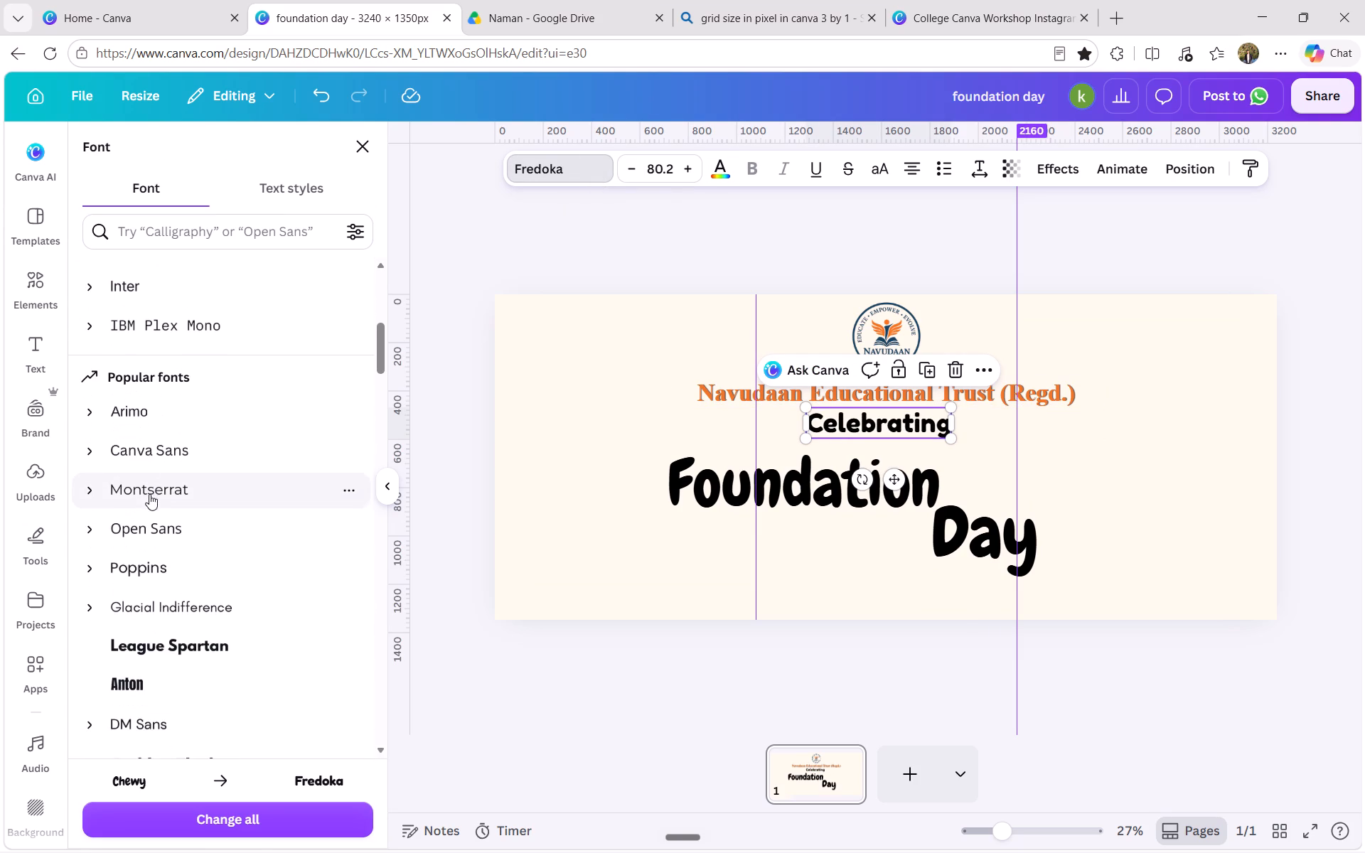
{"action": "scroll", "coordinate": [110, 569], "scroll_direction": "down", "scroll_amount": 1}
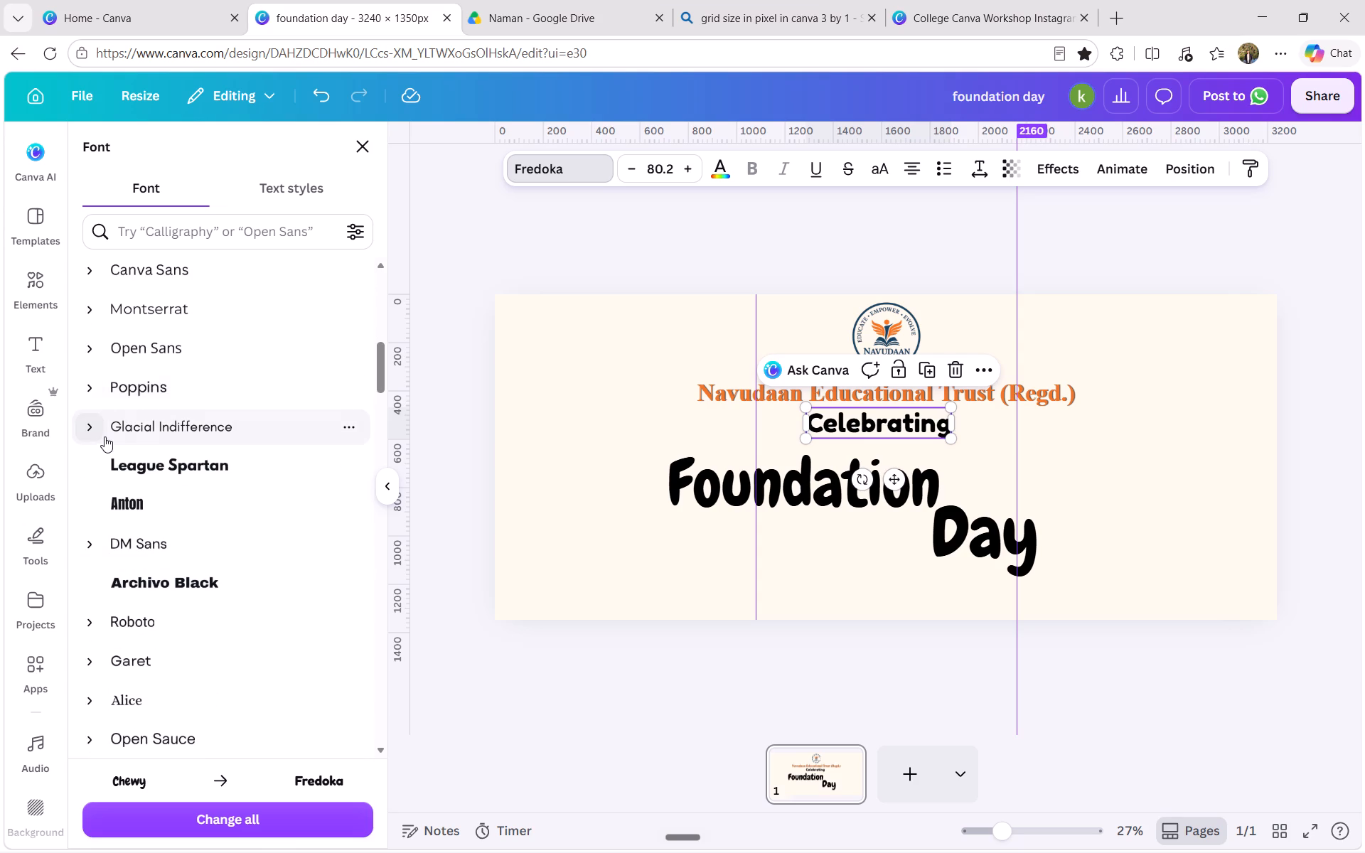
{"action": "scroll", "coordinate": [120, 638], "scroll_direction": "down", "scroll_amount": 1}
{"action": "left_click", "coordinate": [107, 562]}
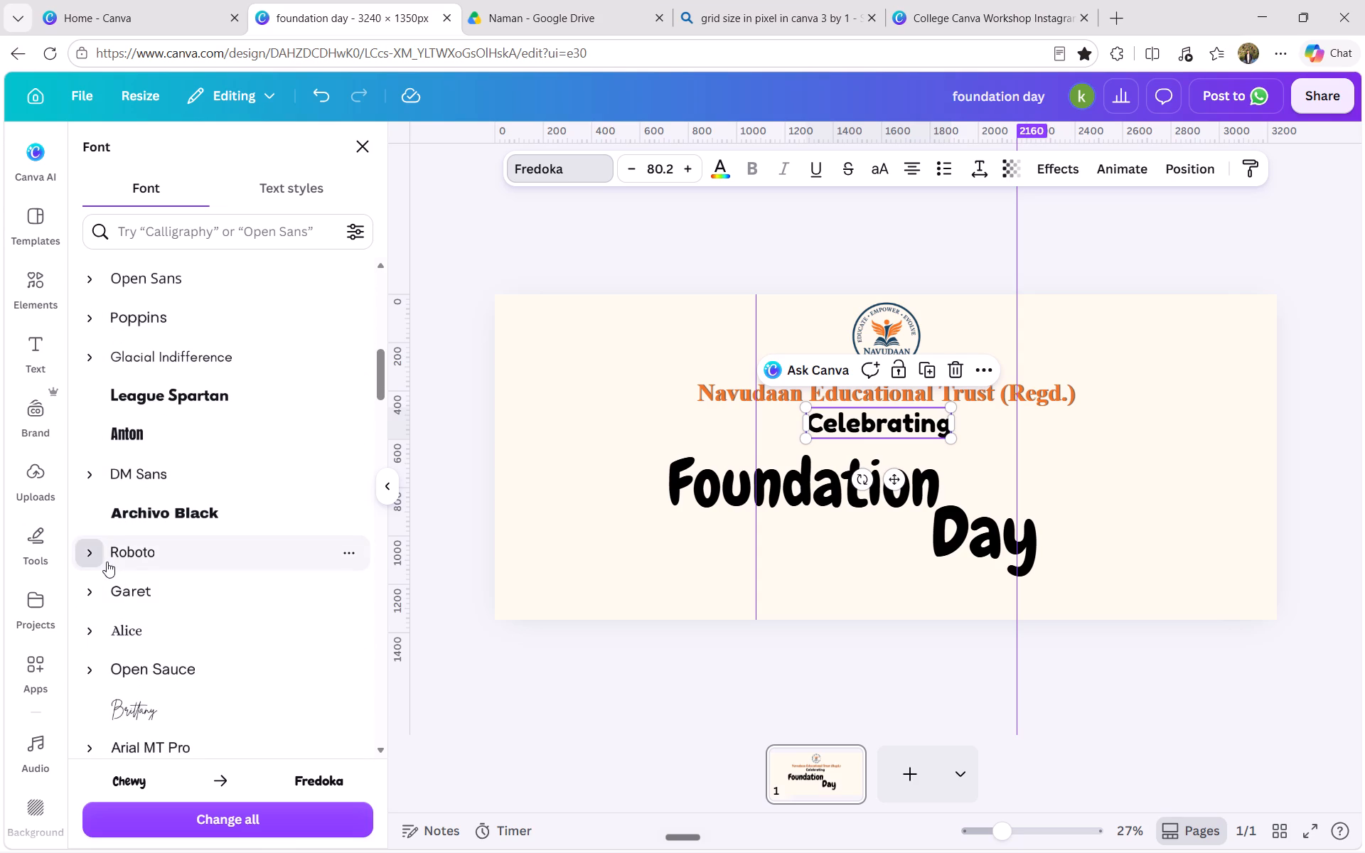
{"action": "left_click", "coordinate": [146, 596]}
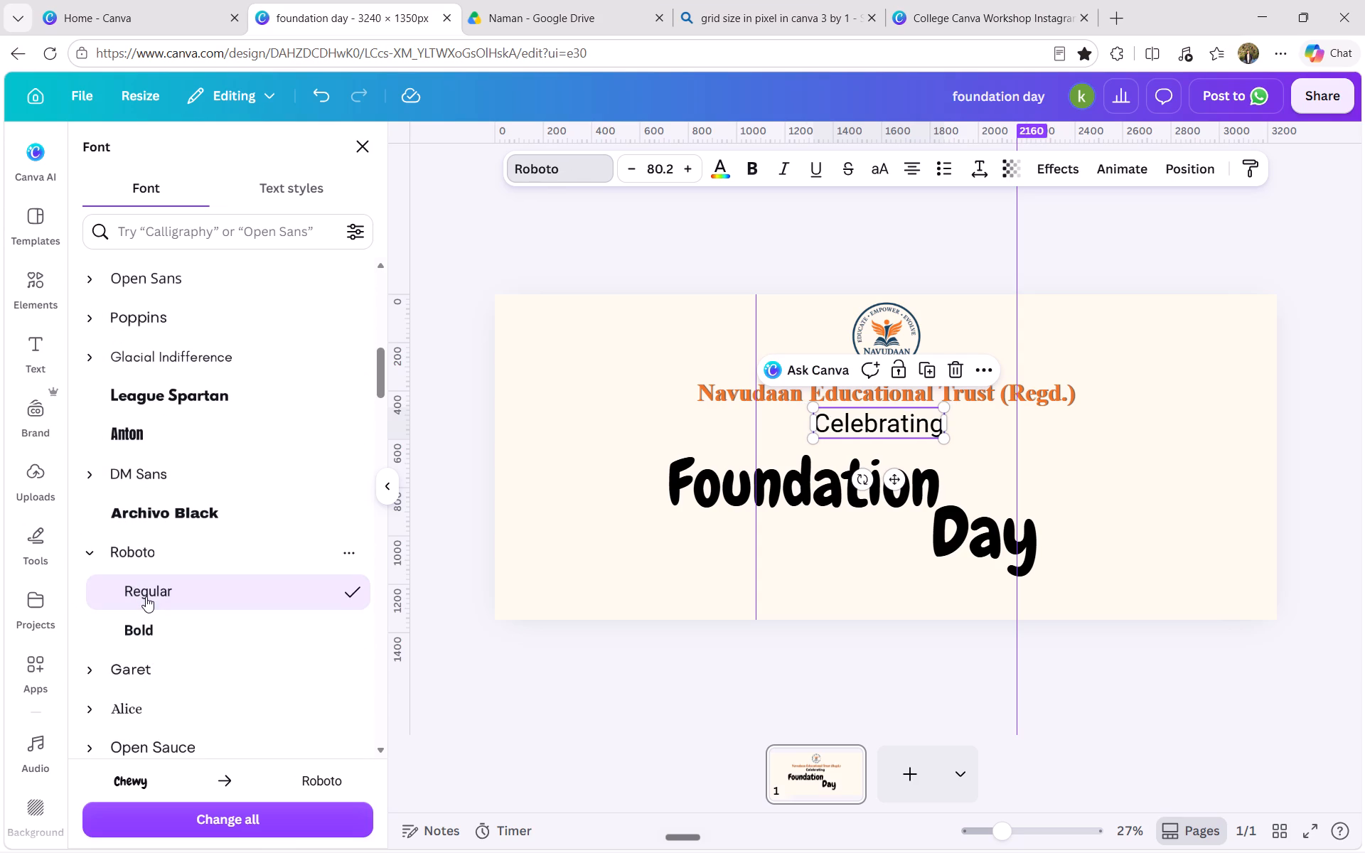
Set the font of the "Celebrating" text to Alice and make it italic.
{"action": "scroll", "coordinate": [146, 596], "scroll_direction": "down", "scroll_amount": 1}
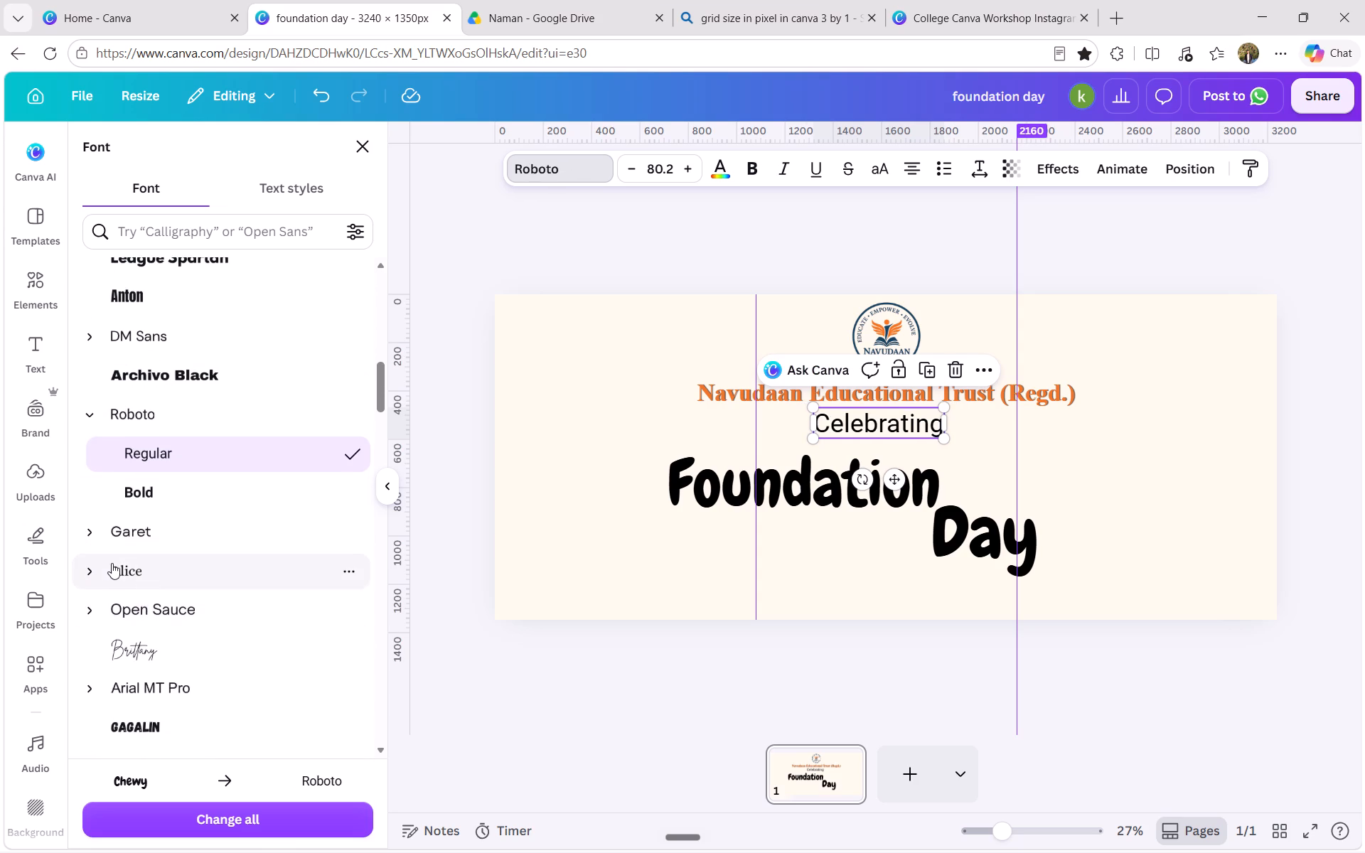
{"action": "left_click", "coordinate": [108, 562]}
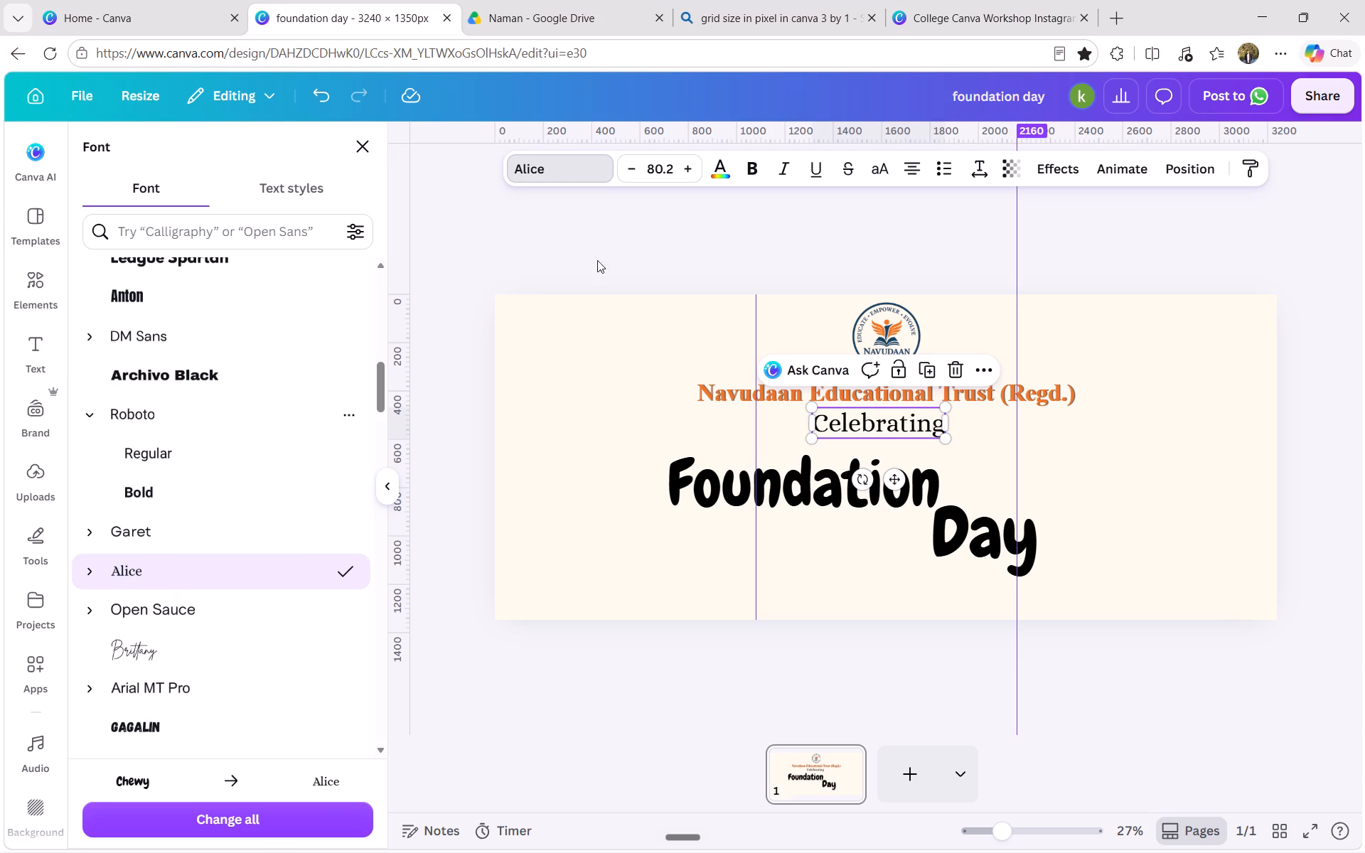
{"action": "left_click", "coordinate": [781, 181]}
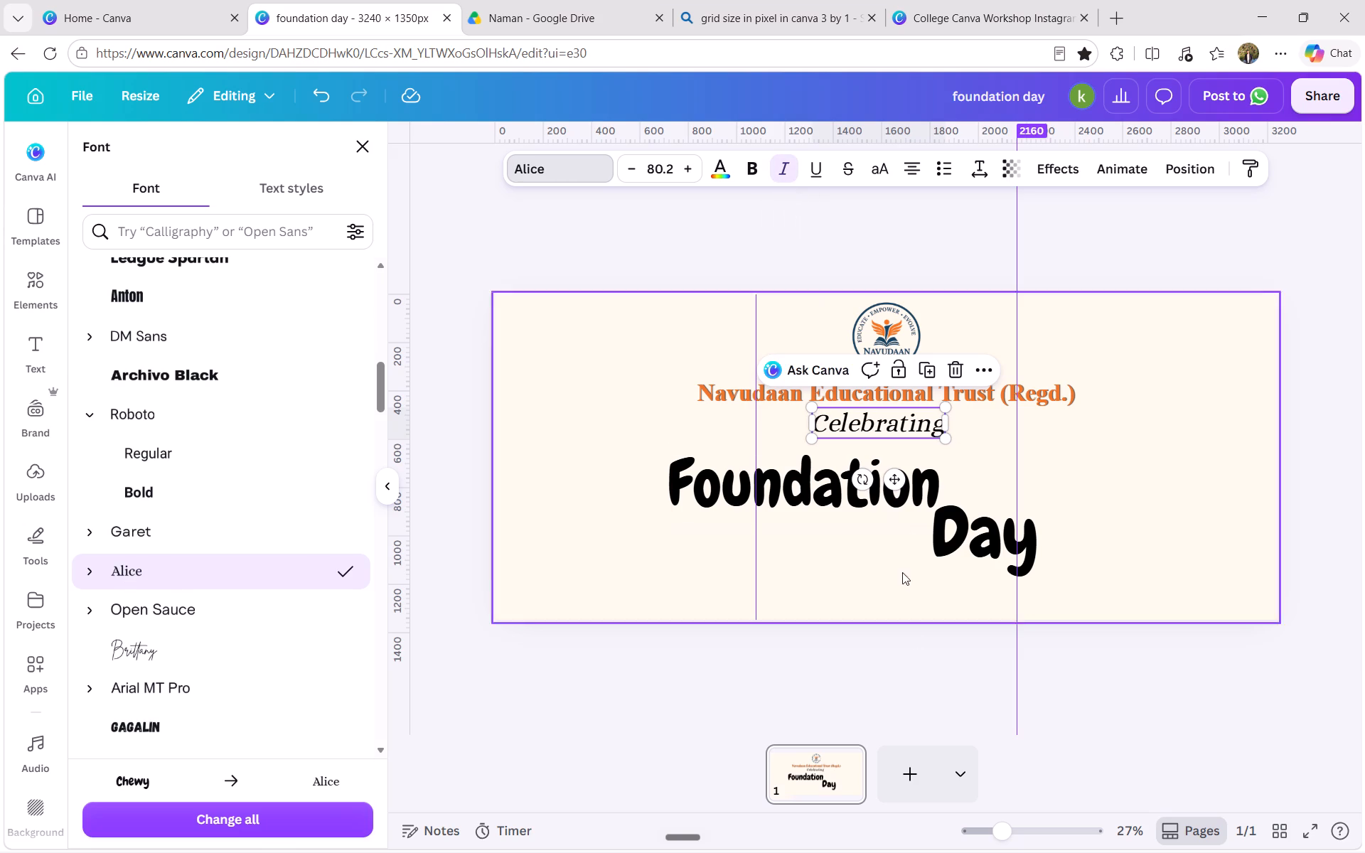
Reposition the "Celebrating" text directly beneath the trust name, near the page's vertical centre line.
{"action": "left_click_drag", "start_coordinate": [912, 420], "coordinate": [923, 419]}
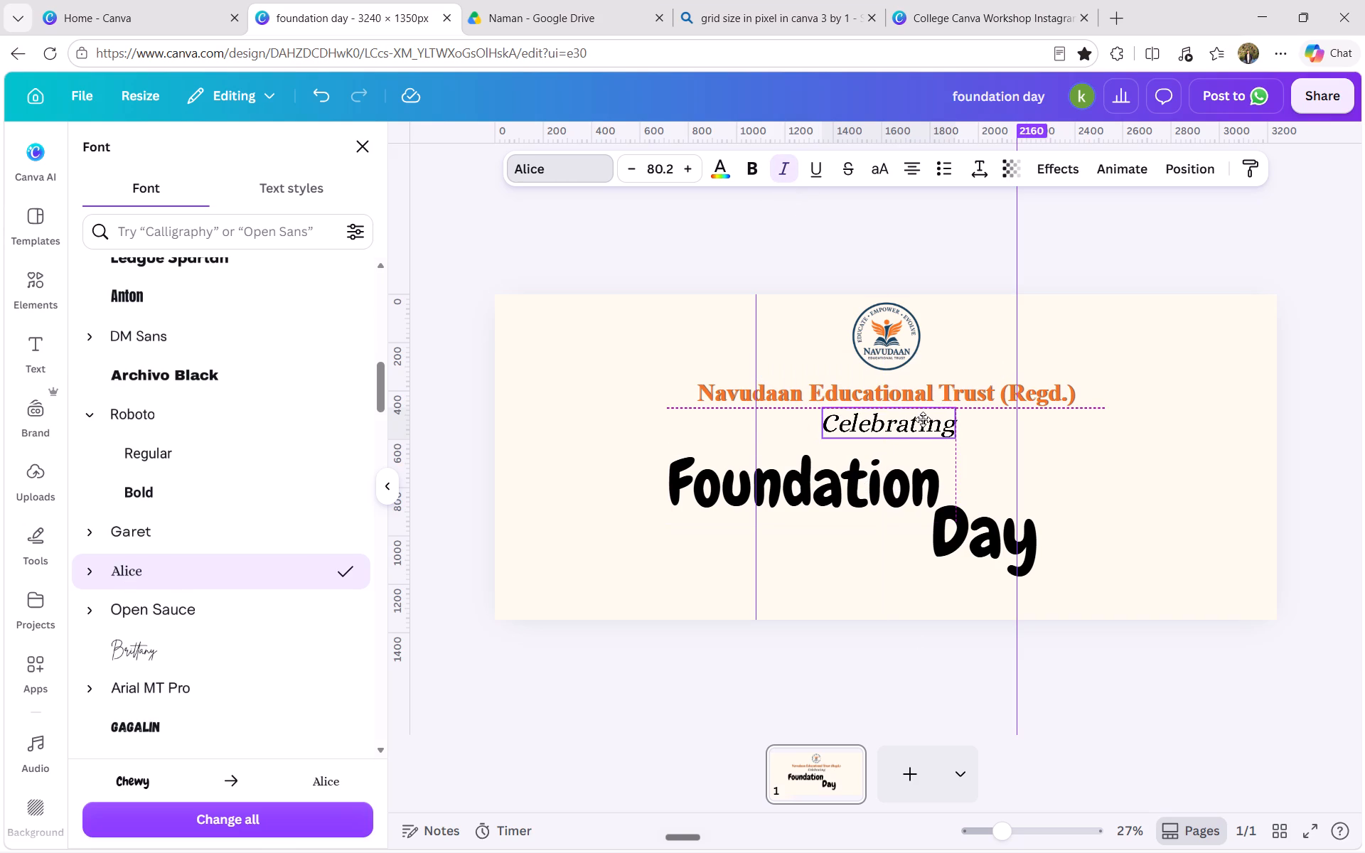
{"action": "left_click_drag", "start_coordinate": [923, 419], "coordinate": [922, 423]}
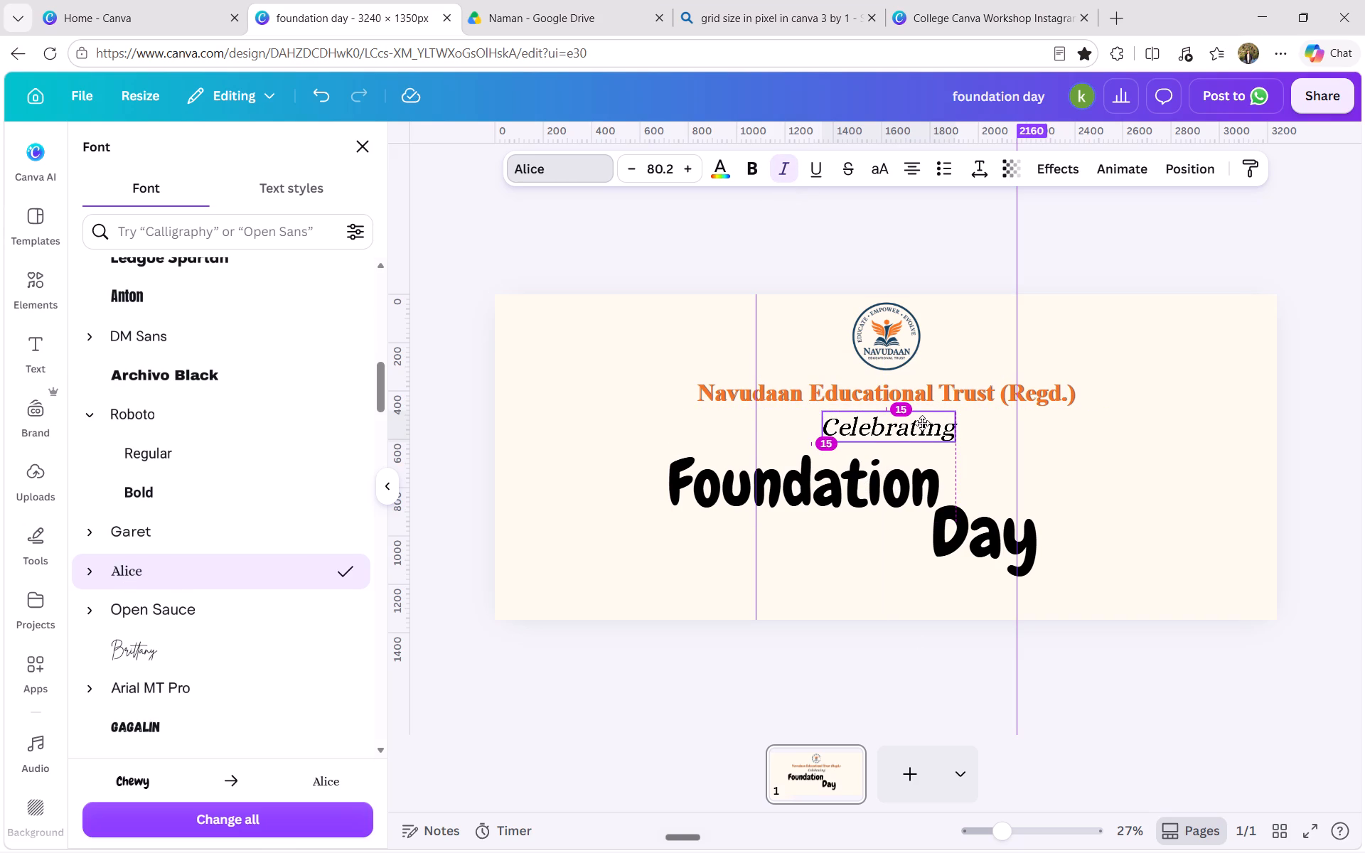
{"action": "left_click_drag", "start_coordinate": [922, 423], "coordinate": [921, 422]}
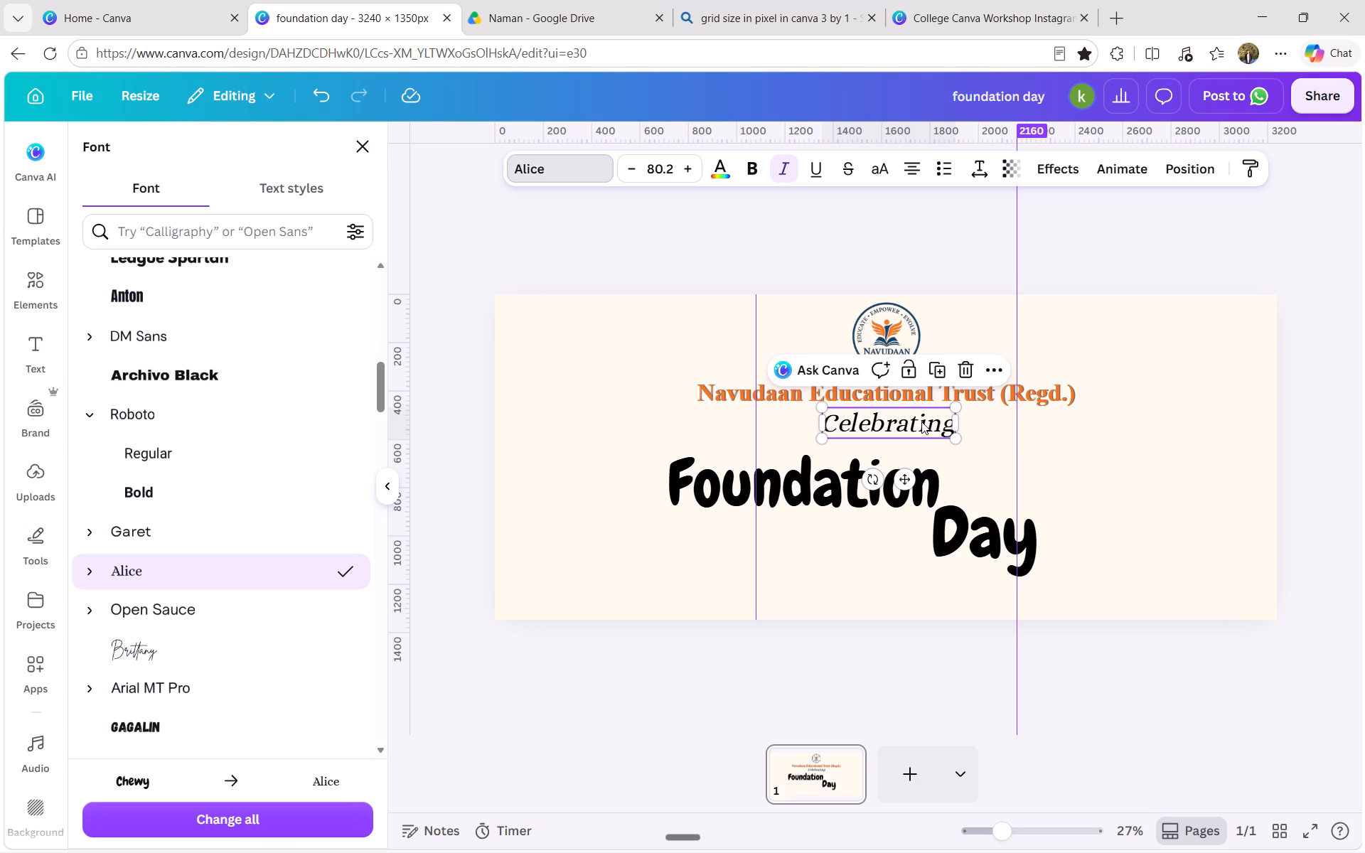
{"action": "left_click", "coordinate": [556, 610]}
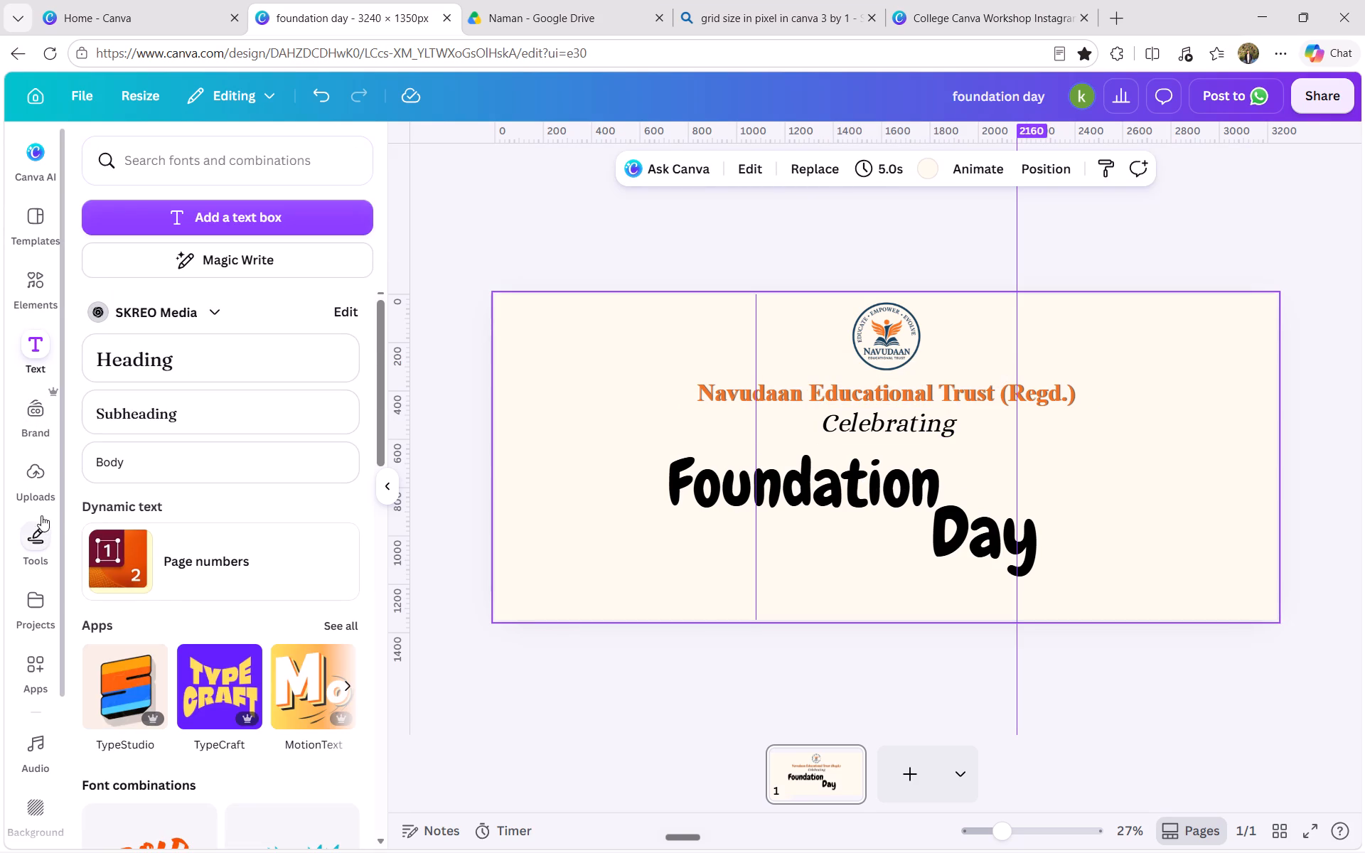
Add a dark purple rectangle as a band along the page's bottom edge, spanning its full width, about 3,570 px wide and 306 px high.
{"action": "left_click", "coordinate": [40, 522]}
{"action": "left_click", "coordinate": [97, 397]}
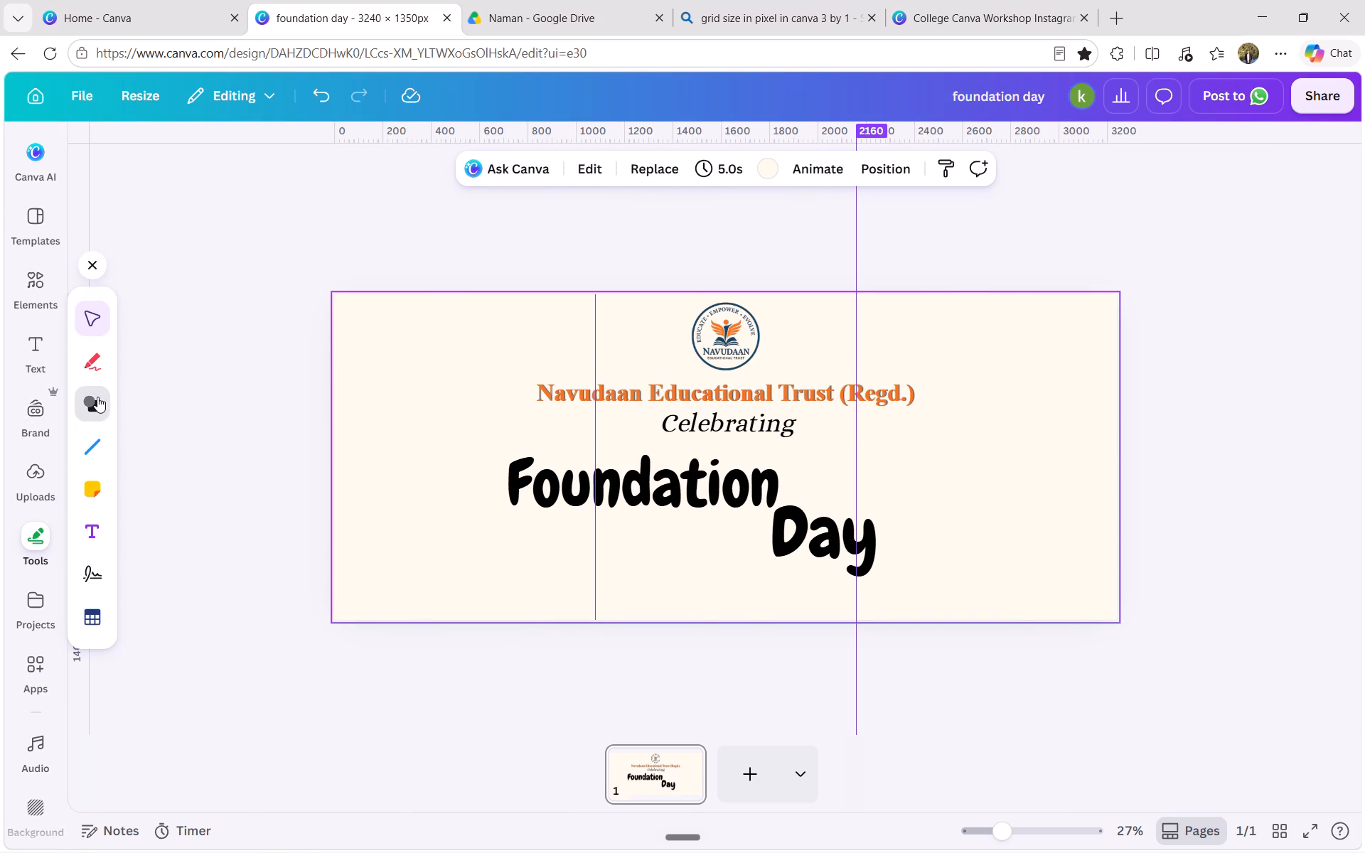
{"action": "left_click", "coordinate": [141, 304]}
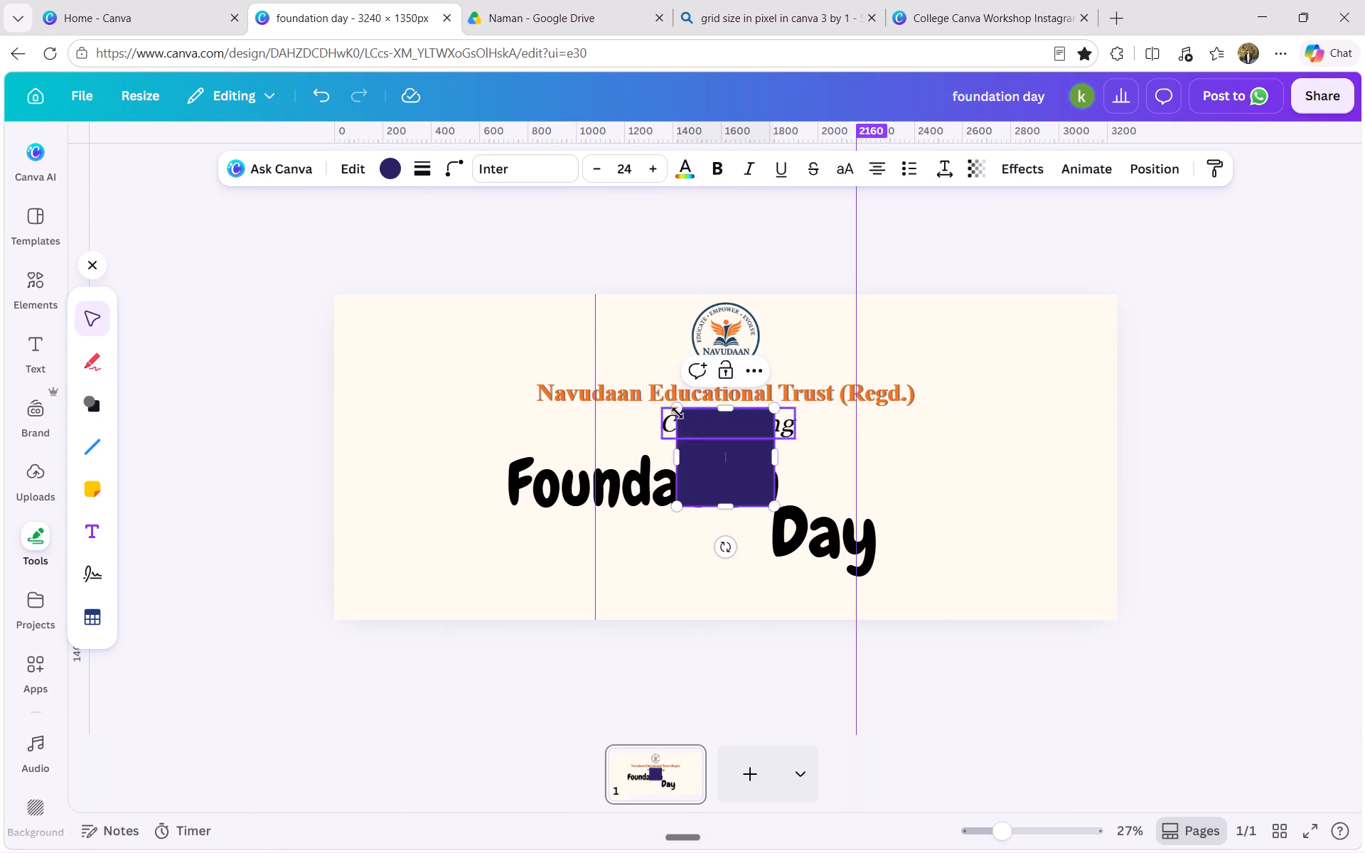
{"action": "left_click", "coordinate": [330, 520]}
{"action": "left_click_drag", "start_coordinate": [763, 489], "coordinate": [473, 638]}
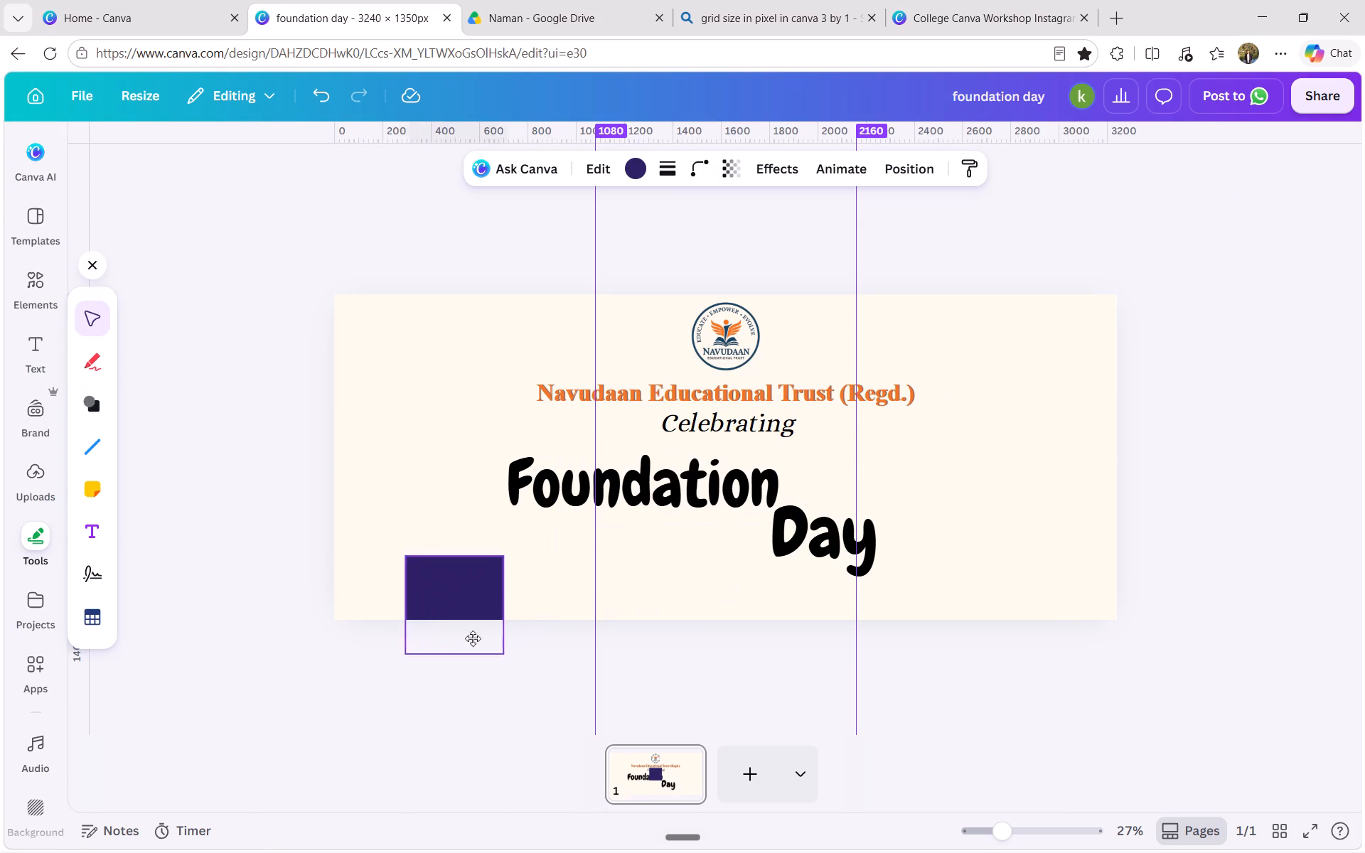
{"action": "left_click_drag", "start_coordinate": [473, 638], "coordinate": [407, 645]}
{"action": "left_click_drag", "start_coordinate": [417, 613], "coordinate": [983, 578]}
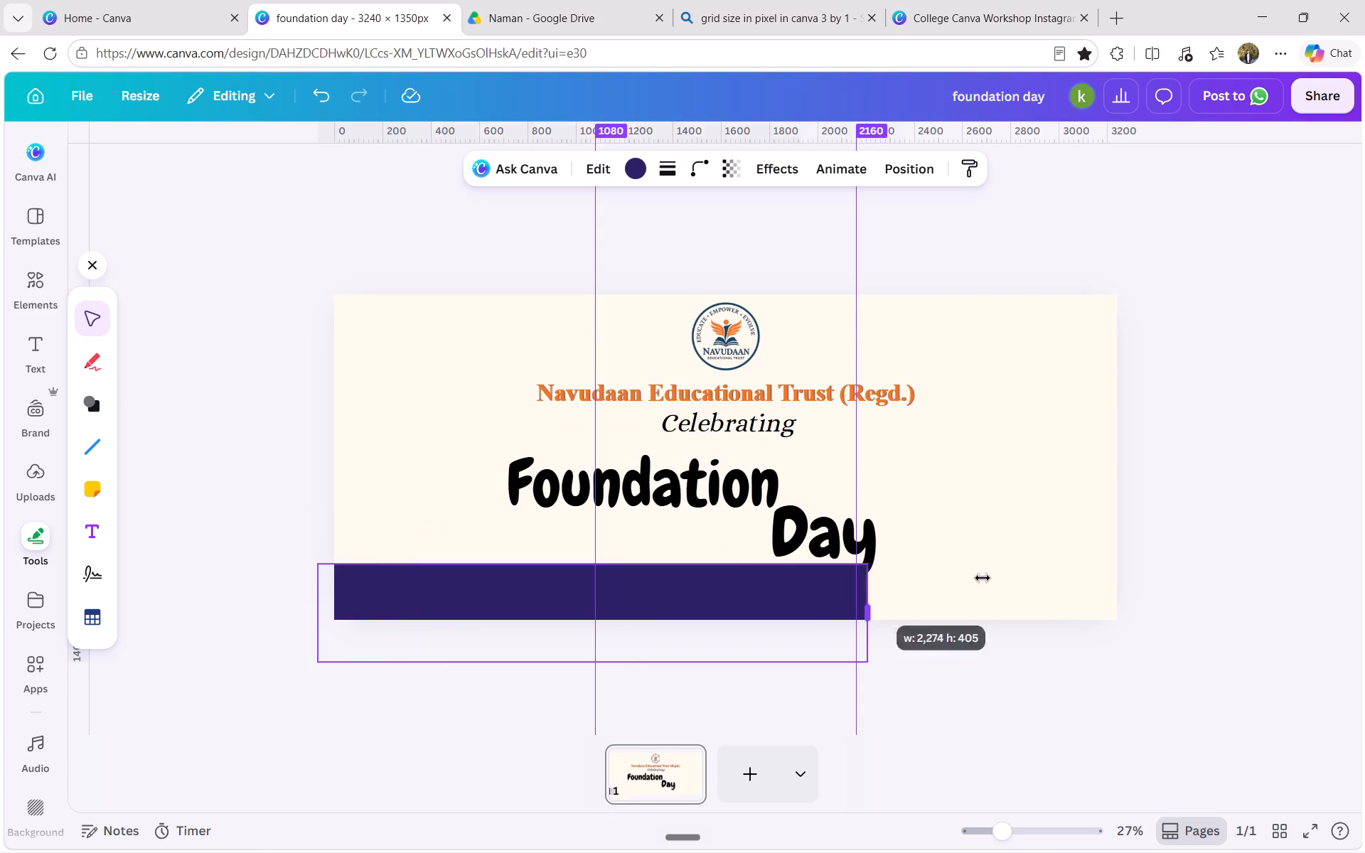
{"action": "left_click_drag", "start_coordinate": [983, 578], "coordinate": [1182, 553]}
{"action": "left_click_drag", "start_coordinate": [739, 557], "coordinate": [739, 564]}
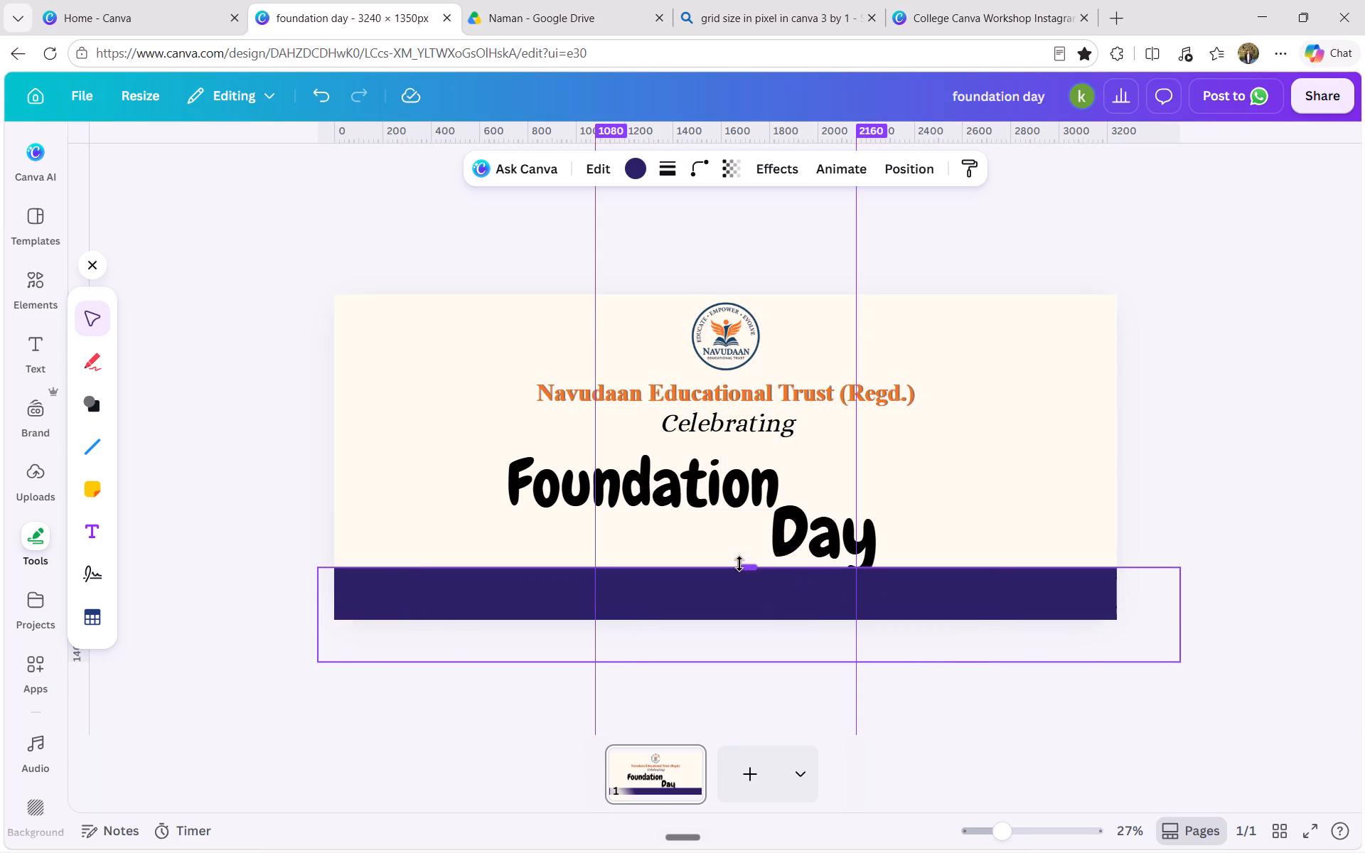
{"action": "left_click_drag", "start_coordinate": [739, 564], "coordinate": [739, 581]}
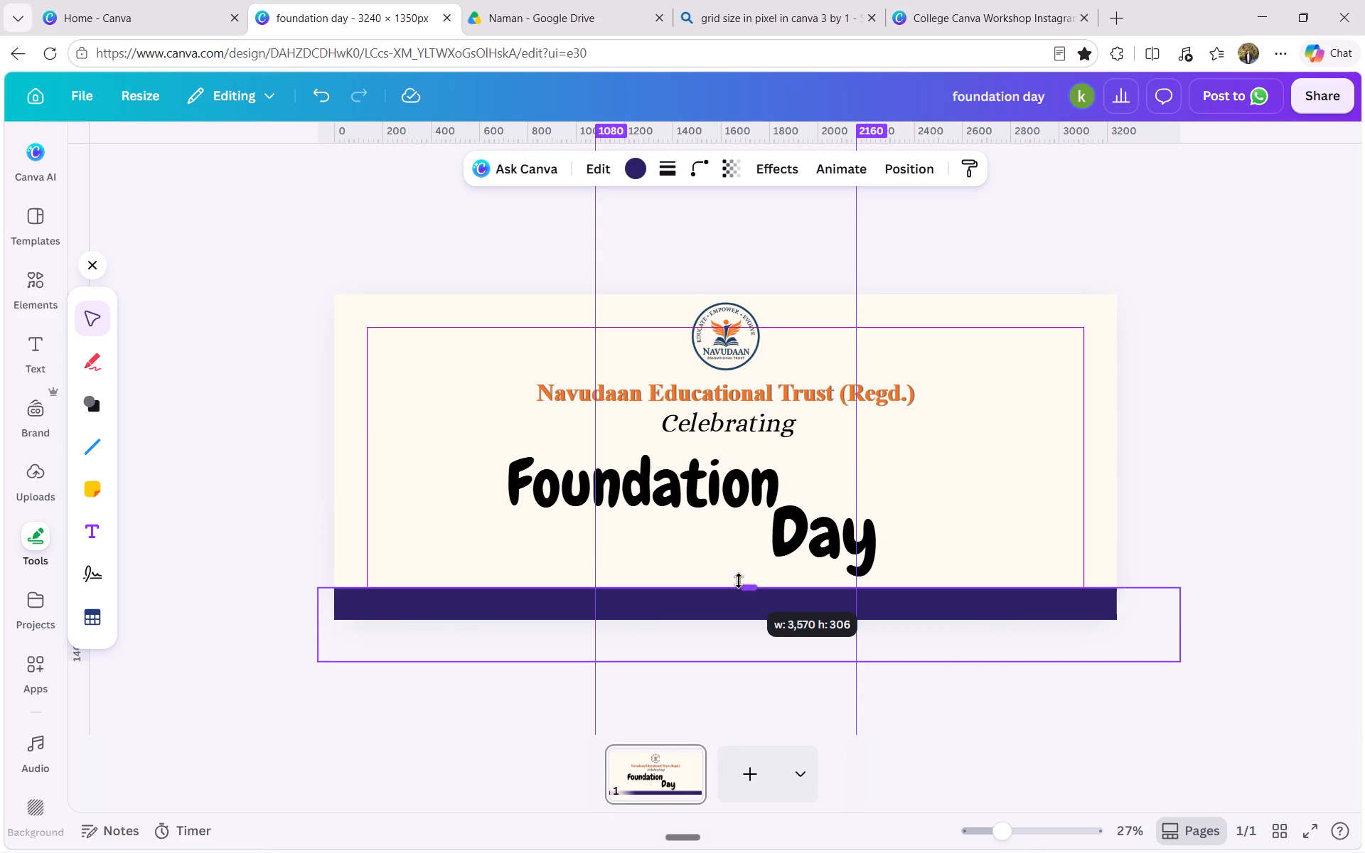
{"action": "left_click_drag", "start_coordinate": [739, 581], "coordinate": [739, 583]}
{"action": "left_click", "coordinate": [1218, 478]}
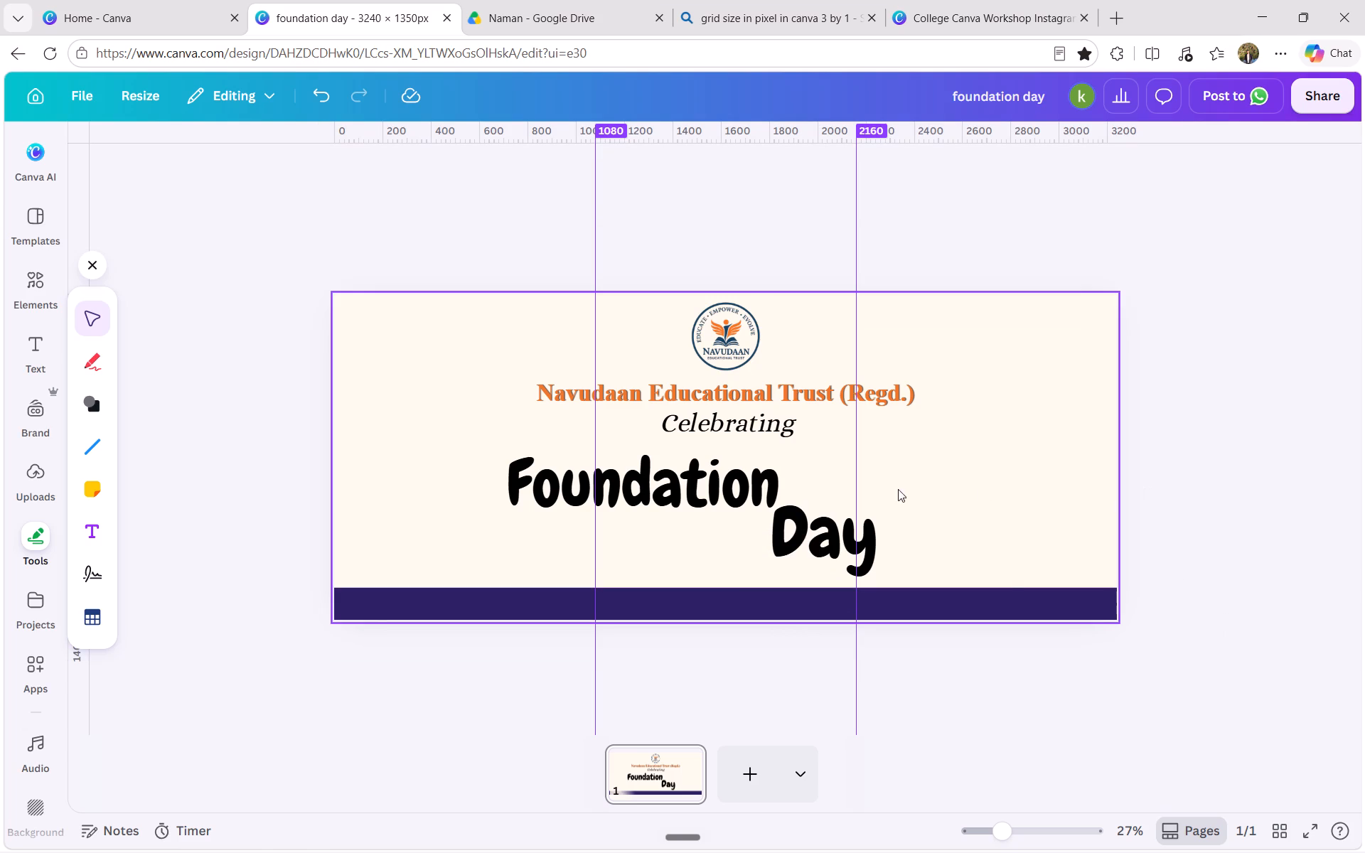
{"action": "left_click", "coordinate": [1019, 600]}
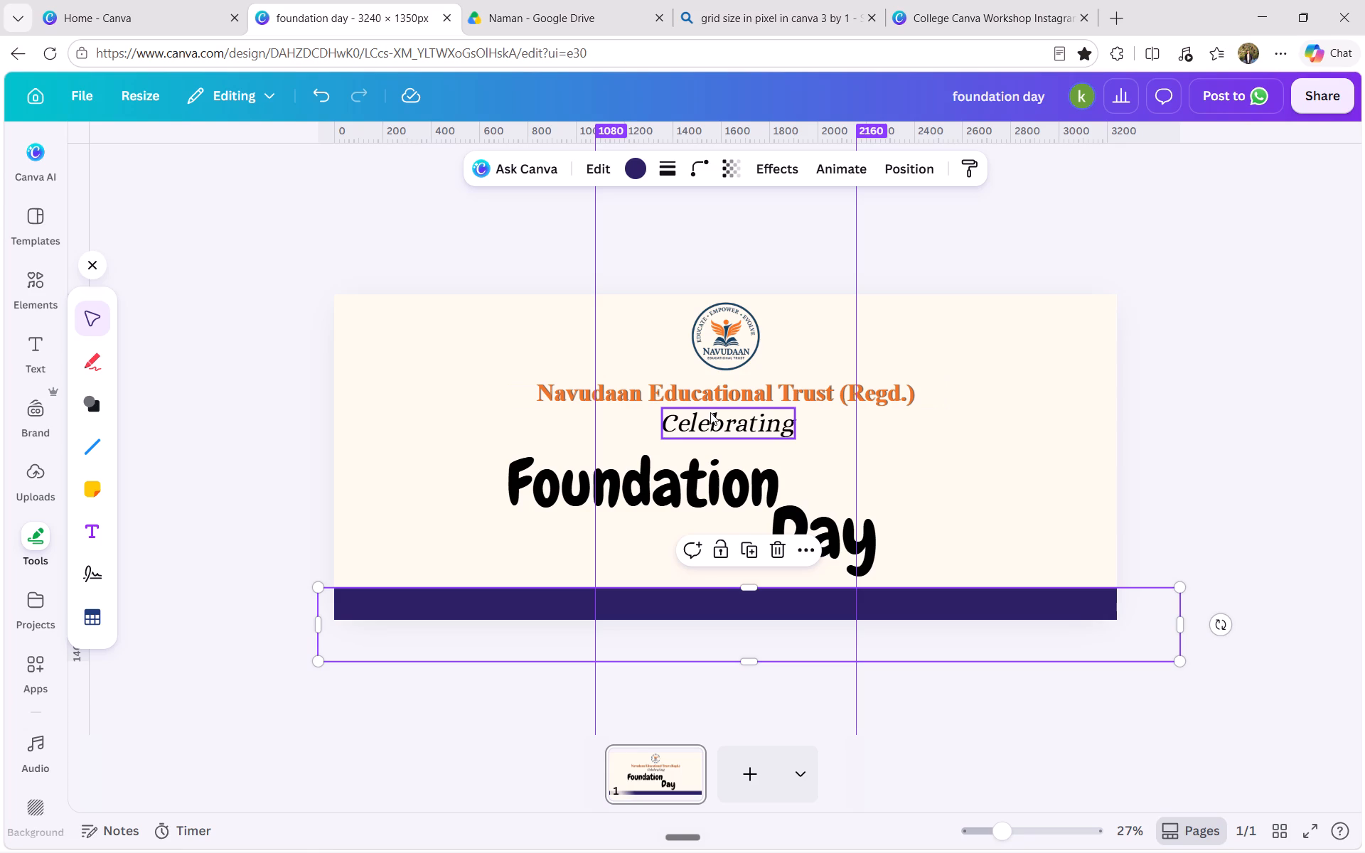
Find the Navudaan Educational Trust Safarnama poster among the recent designs on the Canva home page and open it.
{"action": "left_click", "coordinate": [173, 0]}
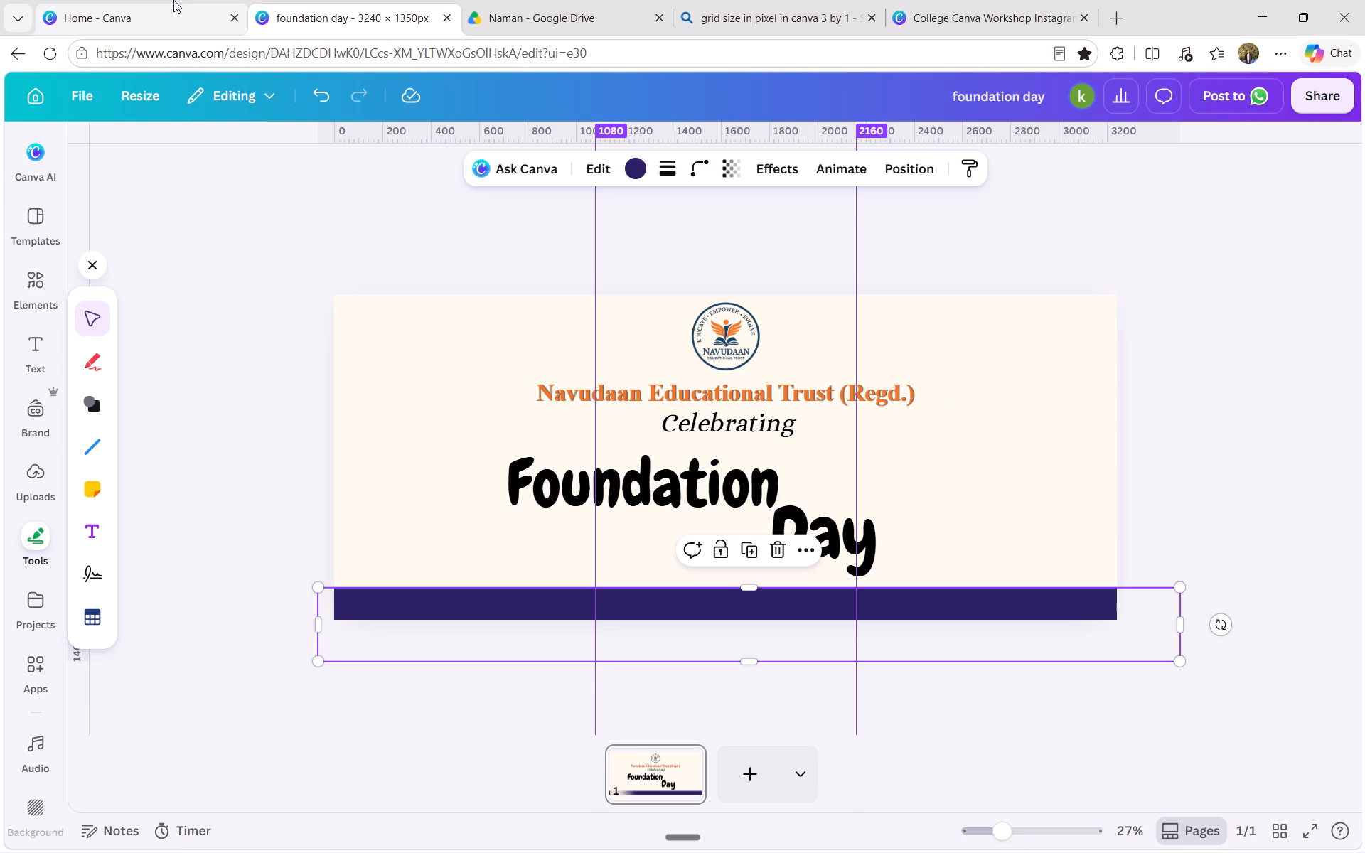
{"action": "left_click", "coordinate": [1332, 113]}
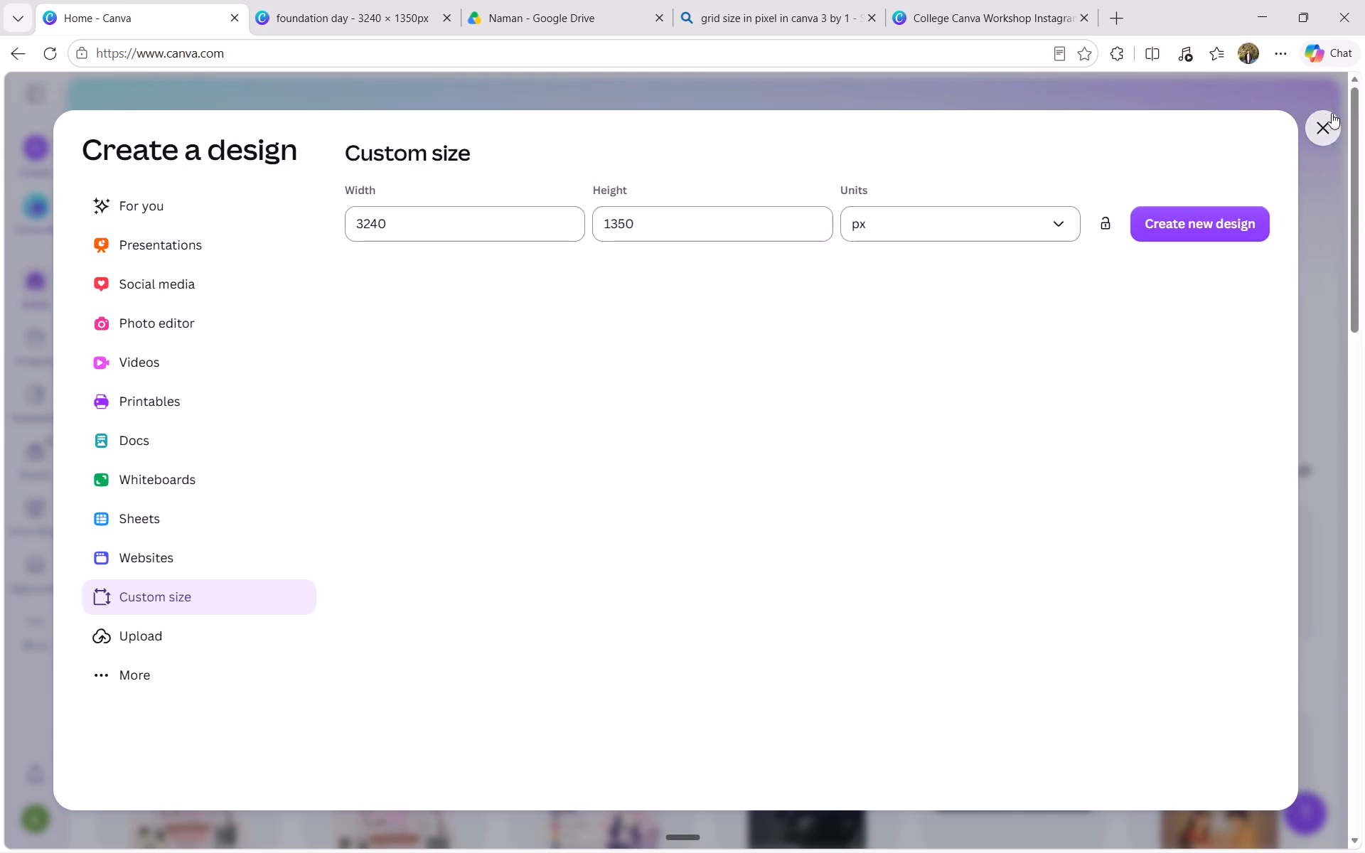
{"action": "scroll", "coordinate": [827, 368], "scroll_direction": "down", "scroll_amount": 3}
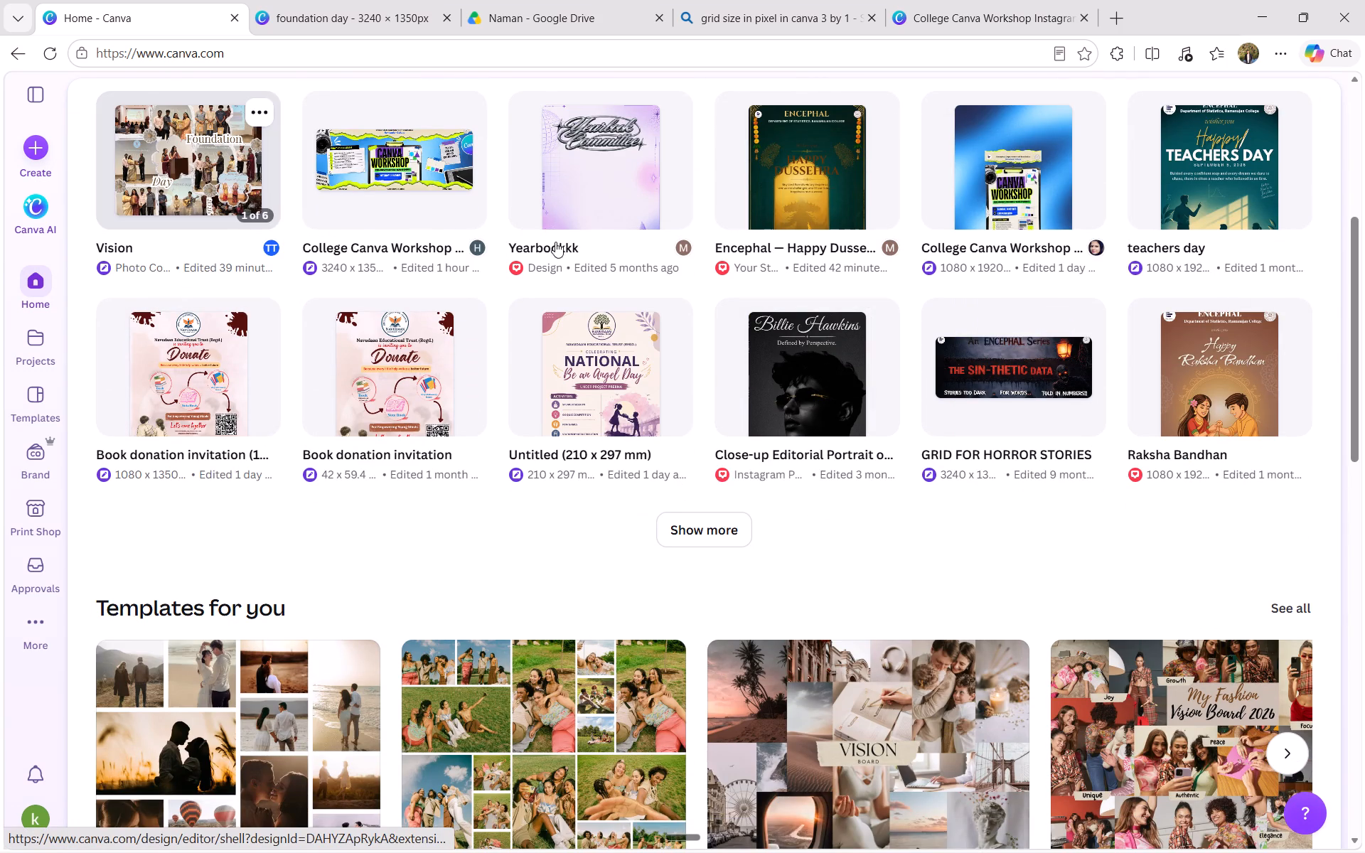
{"action": "left_click", "coordinate": [689, 518]}
{"action": "scroll", "coordinate": [689, 518], "scroll_direction": "down", "scroll_amount": 1}
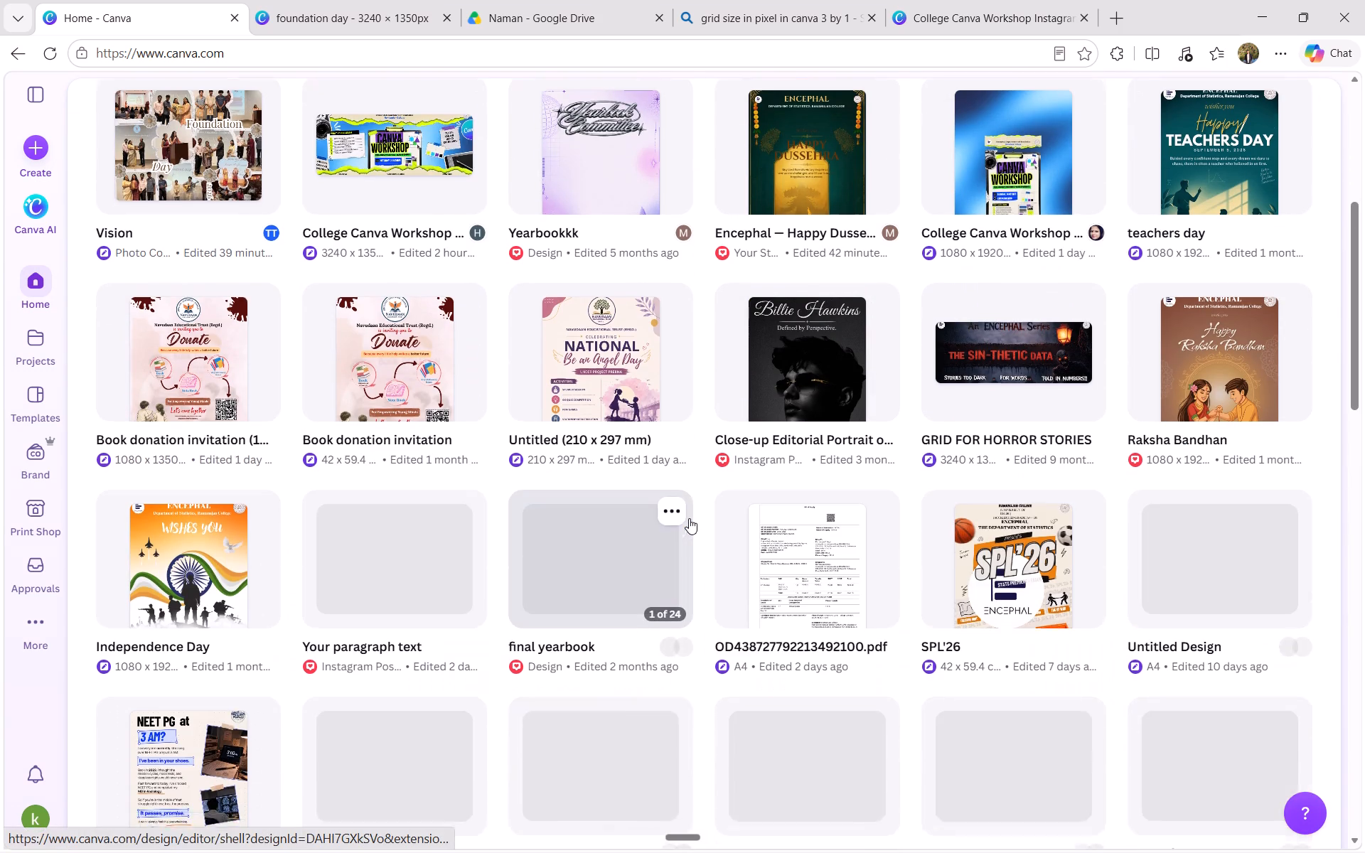
{"action": "scroll", "coordinate": [689, 518], "scroll_direction": "down", "scroll_amount": 3}
{"action": "left_click", "coordinate": [693, 482]}
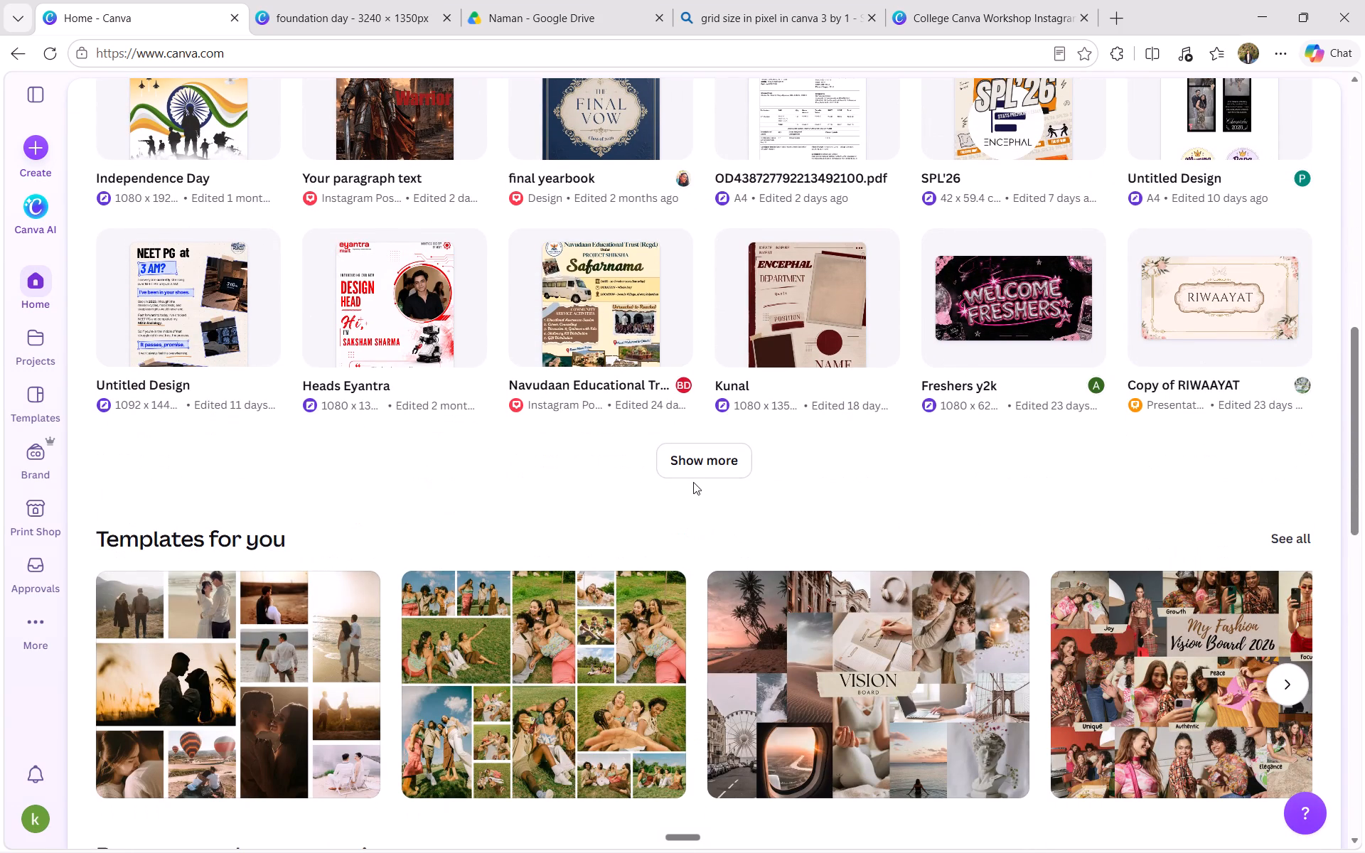
{"action": "left_click", "coordinate": [609, 336]}
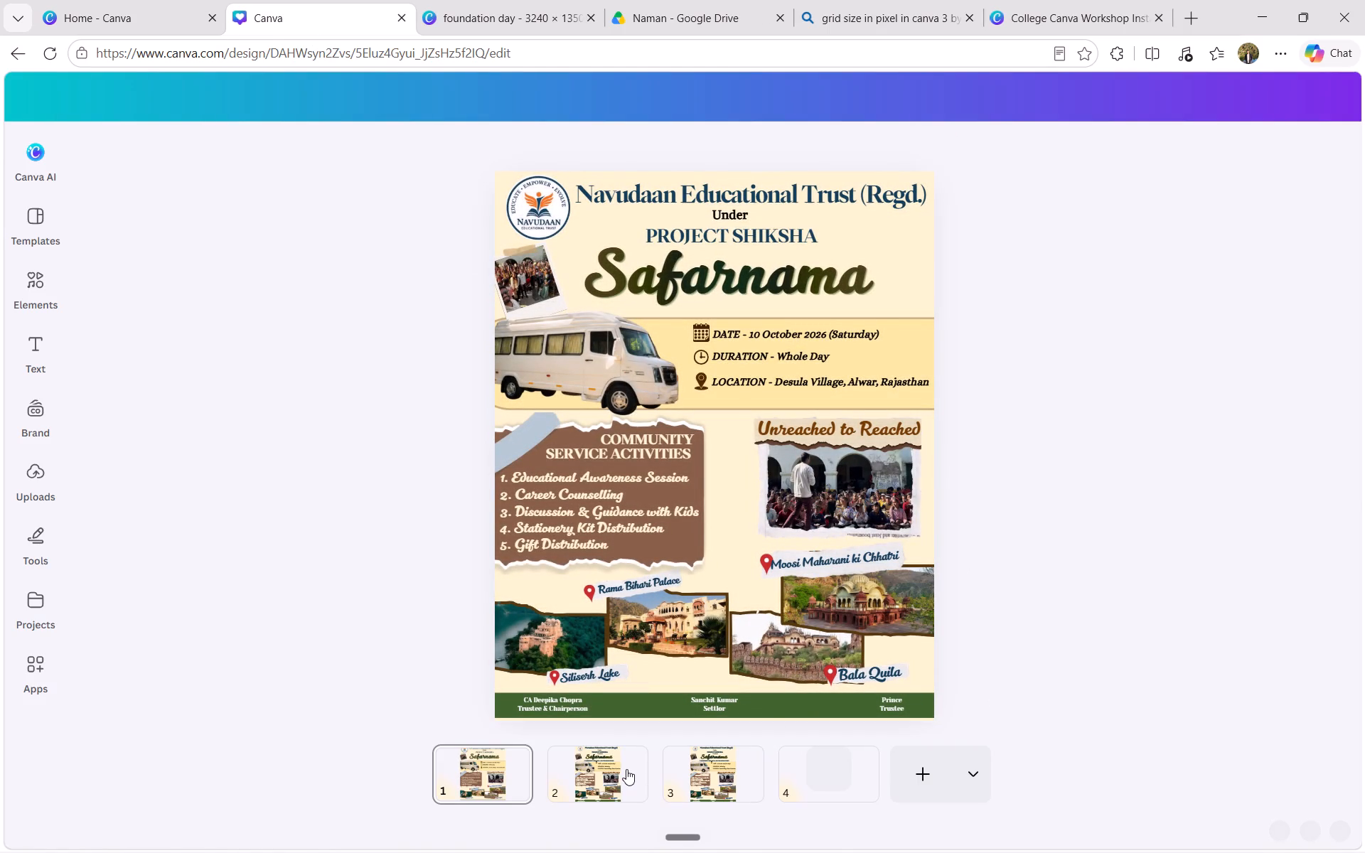
Copy the green footer group with the trustees' names from the poster's page 3, paste it into the foundation day design and enlarge it.
{"action": "left_click", "coordinate": [626, 769]}
{"action": "left_click", "coordinate": [727, 769]}
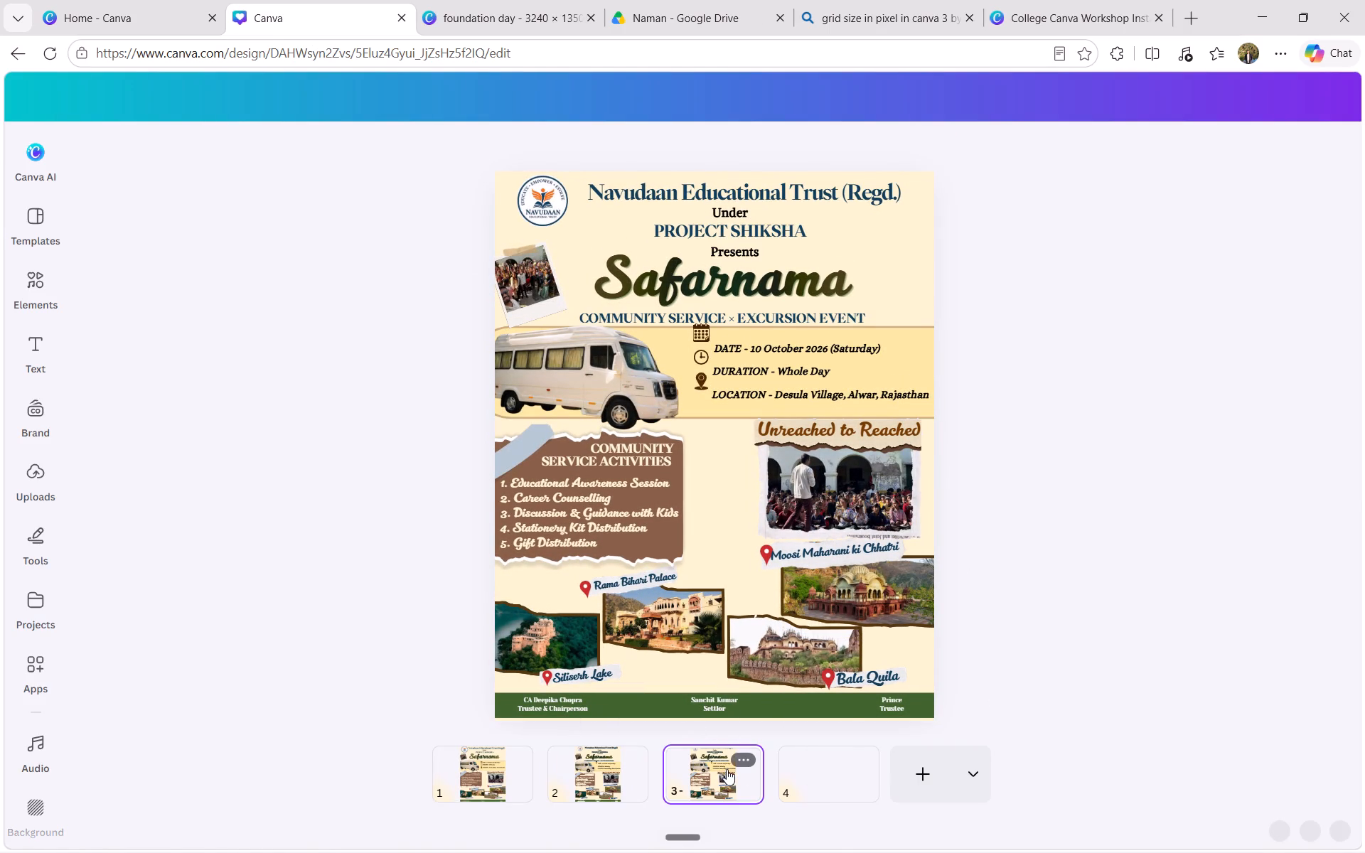
{"action": "left_click", "coordinate": [823, 766]}
{"action": "left_click", "coordinate": [707, 779]}
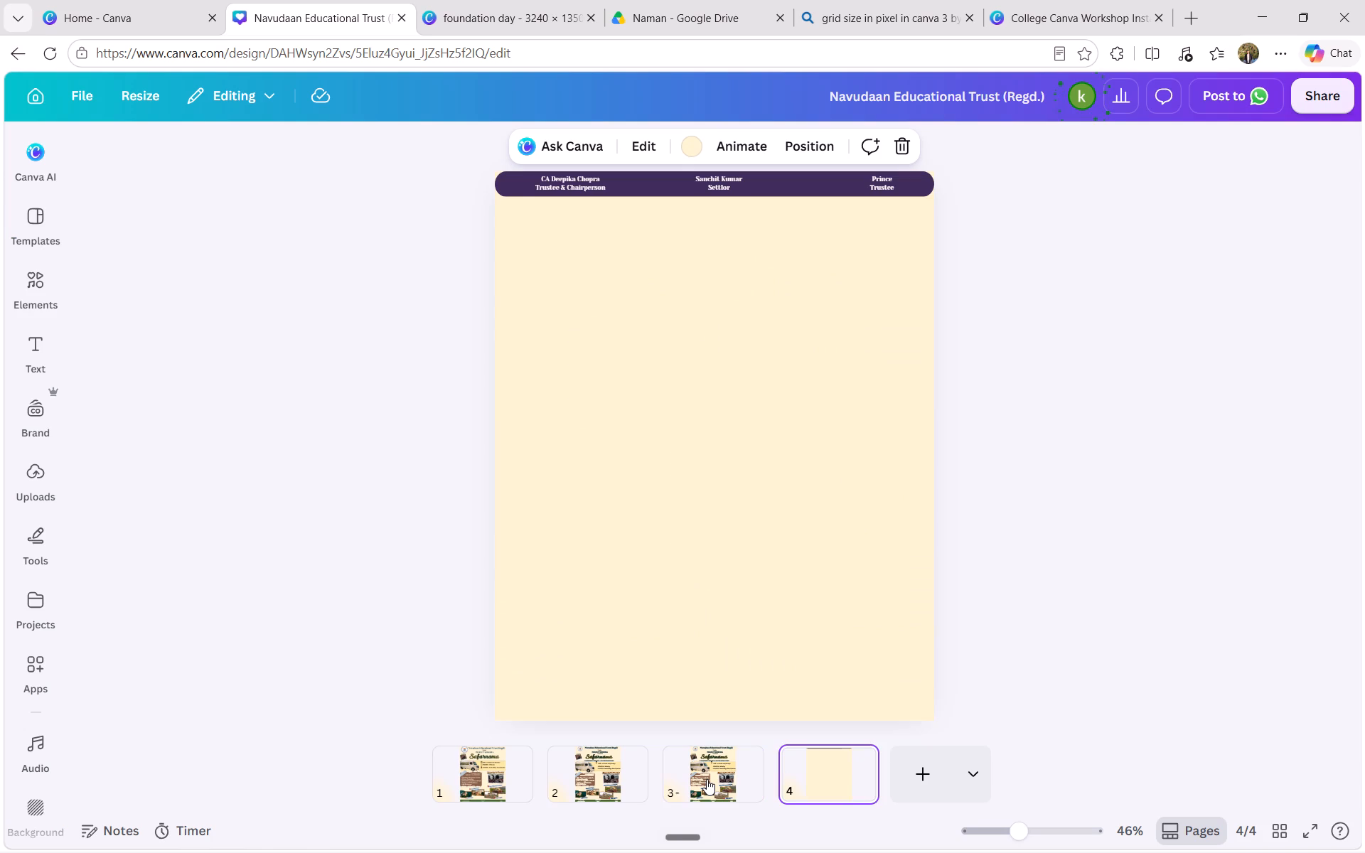
{"action": "left_click", "coordinate": [703, 699]}
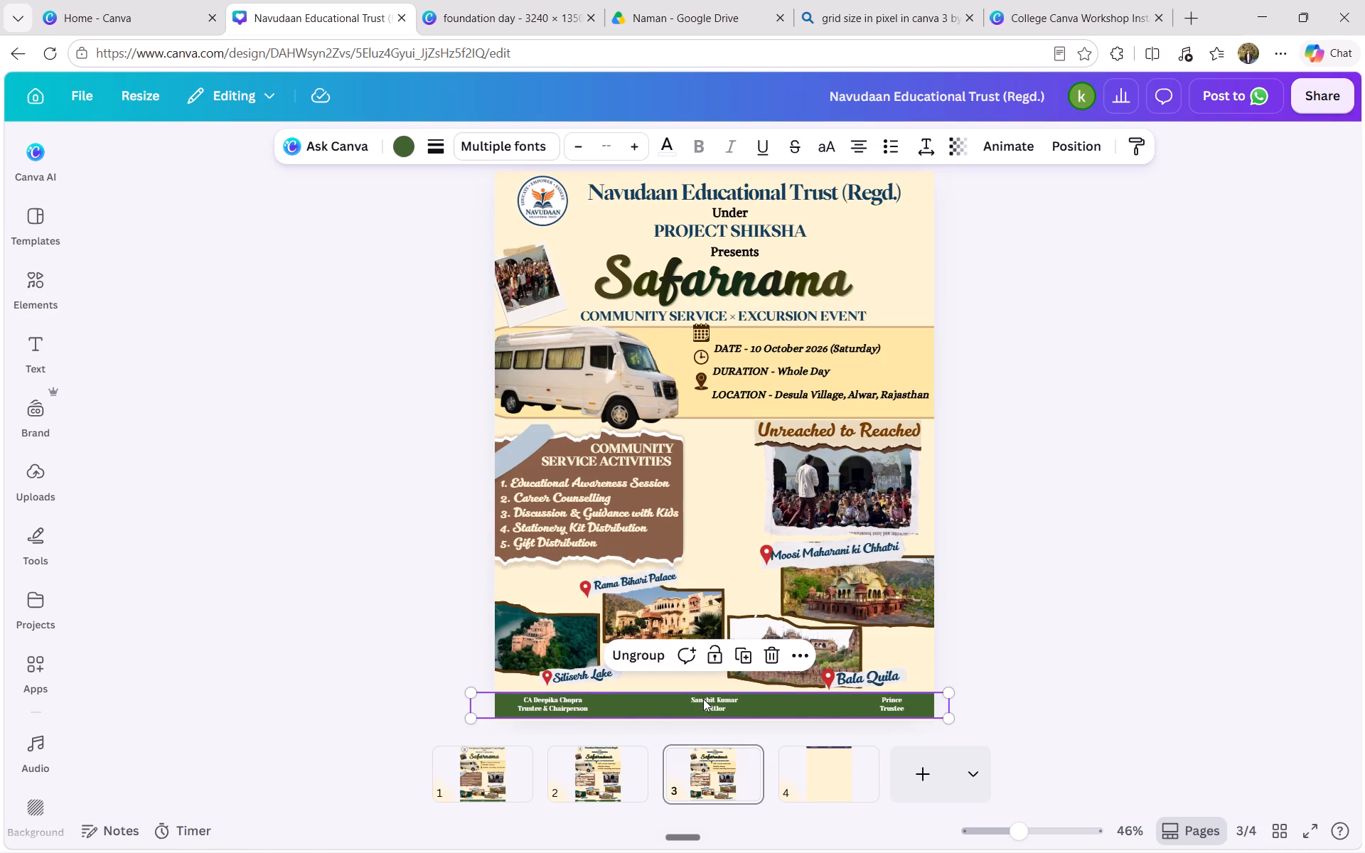
{"action": "left_click", "coordinate": [703, 699]}
{"action": "left_click", "coordinate": [323, 672]}
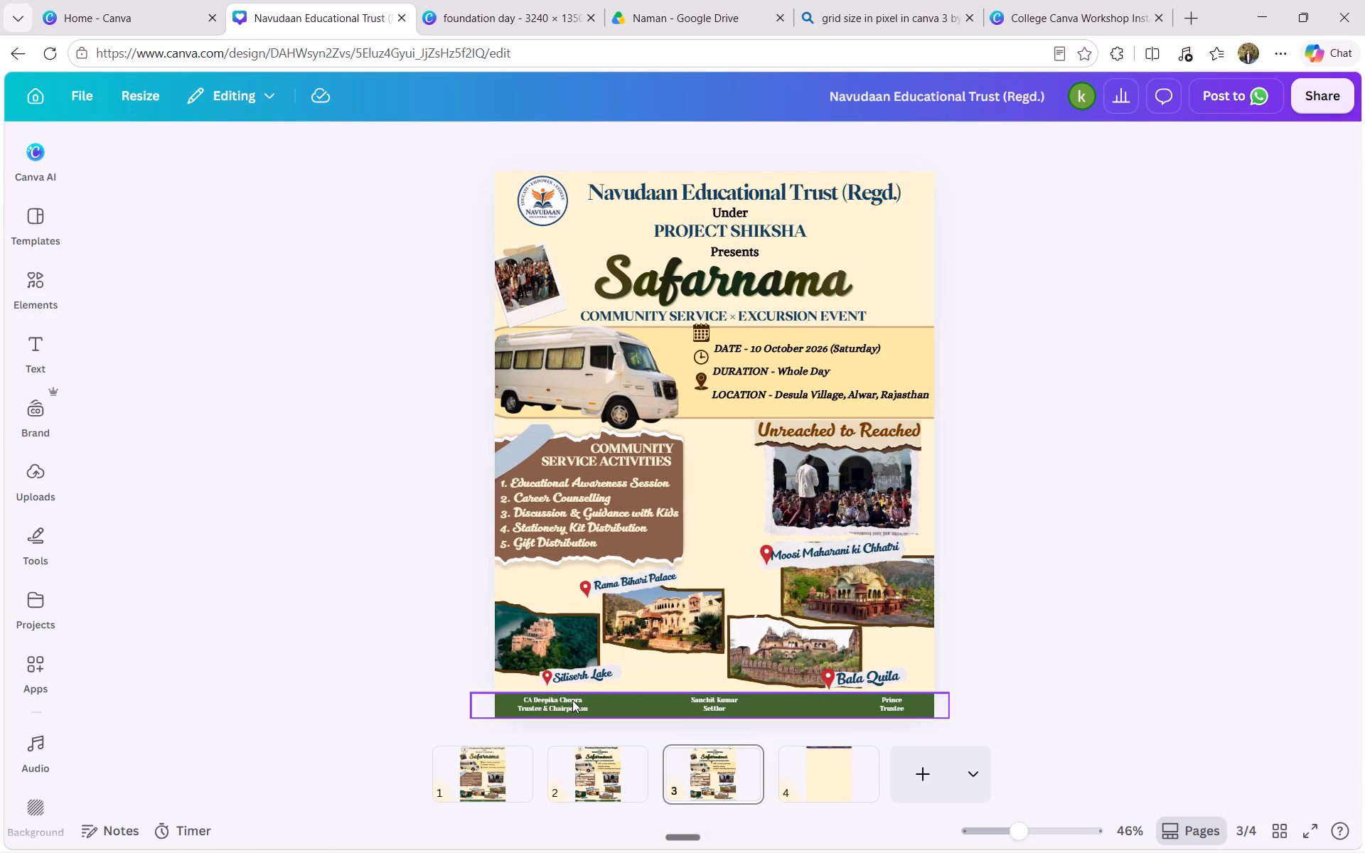
{"action": "left_click", "coordinate": [572, 700]}
{"action": "key", "text": "ctrl+c"}
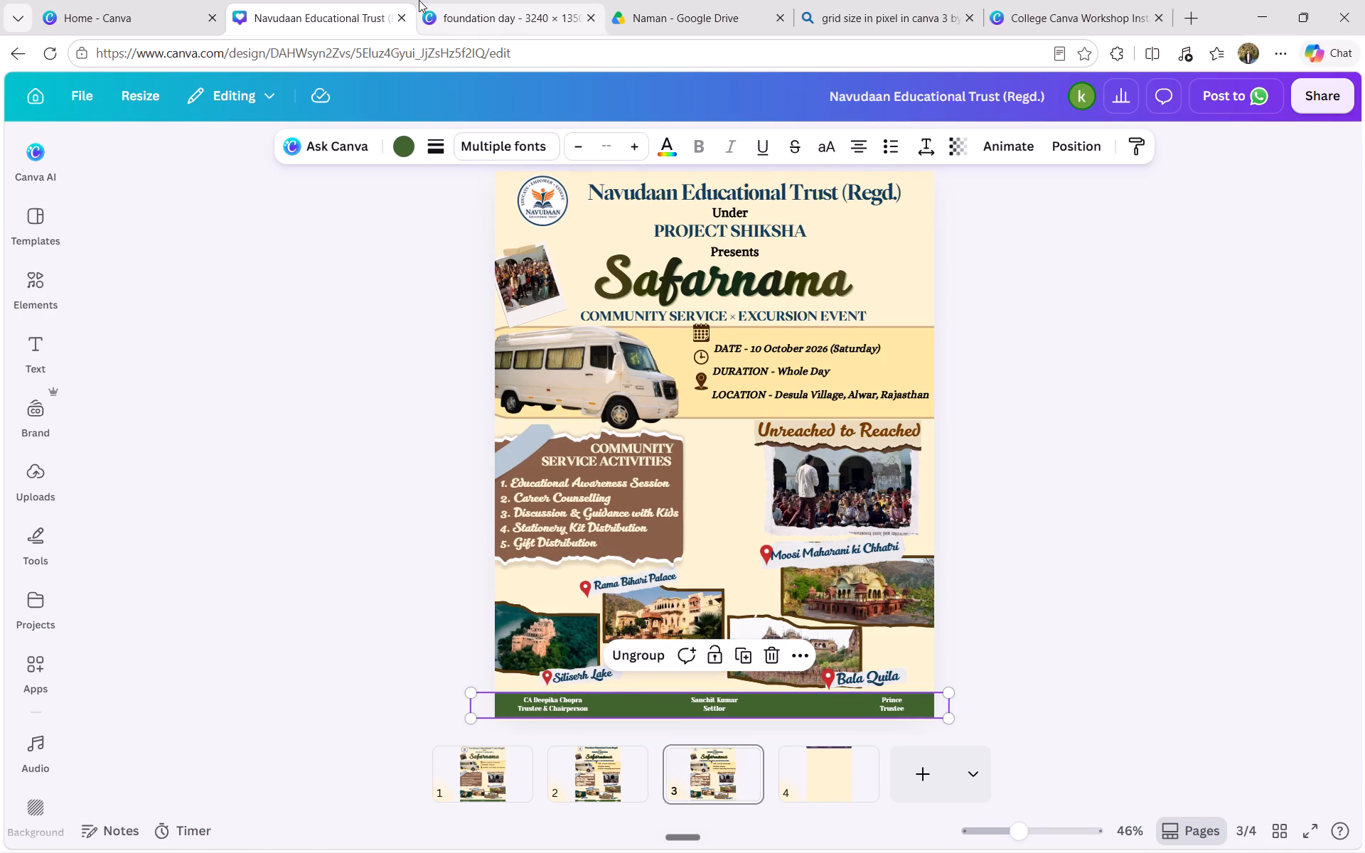
{"action": "left_click", "coordinate": [419, 0]}
{"action": "key", "text": "ctrl+v"}
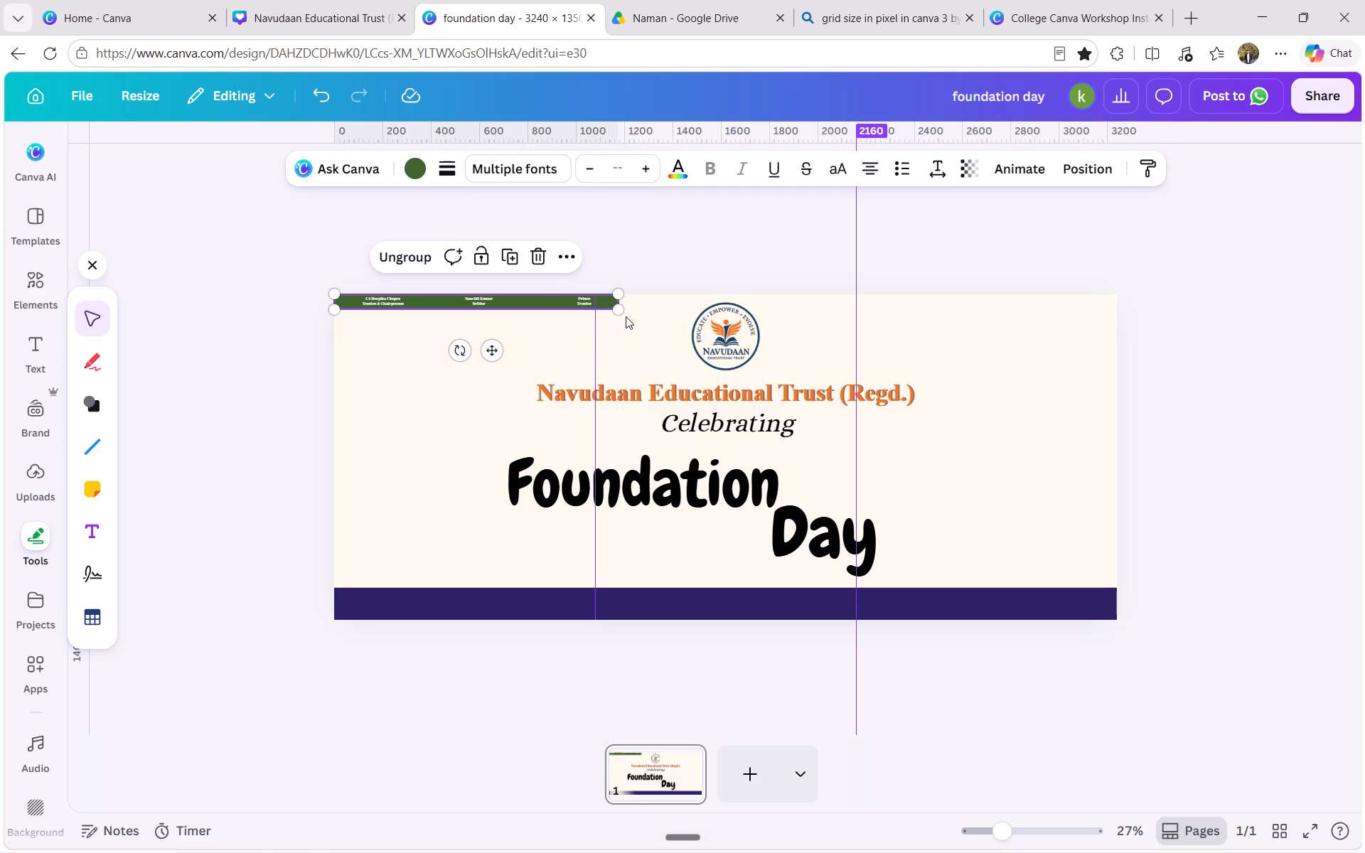
{"action": "left_click_drag", "start_coordinate": [621, 312], "coordinate": [810, 476]}
{"action": "left_click", "coordinate": [459, 405]}
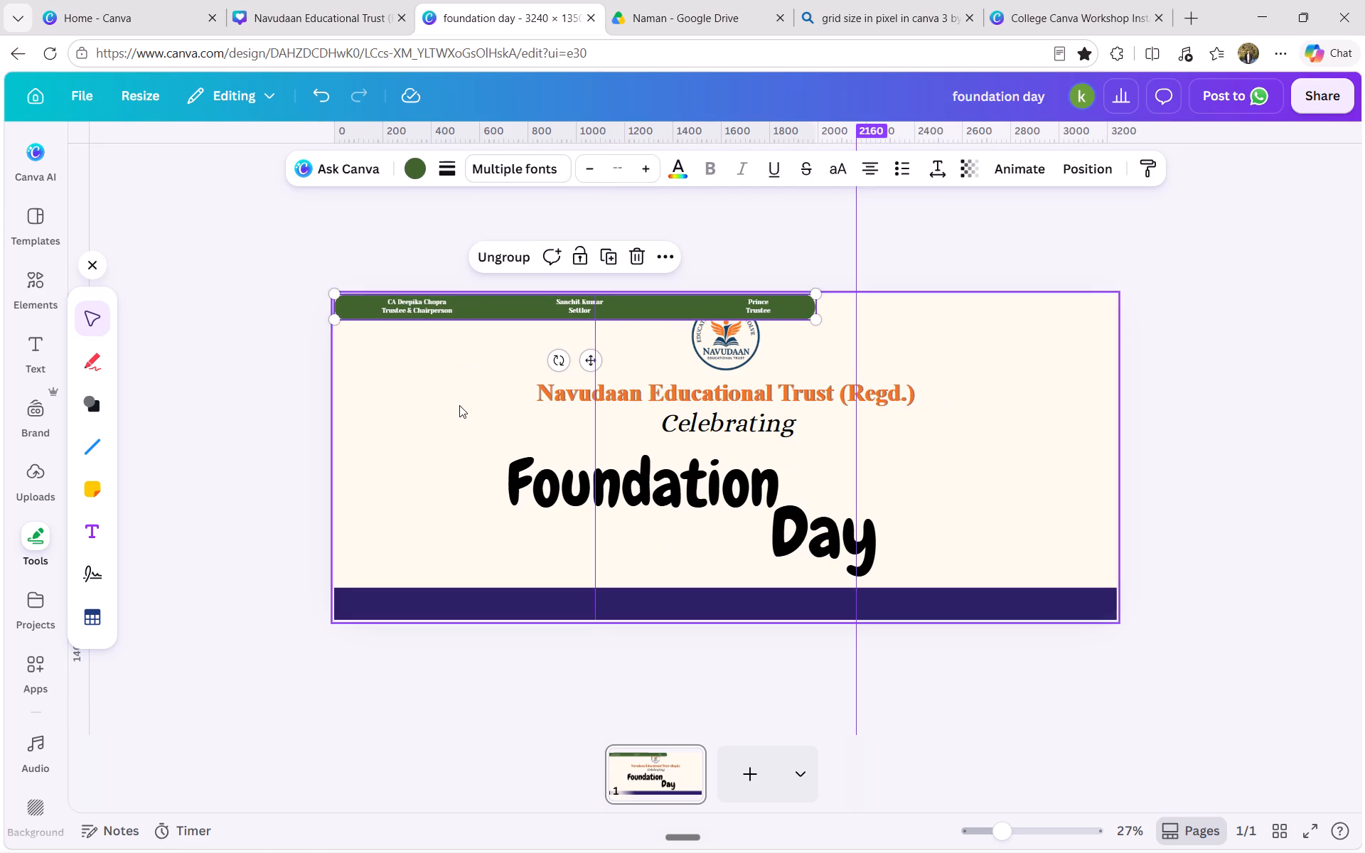
Delete the green background bar from the pasted footer group, keeping the three name texts.
{"action": "left_click", "coordinate": [483, 309]}
{"action": "key", "text": "alt+1"}
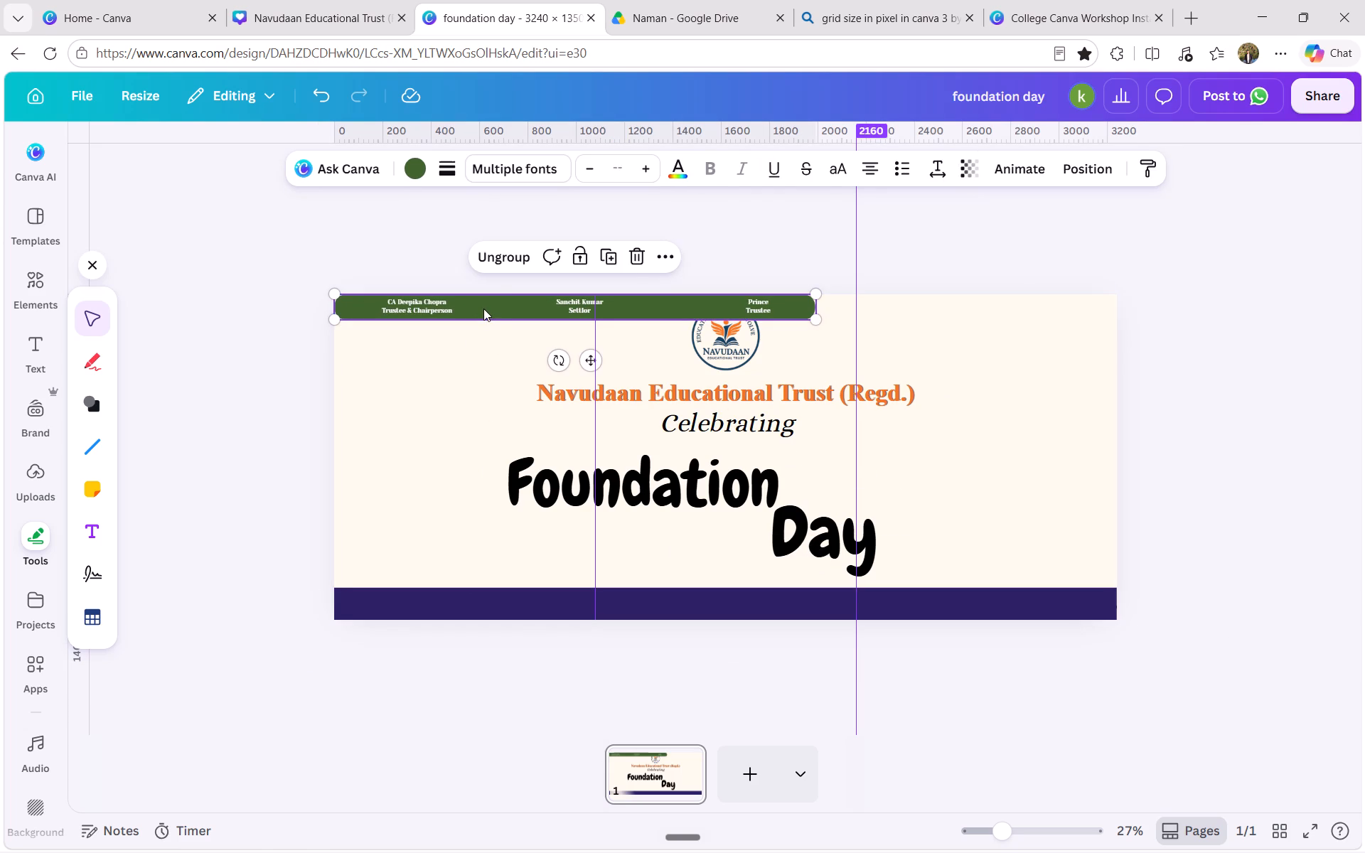
{"action": "left_click", "coordinate": [346, 301]}
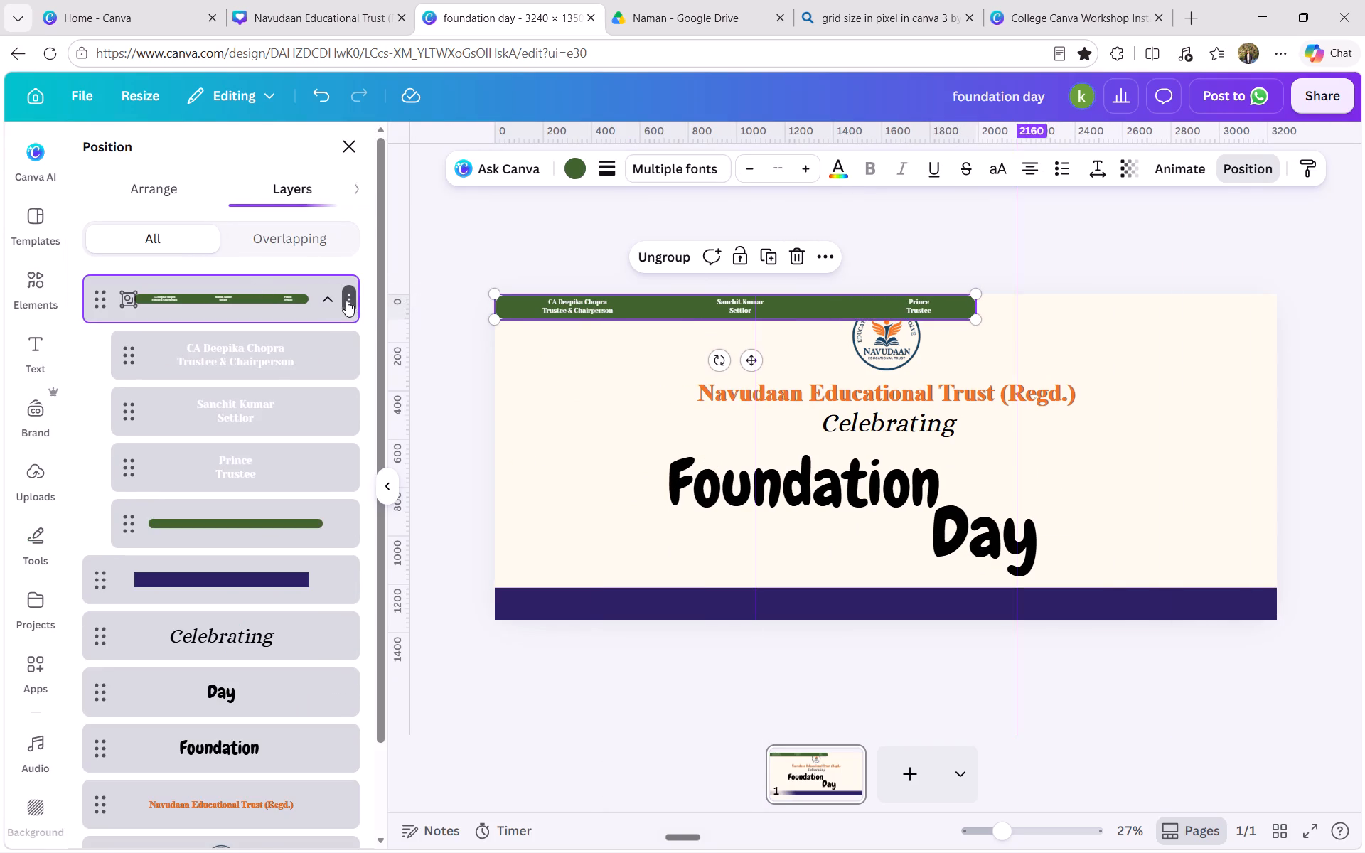
{"action": "left_click", "coordinate": [288, 509]}
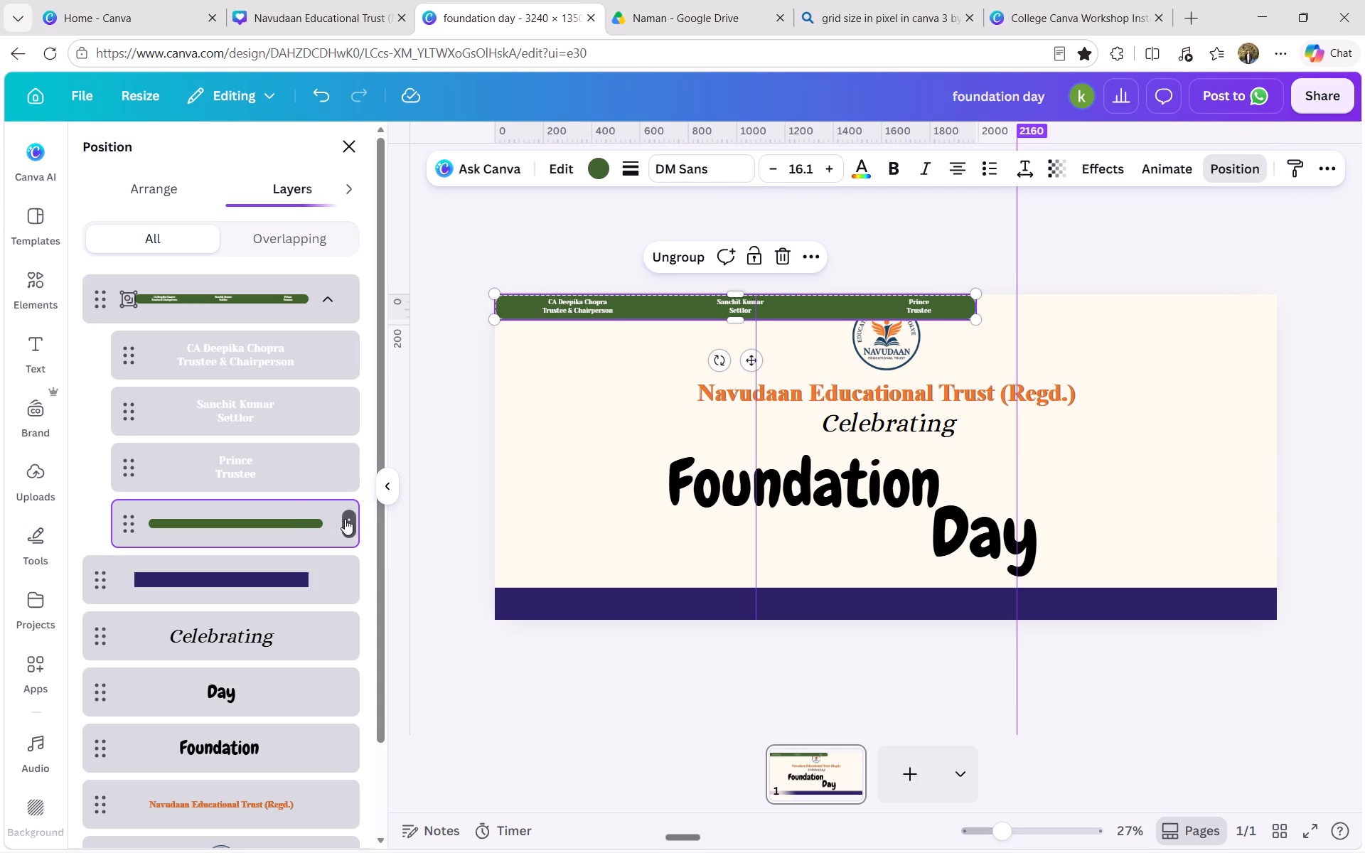
{"action": "left_click", "coordinate": [345, 519]}
{"action": "left_click", "coordinate": [422, 230]}
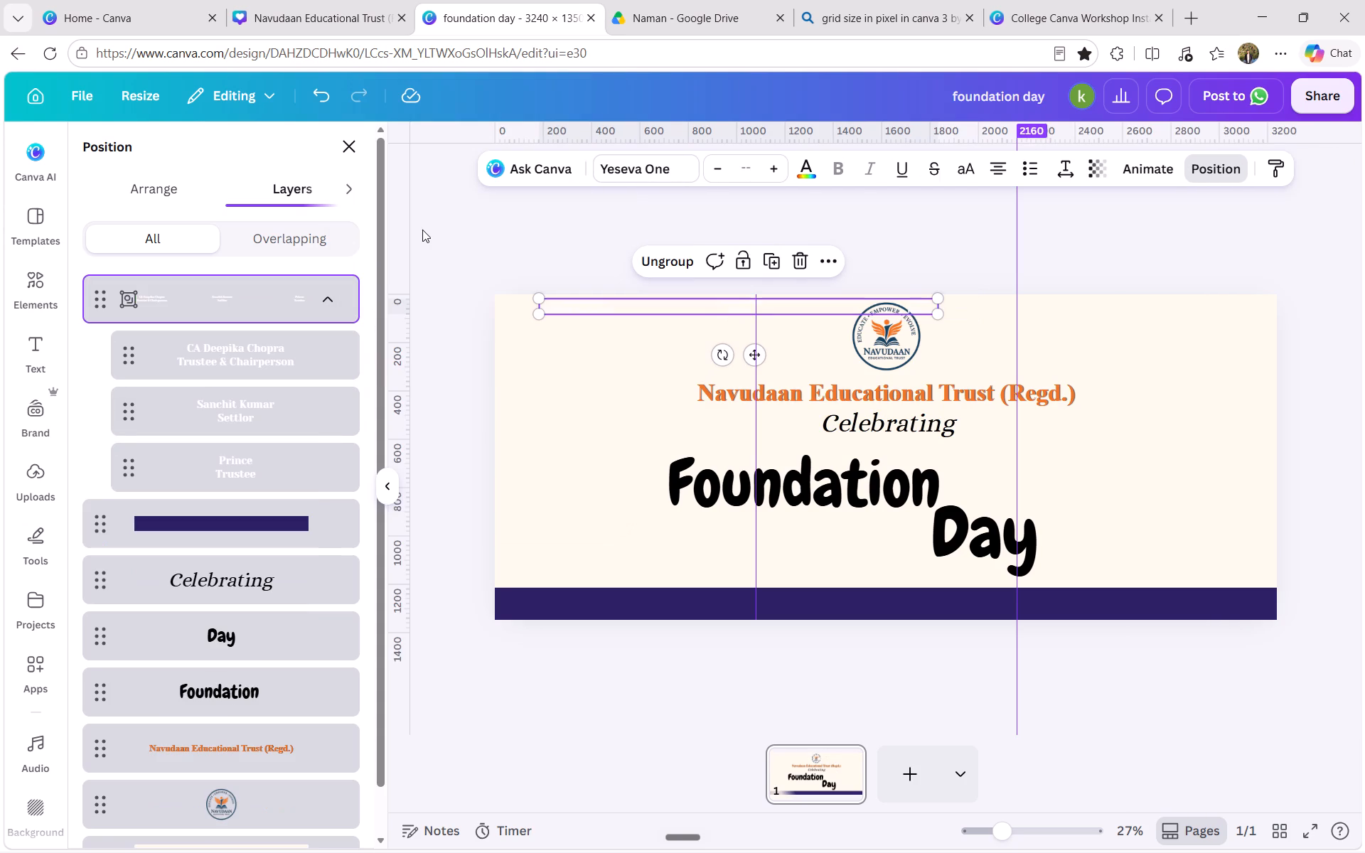
{"action": "left_click", "coordinate": [413, 380]}
Move the group of white name texts onto the purple bottom band, starting about 330 px from the page's left edge.
{"action": "left_click_drag", "start_coordinate": [518, 306], "coordinate": [621, 567]}
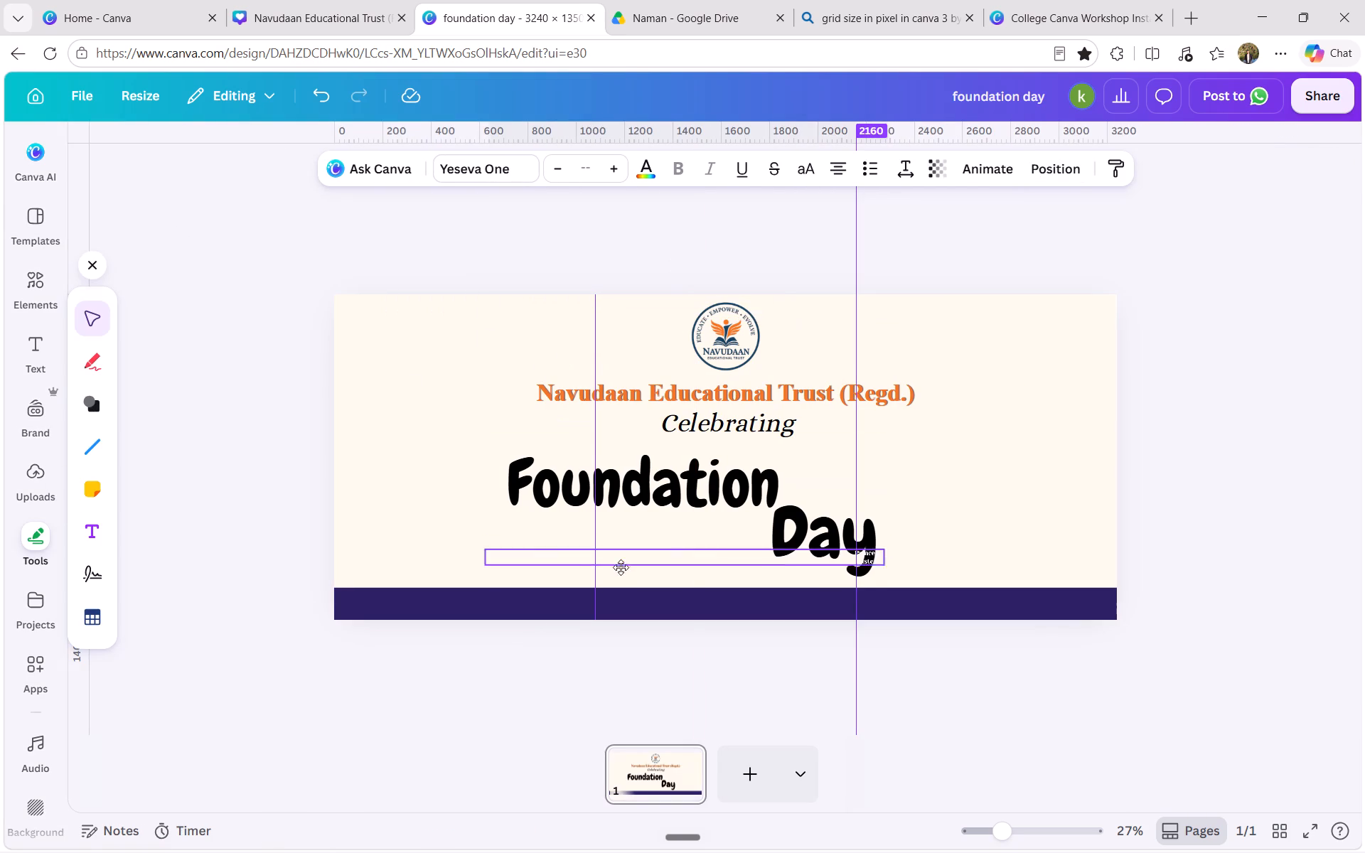
{"action": "left_click_drag", "start_coordinate": [621, 567], "coordinate": [614, 604]}
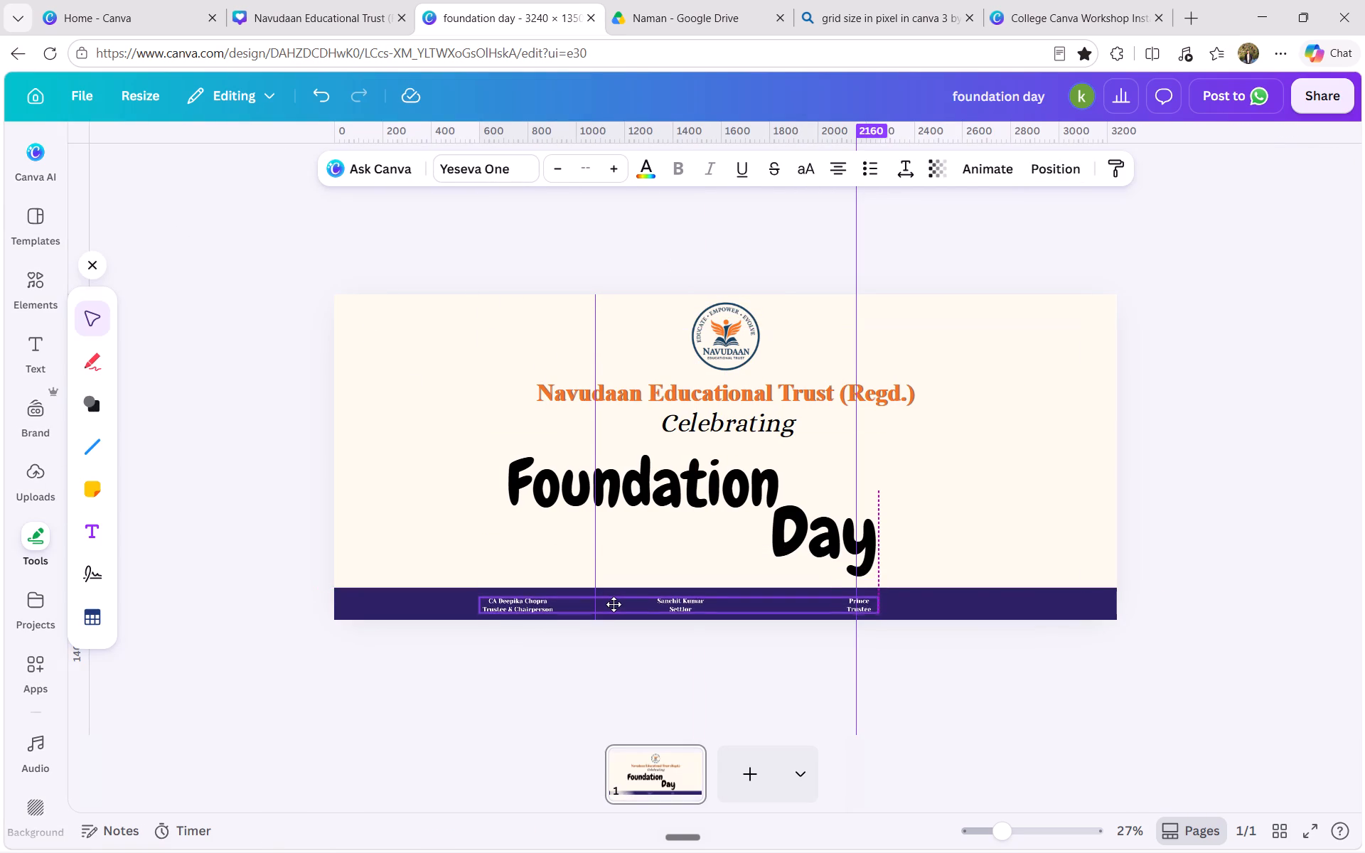
{"action": "left_click_drag", "start_coordinate": [614, 604], "coordinate": [614, 603]}
{"action": "double_click", "coordinate": [568, 601]}
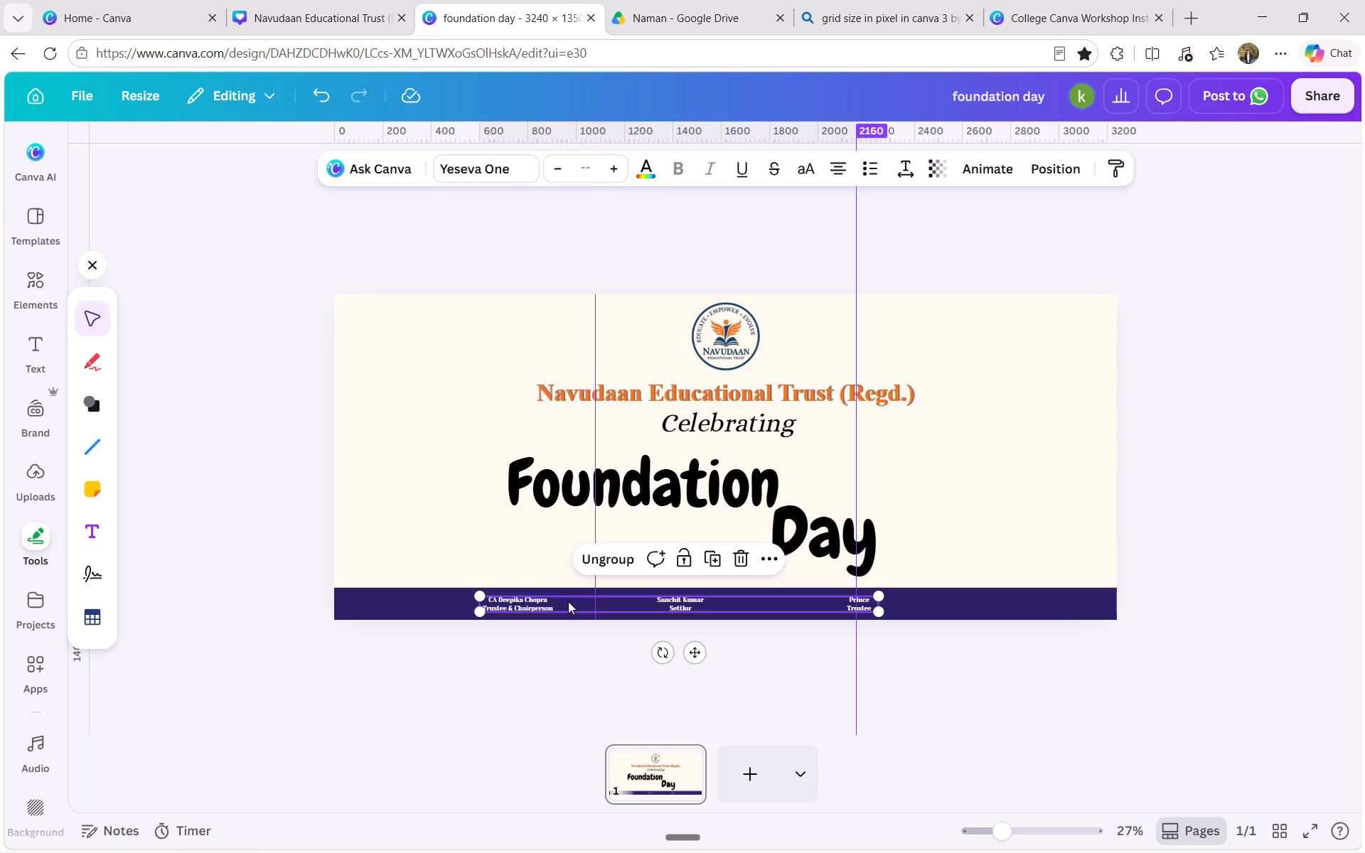
{"action": "left_click_drag", "start_coordinate": [569, 606], "coordinate": [518, 606]}
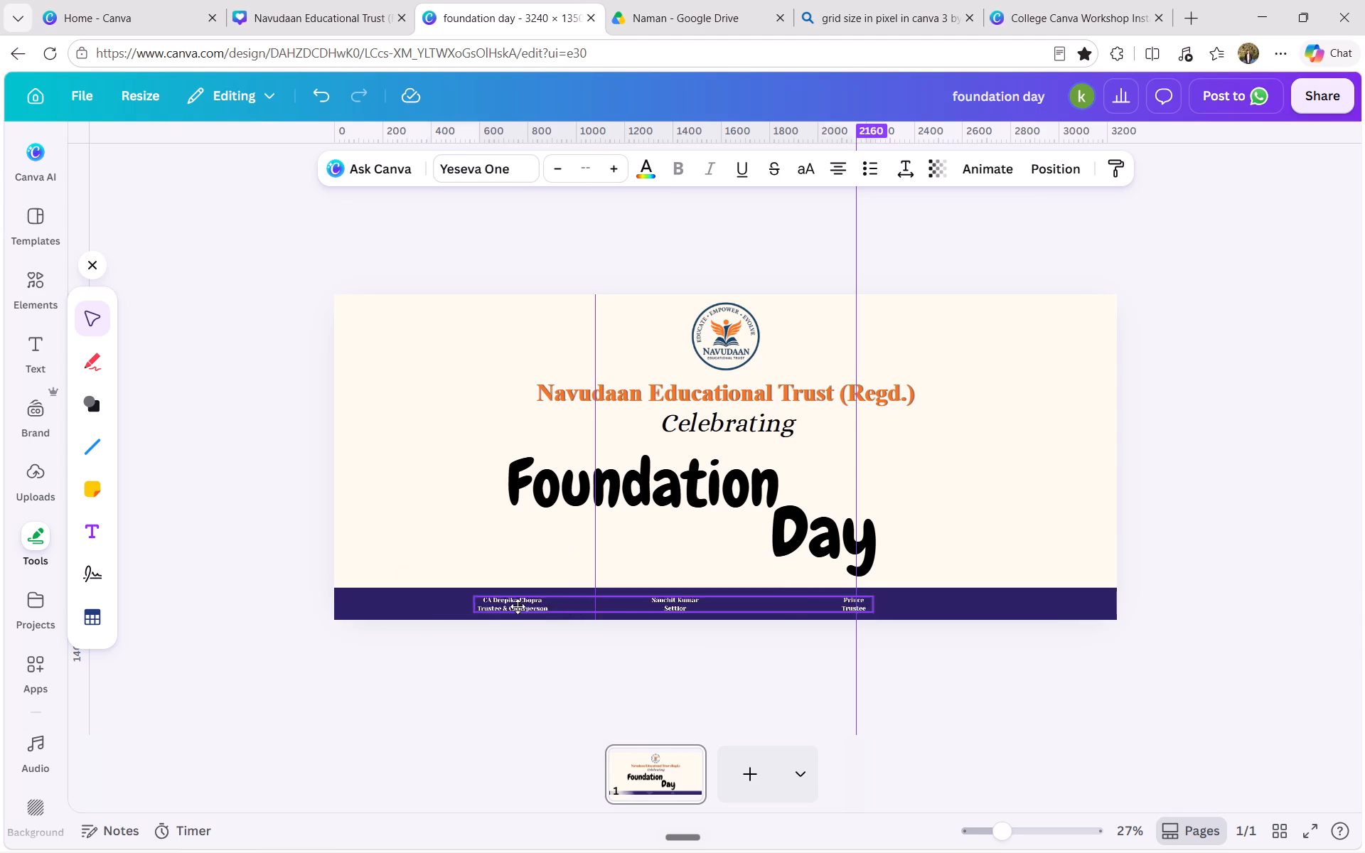
{"action": "left_click_drag", "start_coordinate": [518, 606], "coordinate": [504, 603]}
{"action": "double_click", "coordinate": [504, 603]}
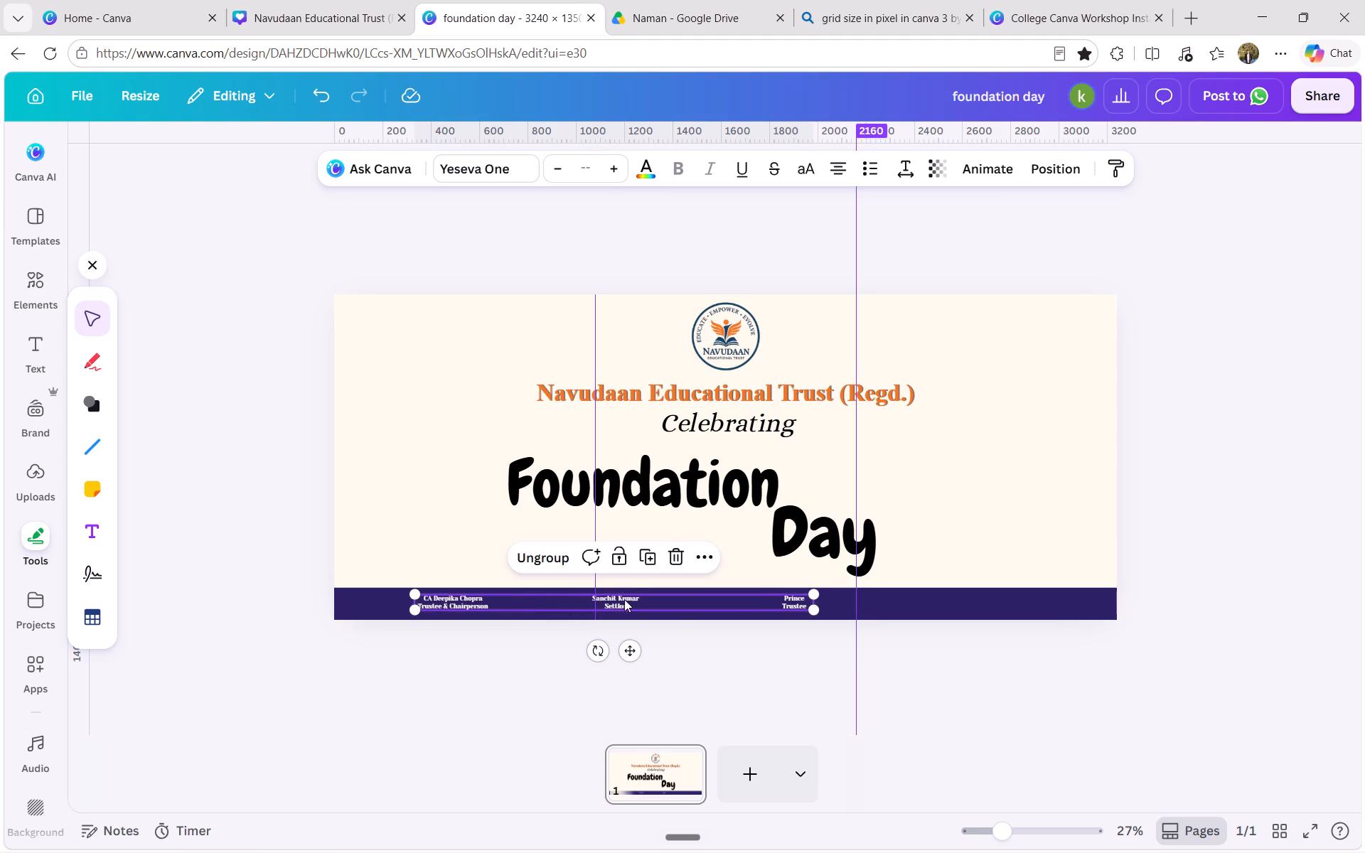
Clear the third name and its "Trustee" title from the footer name group.
{"action": "double_click", "coordinate": [796, 603]}
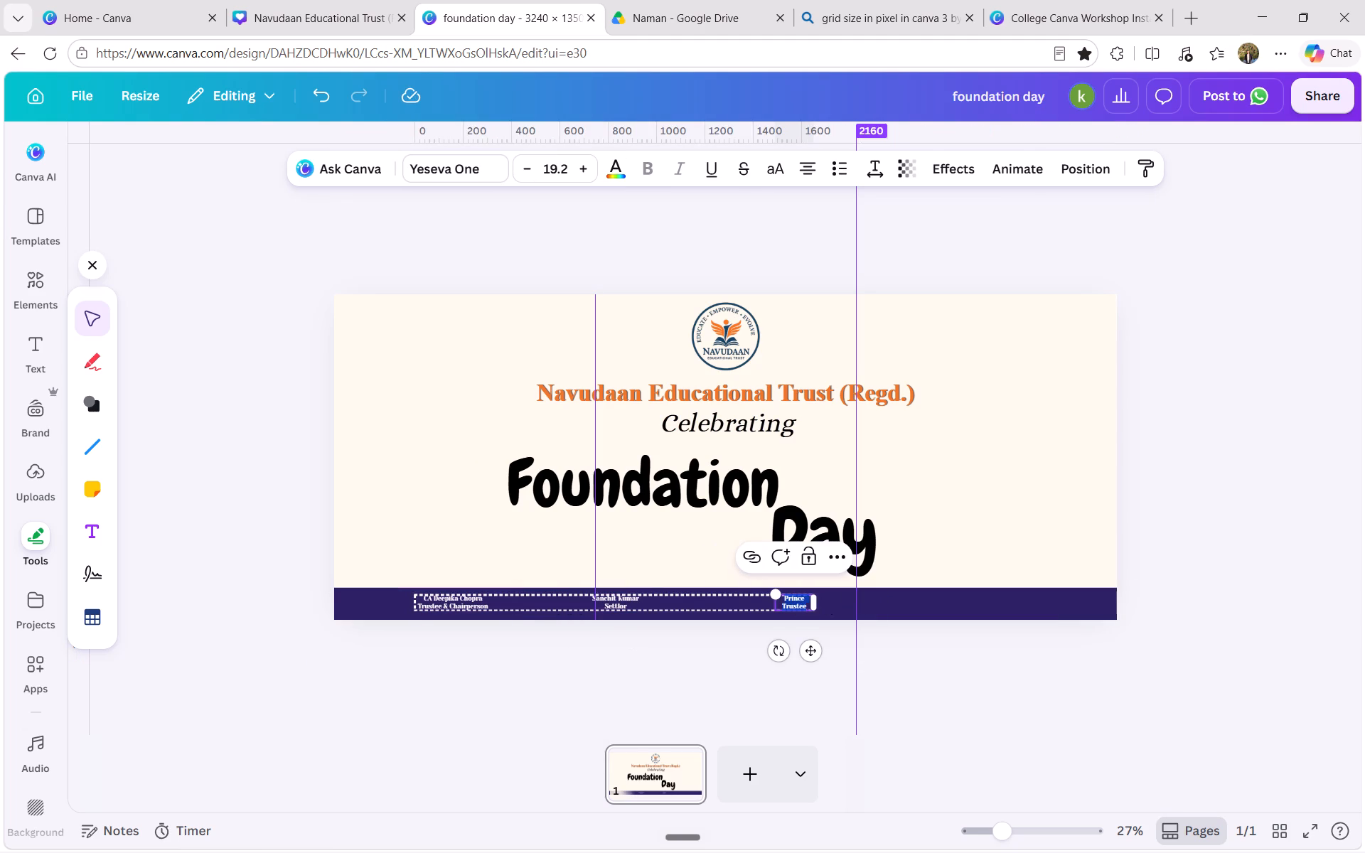
{"action": "key", "text": "BackSpace"}
{"action": "key", "text": "Delete"}
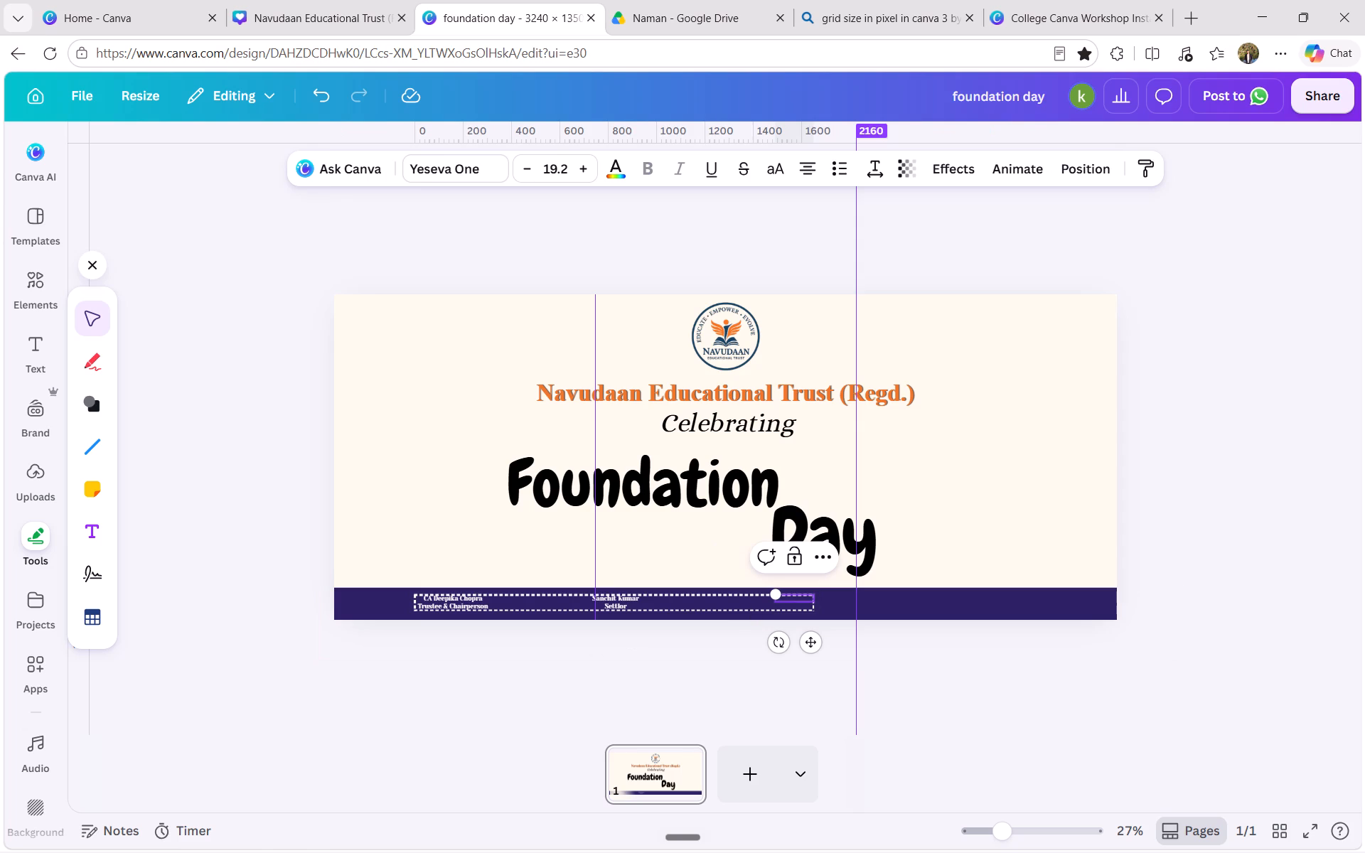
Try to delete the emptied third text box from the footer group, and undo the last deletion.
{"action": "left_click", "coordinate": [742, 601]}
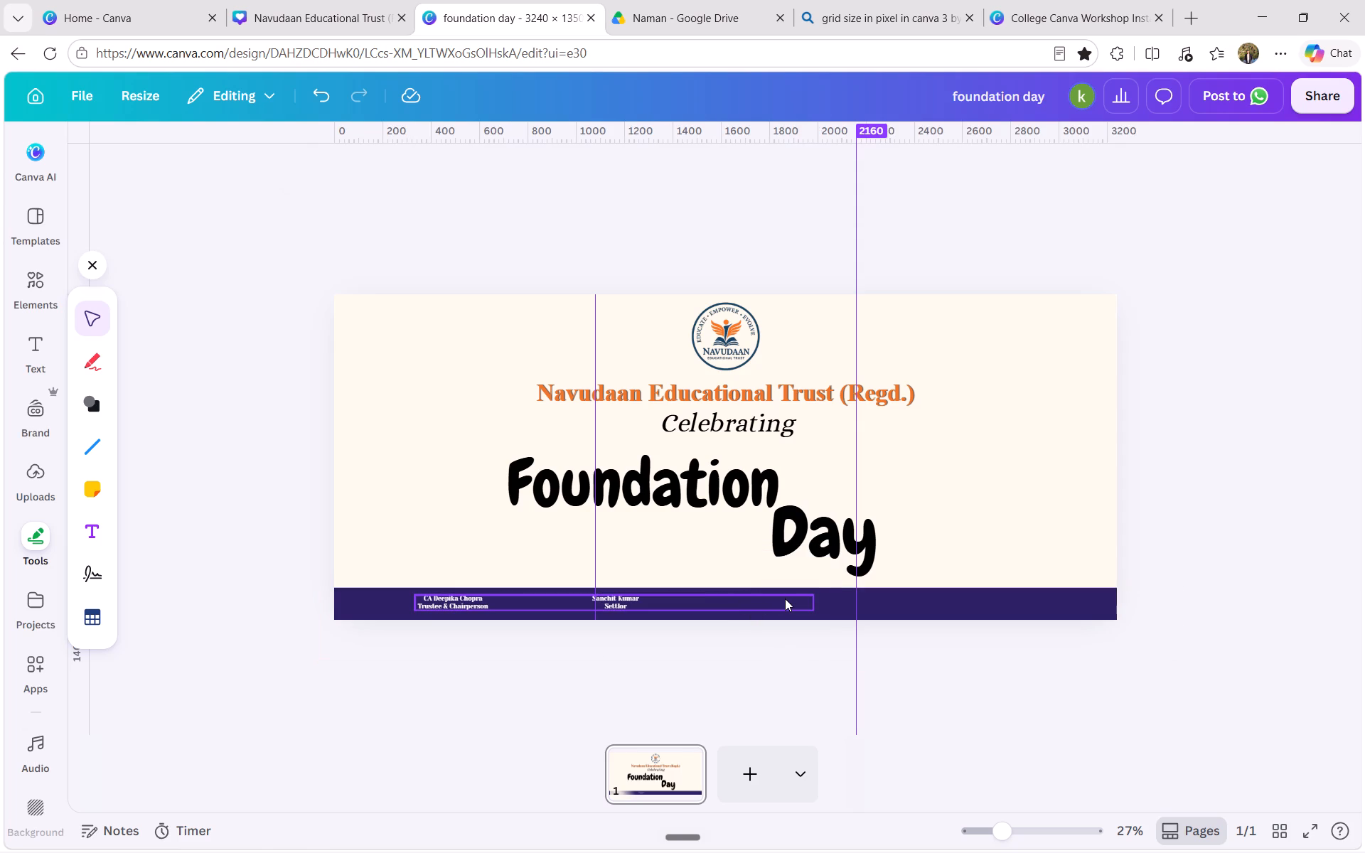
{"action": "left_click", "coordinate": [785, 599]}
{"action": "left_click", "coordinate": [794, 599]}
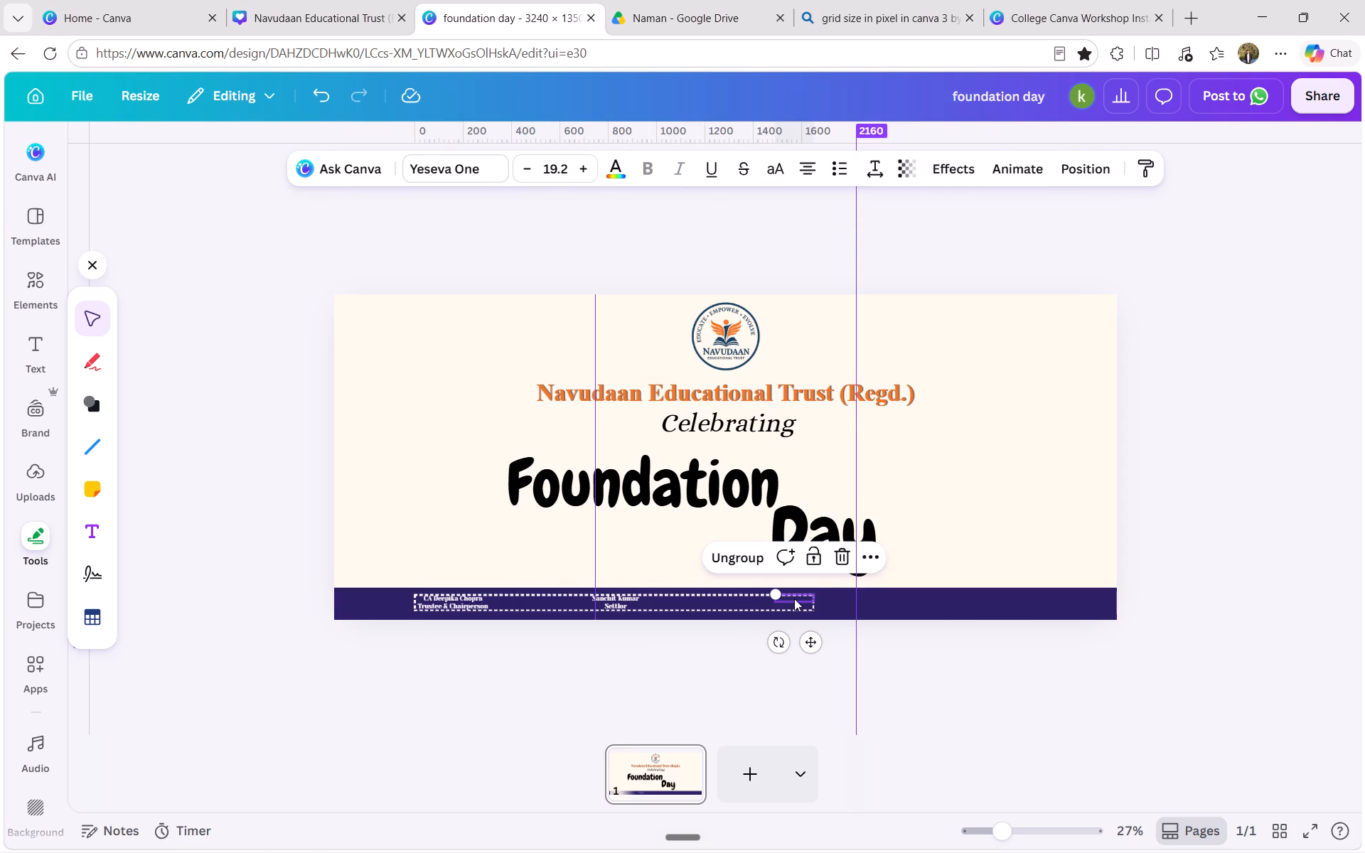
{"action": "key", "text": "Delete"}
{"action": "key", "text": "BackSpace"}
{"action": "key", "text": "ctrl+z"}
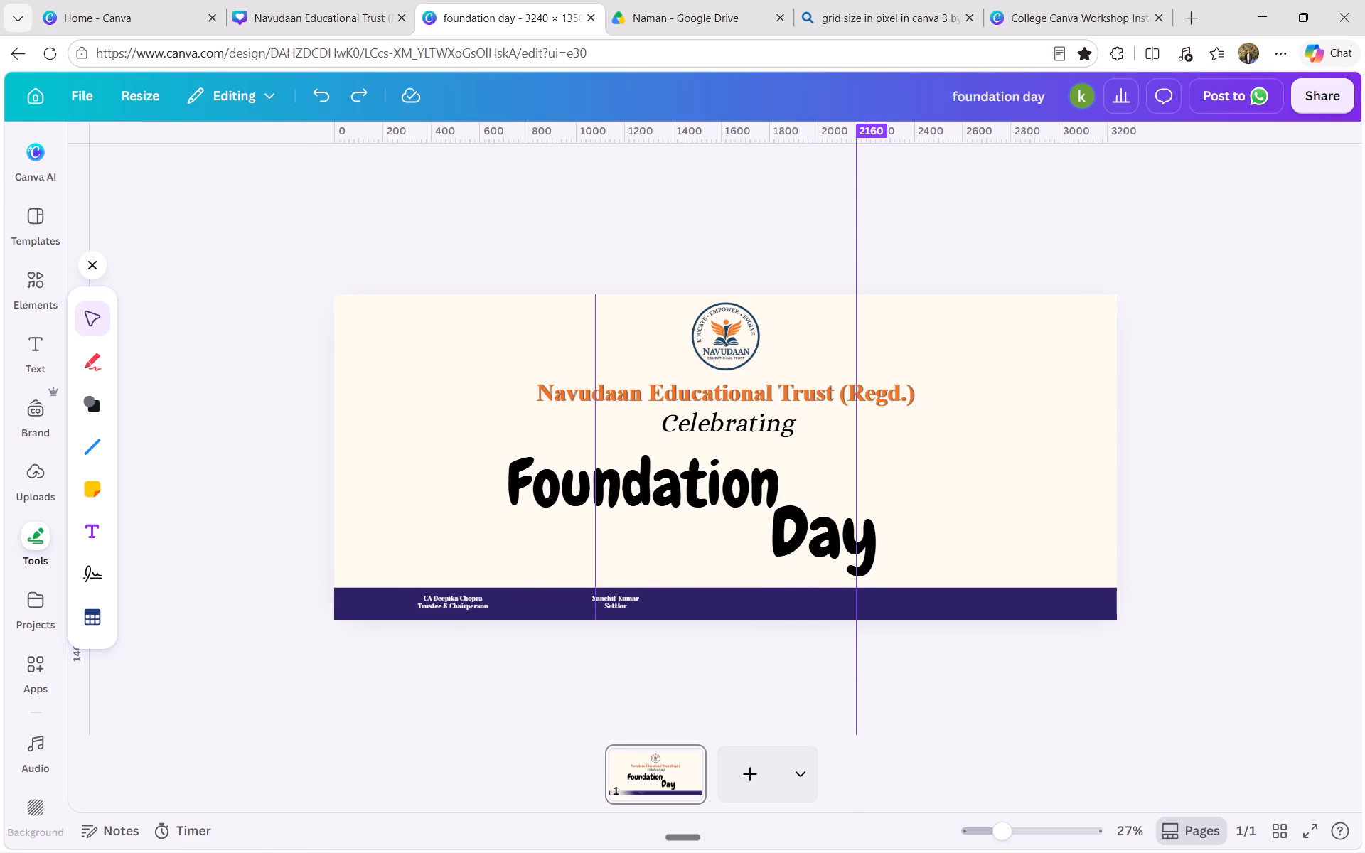
Delete the Settlor name text from the footer name group.
{"action": "left_click", "coordinate": [604, 601]}
{"action": "left_click", "coordinate": [618, 602]}
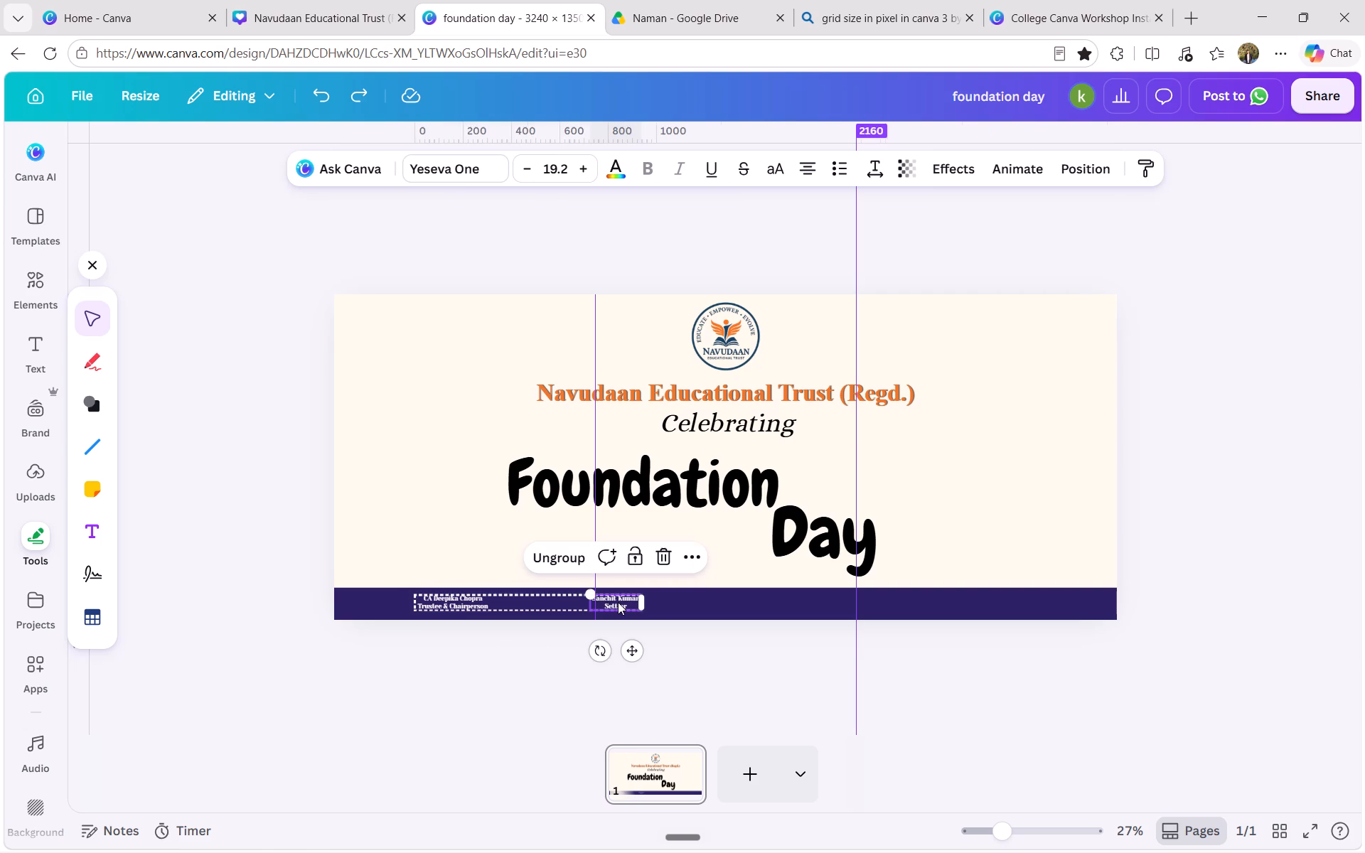
{"action": "key", "text": "Delete"}
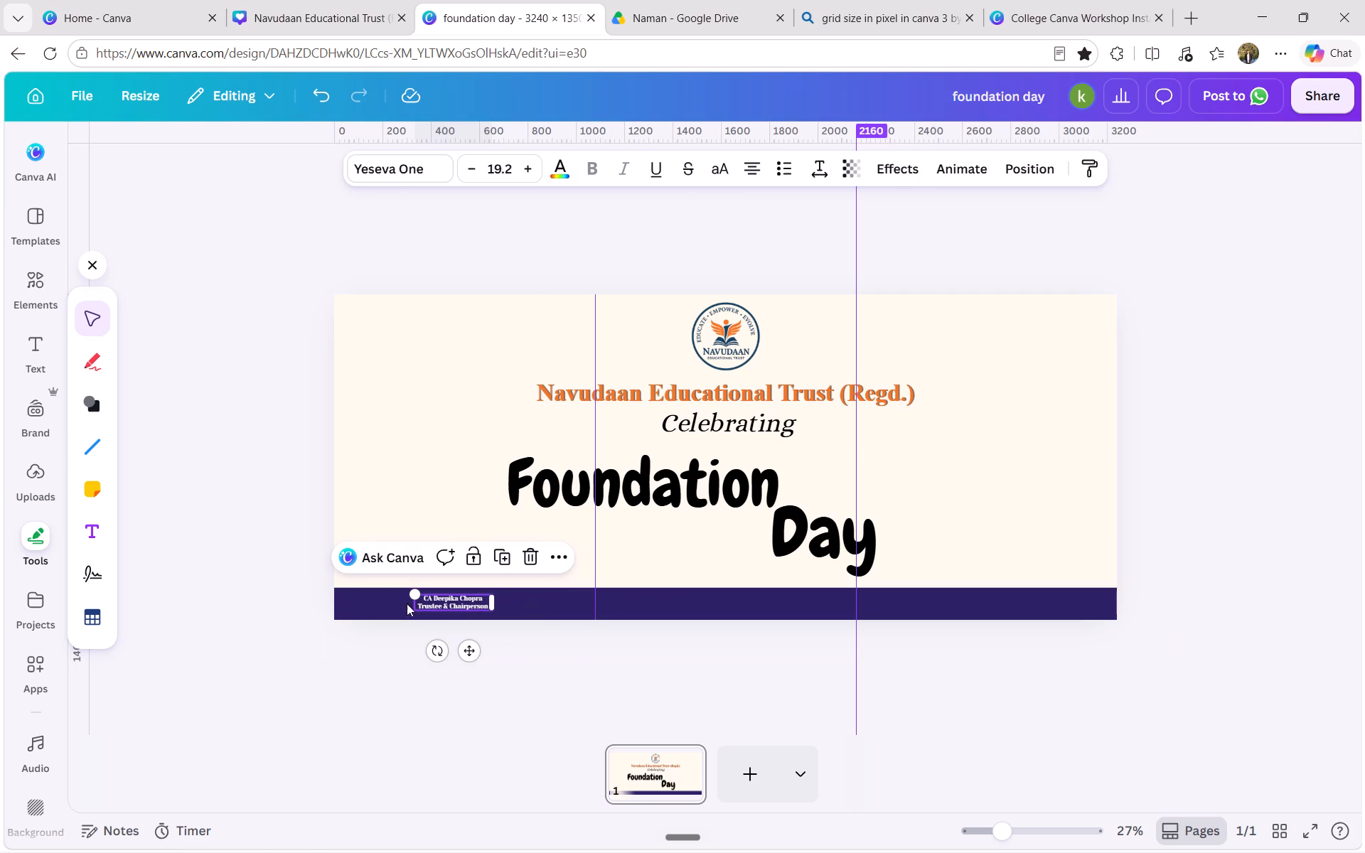
Shift the Trustee & Chairperson text along the purple band to start about 245 px from the page's left edge.
{"action": "left_click", "coordinate": [277, 623]}
{"action": "left_click_drag", "start_coordinate": [438, 603], "coordinate": [436, 603]}
{"action": "left_click_drag", "start_coordinate": [436, 603], "coordinate": [412, 603]}
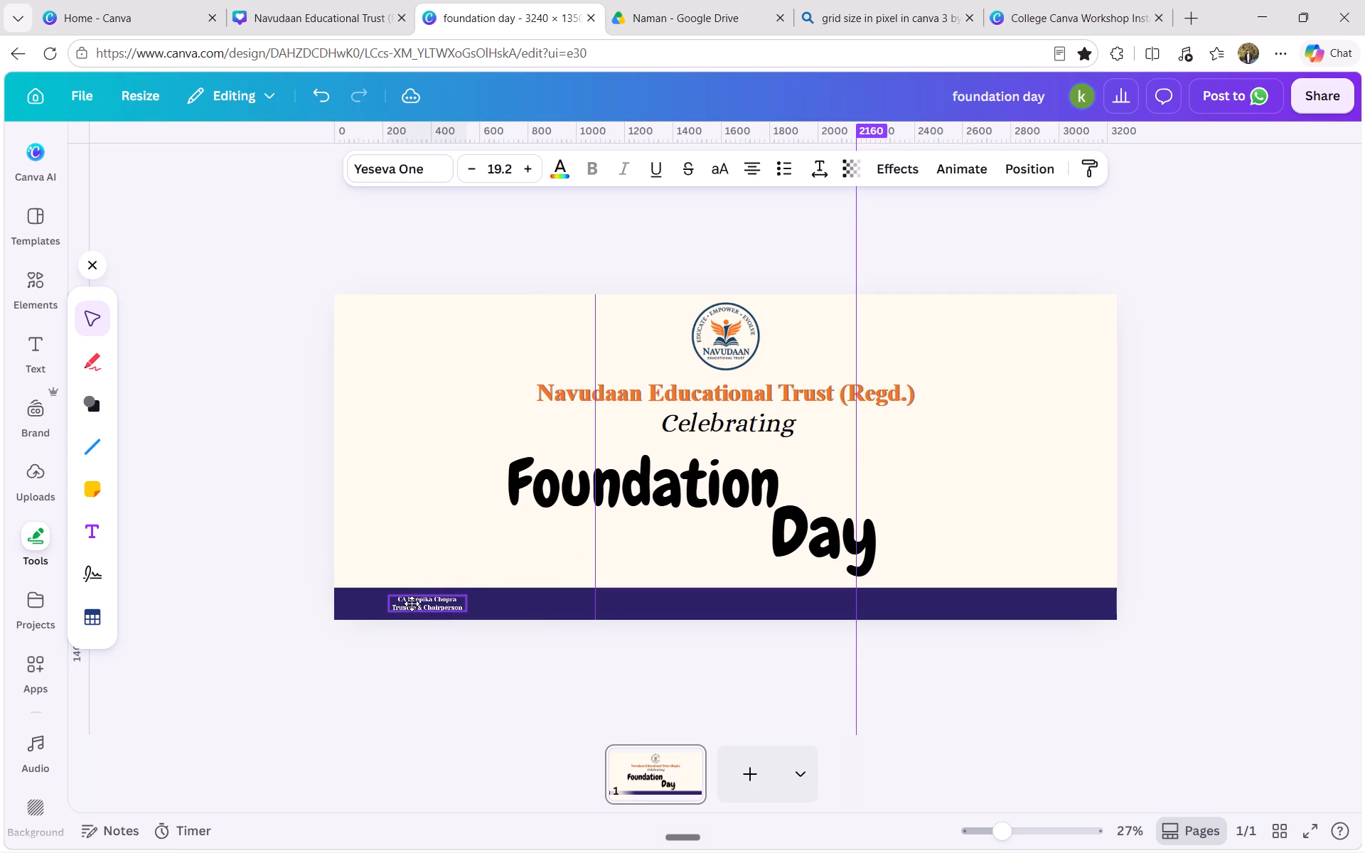
{"action": "left_click_drag", "start_coordinate": [412, 603], "coordinate": [417, 603]}
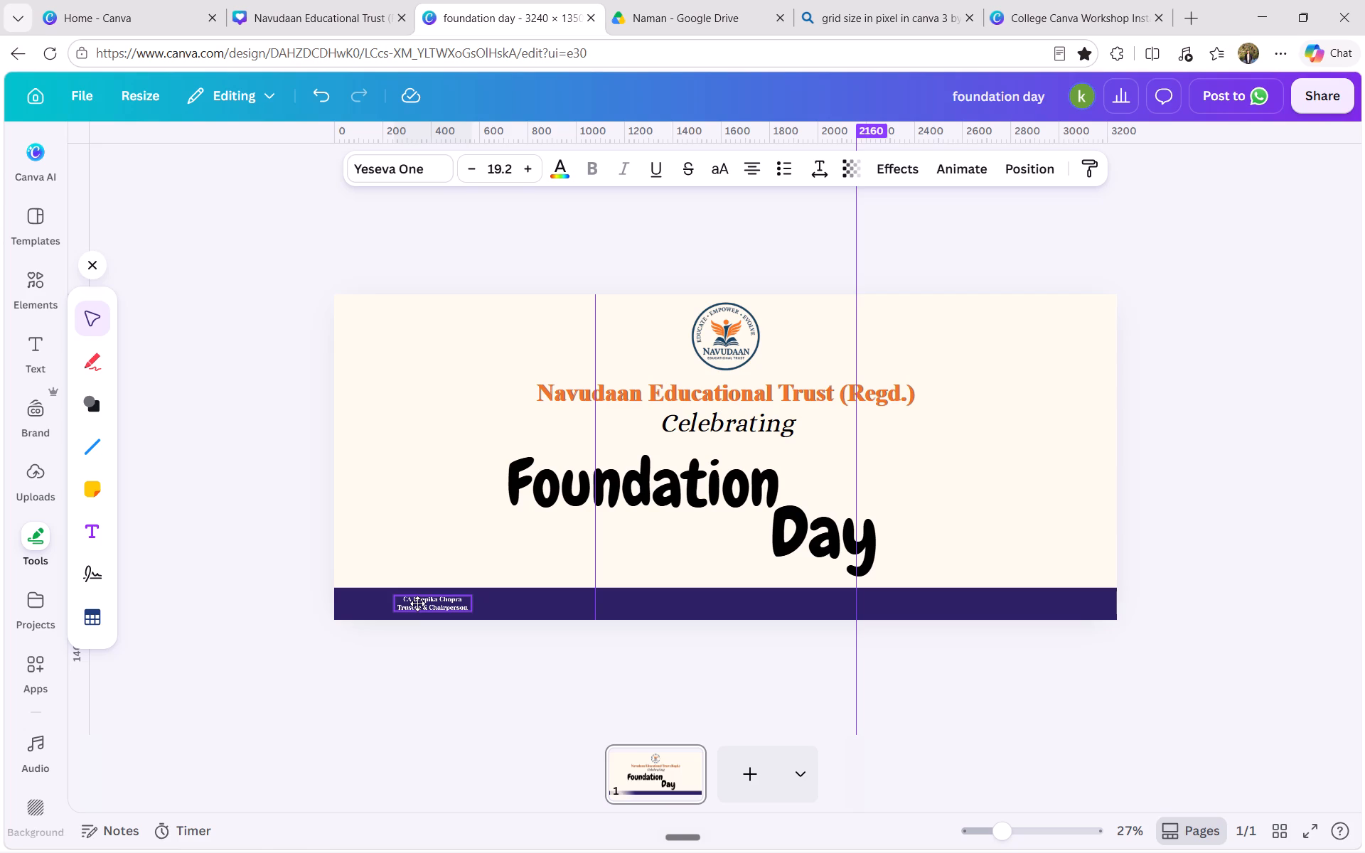
{"action": "left_click_drag", "start_coordinate": [417, 603], "coordinate": [417, 603]}
Paste two more copies of the green three-name footer group onto the page.
{"action": "left_click", "coordinate": [433, 485]}
{"action": "key", "text": "ctrl+v"}
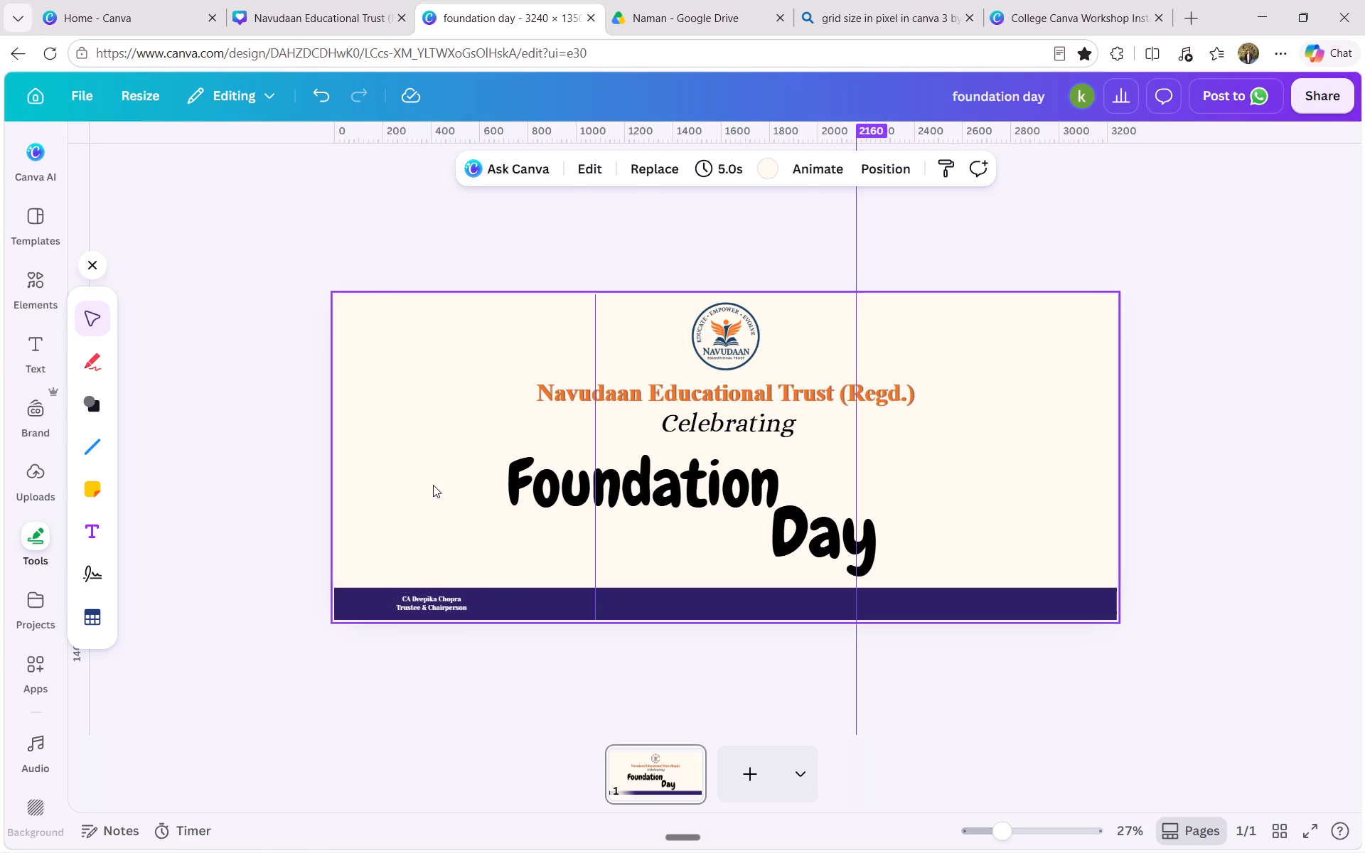
{"action": "key", "text": "ctrl+v"}
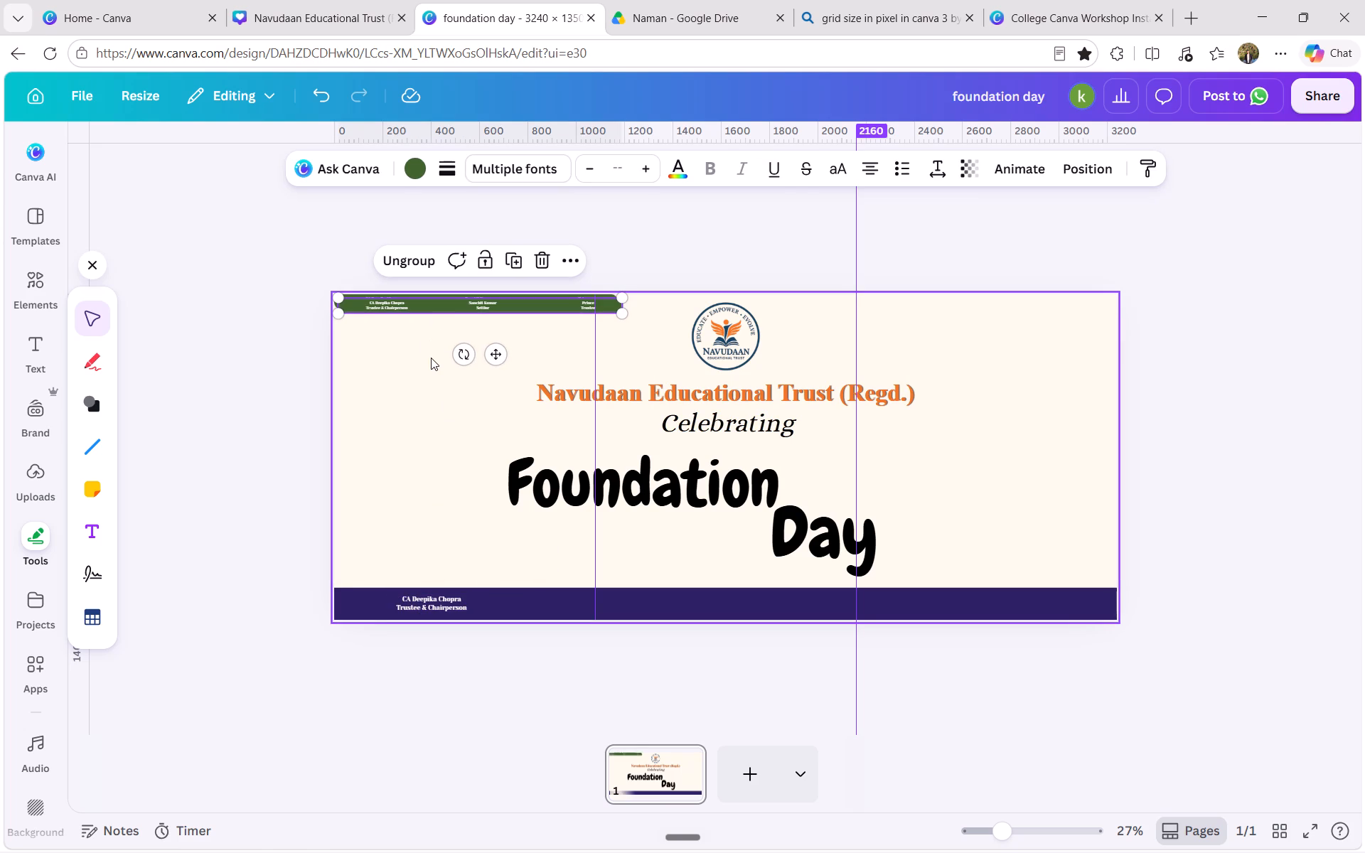
Delete the green background bar from both pasted footer groups using the layer list.
{"action": "key", "text": "alt+1"}
{"action": "left_click", "coordinate": [326, 304]}
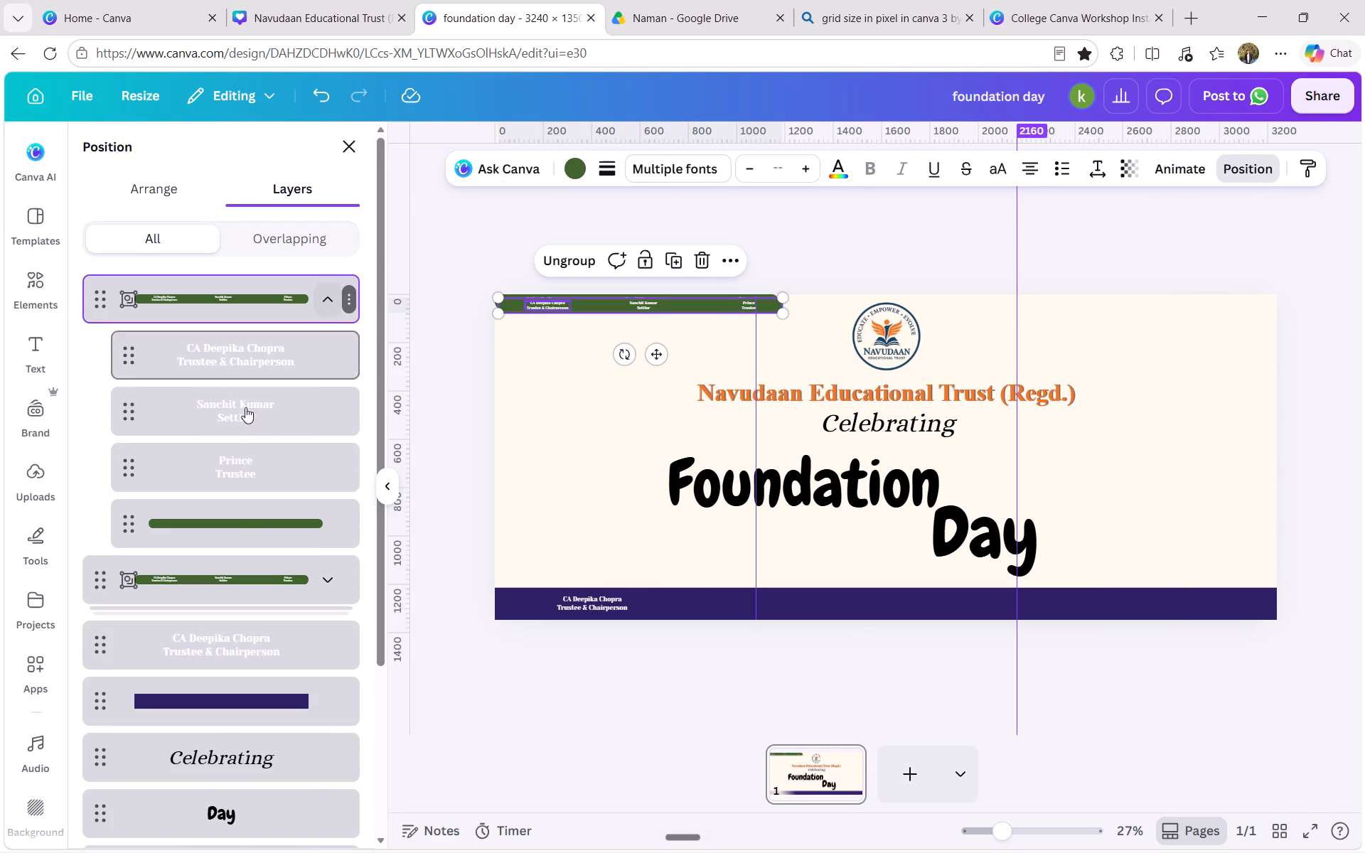
{"action": "left_click", "coordinate": [245, 540]}
{"action": "key", "text": "Delete"}
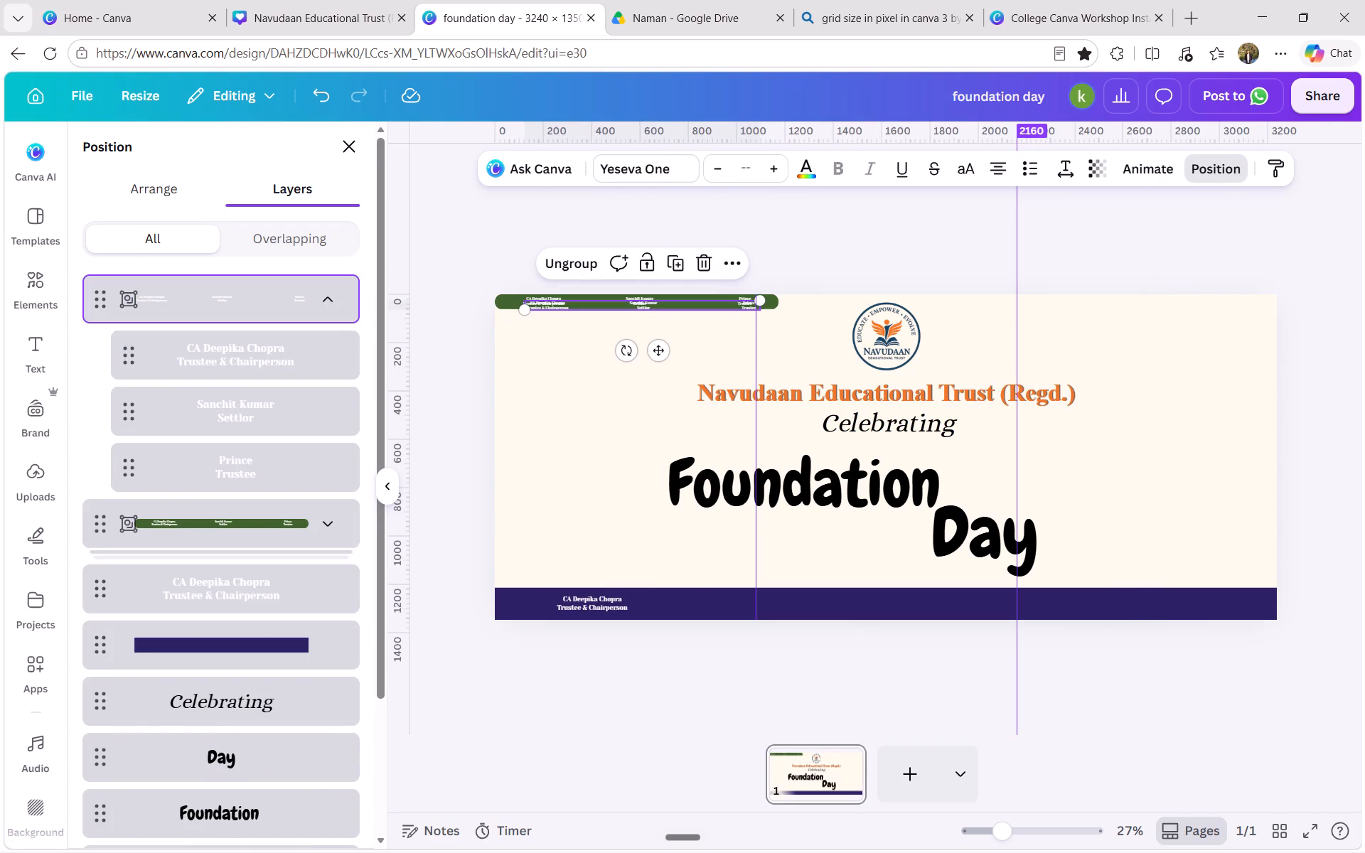
{"action": "left_click", "coordinate": [321, 520]}
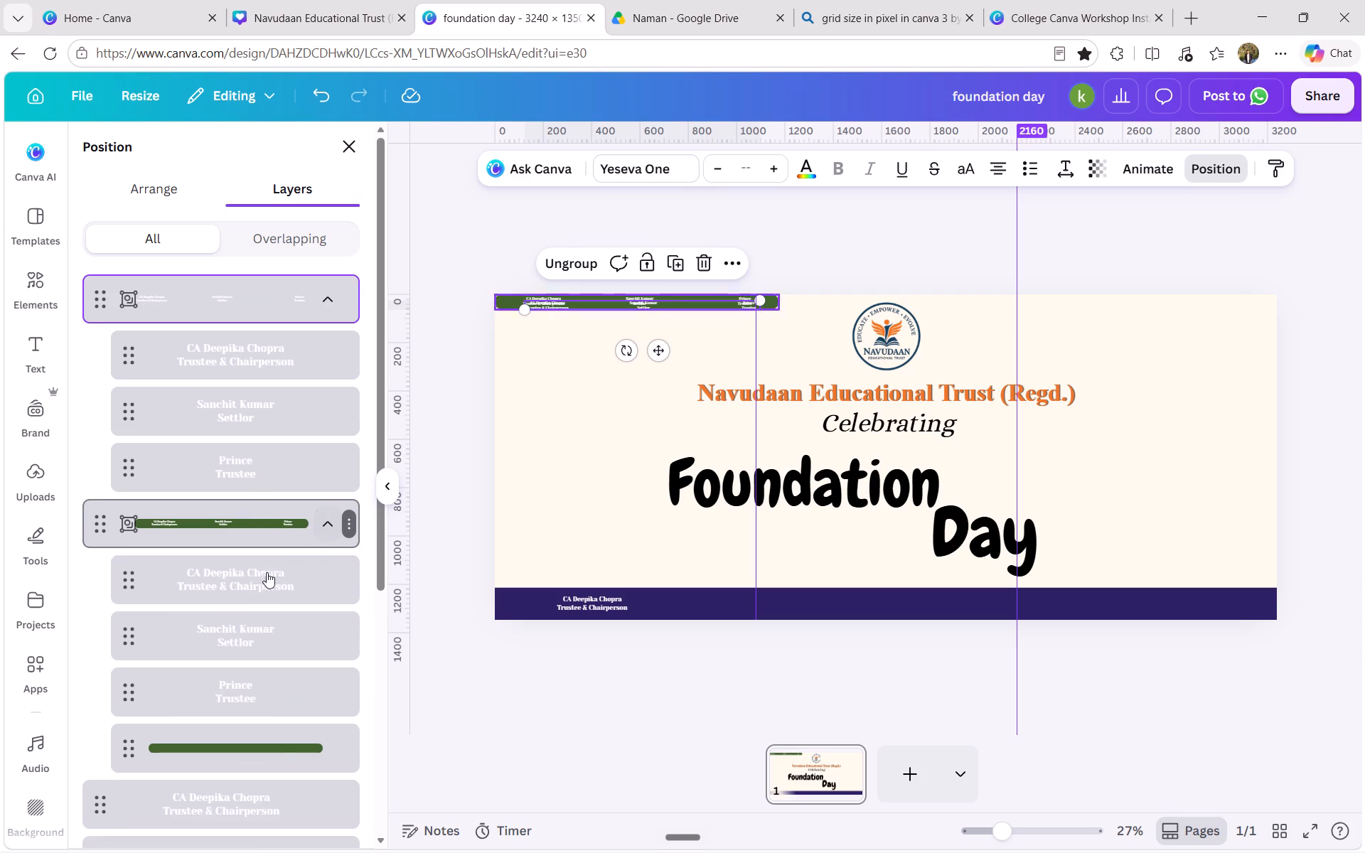
{"action": "left_click", "coordinate": [278, 756]}
{"action": "key", "text": "Delete"}
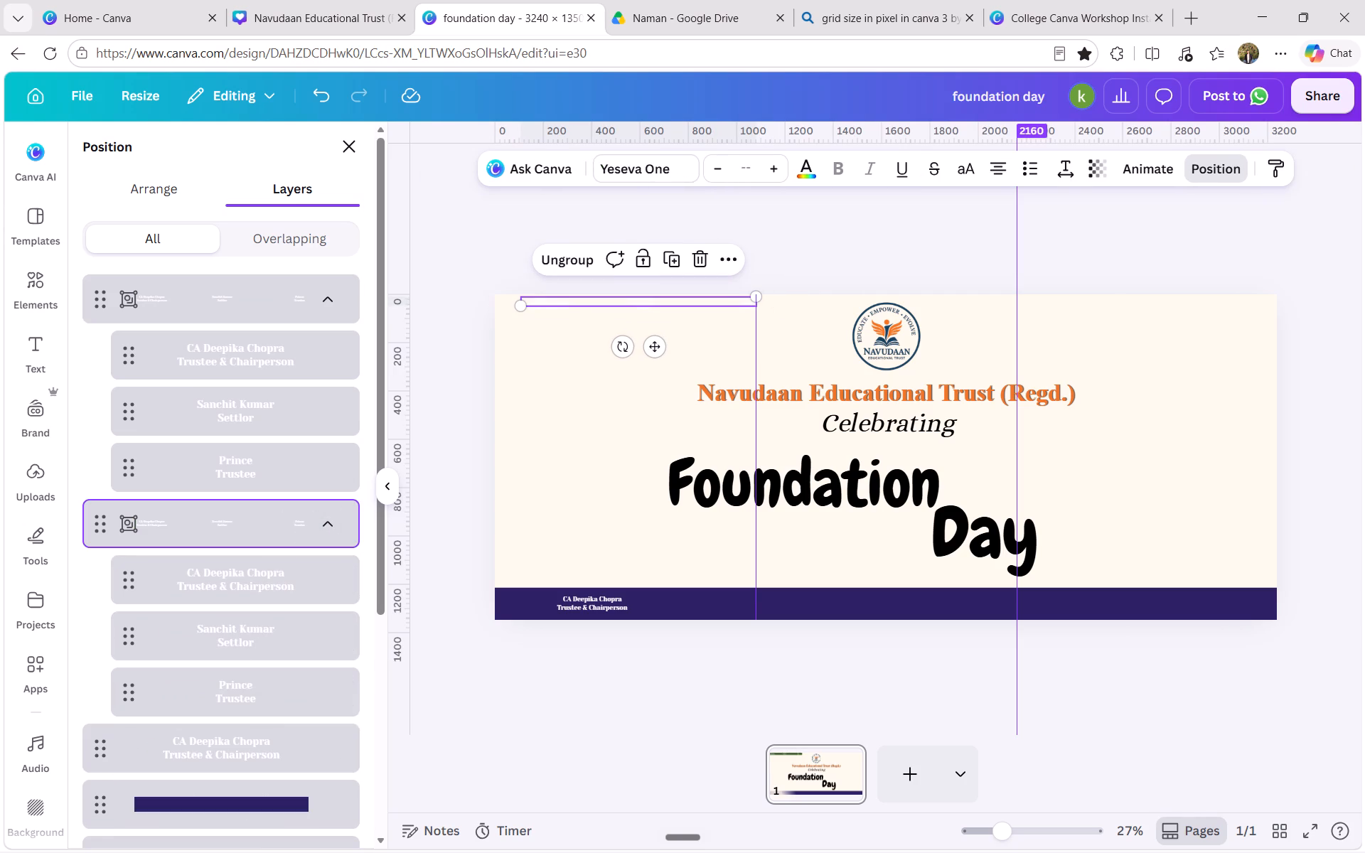
Delete the surplus name texts from the two pasted groups, keeping one Settlor text and one Trustee text.
{"action": "left_click", "coordinate": [285, 576]}
{"action": "key", "text": "Delete"}
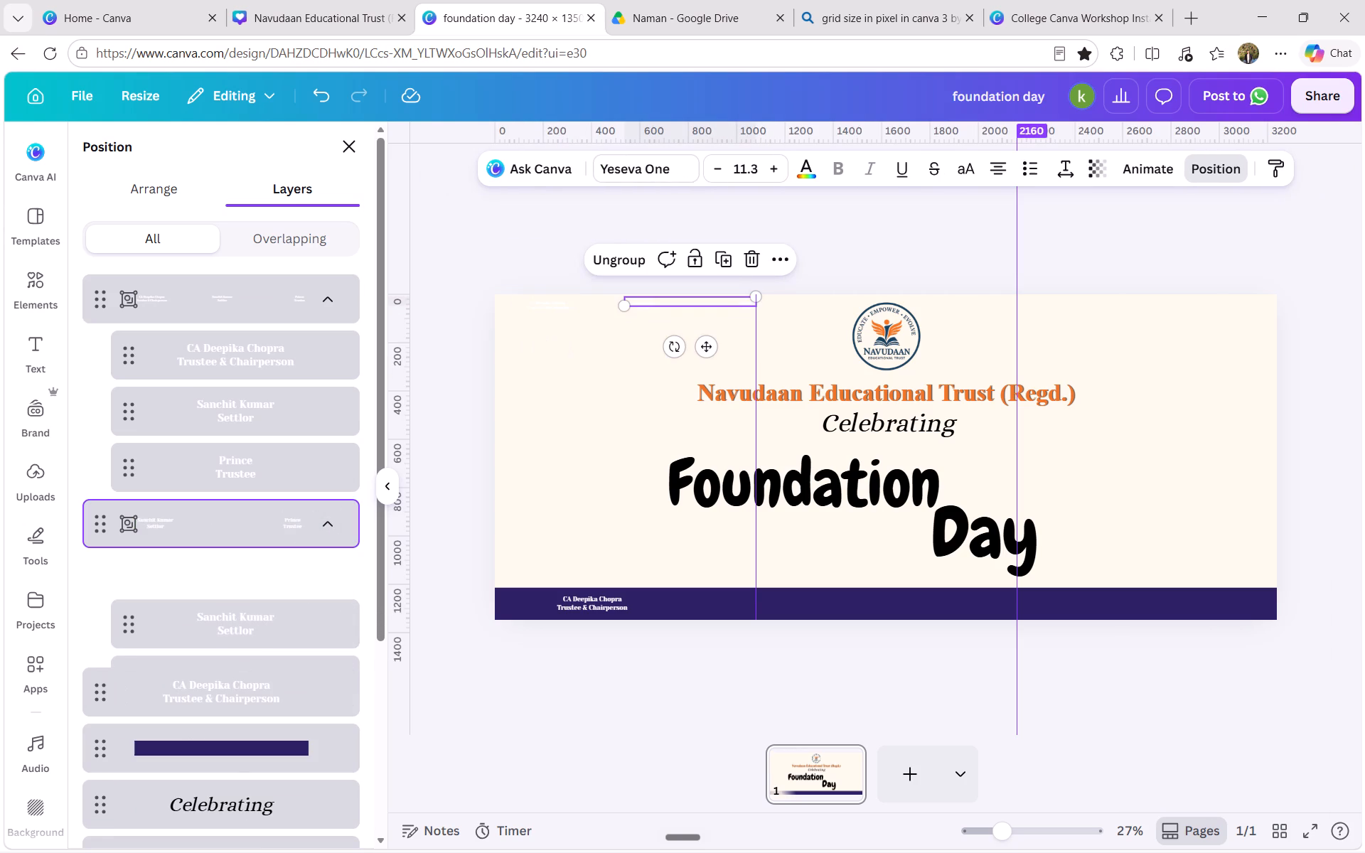
{"action": "left_click", "coordinate": [278, 593]}
{"action": "key", "text": "Delete"}
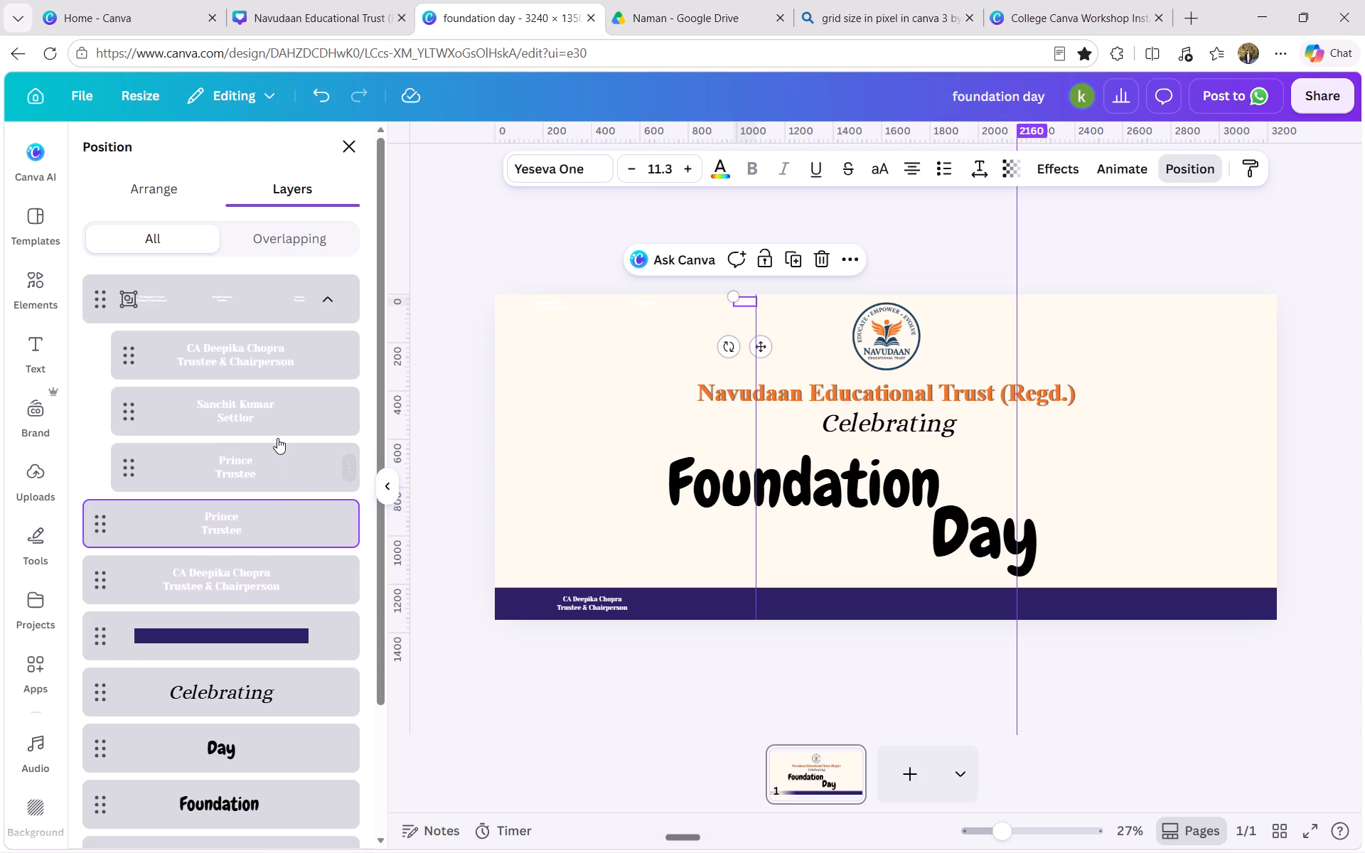
{"action": "left_click", "coordinate": [267, 460]}
{"action": "key", "text": "Delete"}
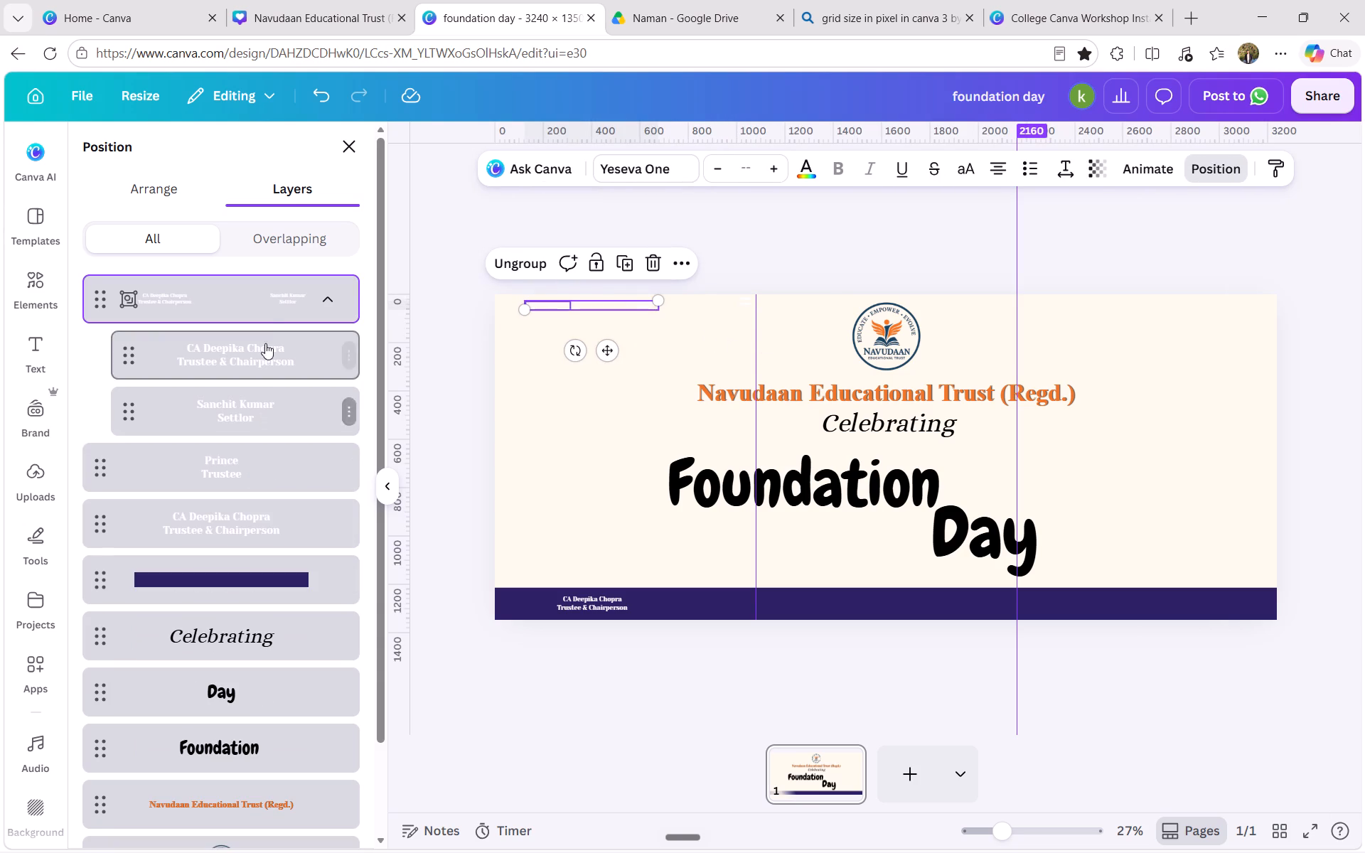
{"action": "left_click", "coordinate": [269, 327]}
{"action": "left_click", "coordinate": [269, 352]}
{"action": "key", "text": "Delete"}
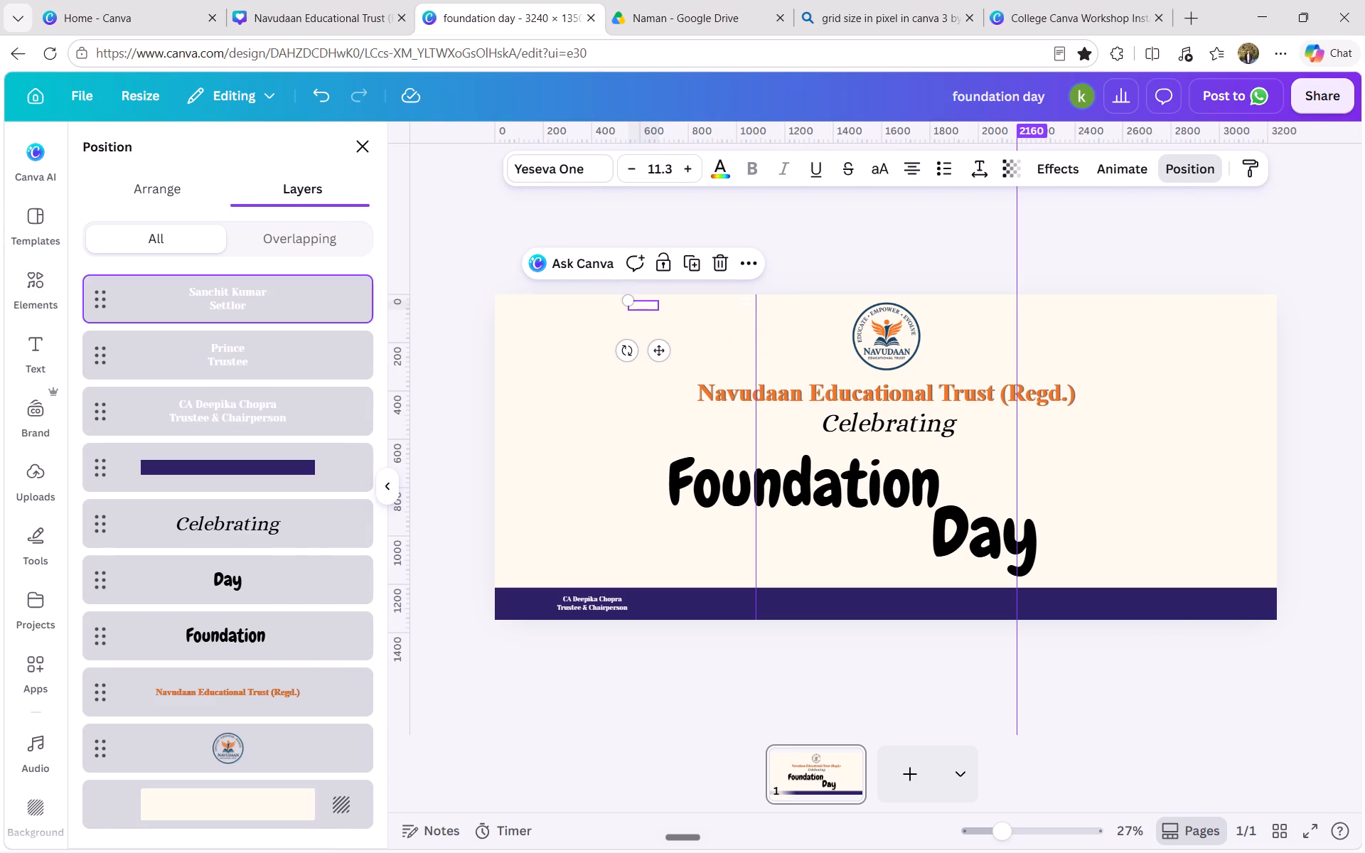
Move the Settlor name text onto the purple bottom band, starting about 1410 px from the page's left edge.
{"action": "left_click", "coordinate": [572, 333]}
{"action": "left_click_drag", "start_coordinate": [649, 304], "coordinate": [850, 601]}
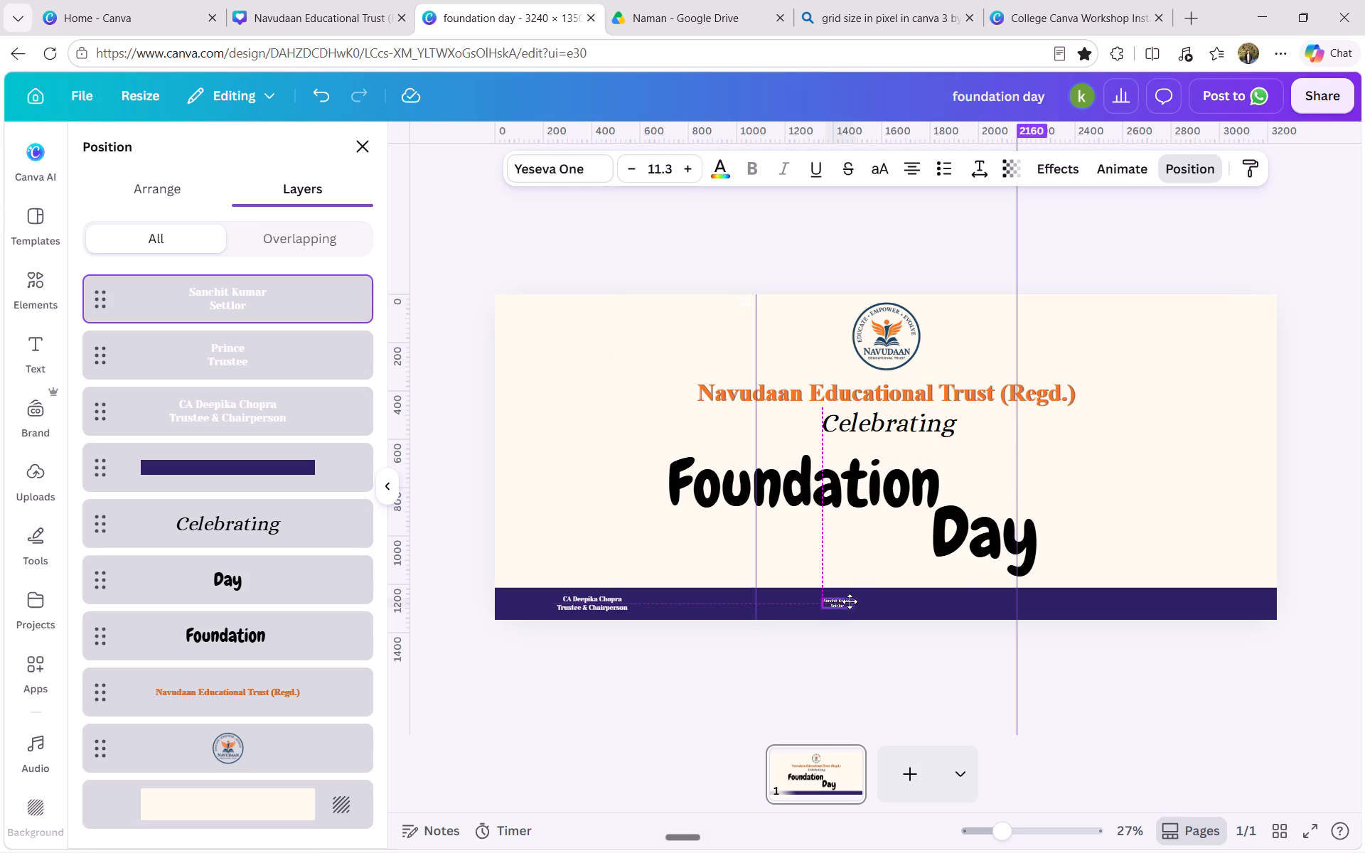
{"action": "left_click_drag", "start_coordinate": [850, 601], "coordinate": [856, 599]}
Move the Trustee name text onto the purple bottom band, starting about 2600 px from the page's left edge.
{"action": "scroll", "coordinate": [550, 319], "scroll_direction": "up", "scroll_amount": 2, "text": "ctrl"}
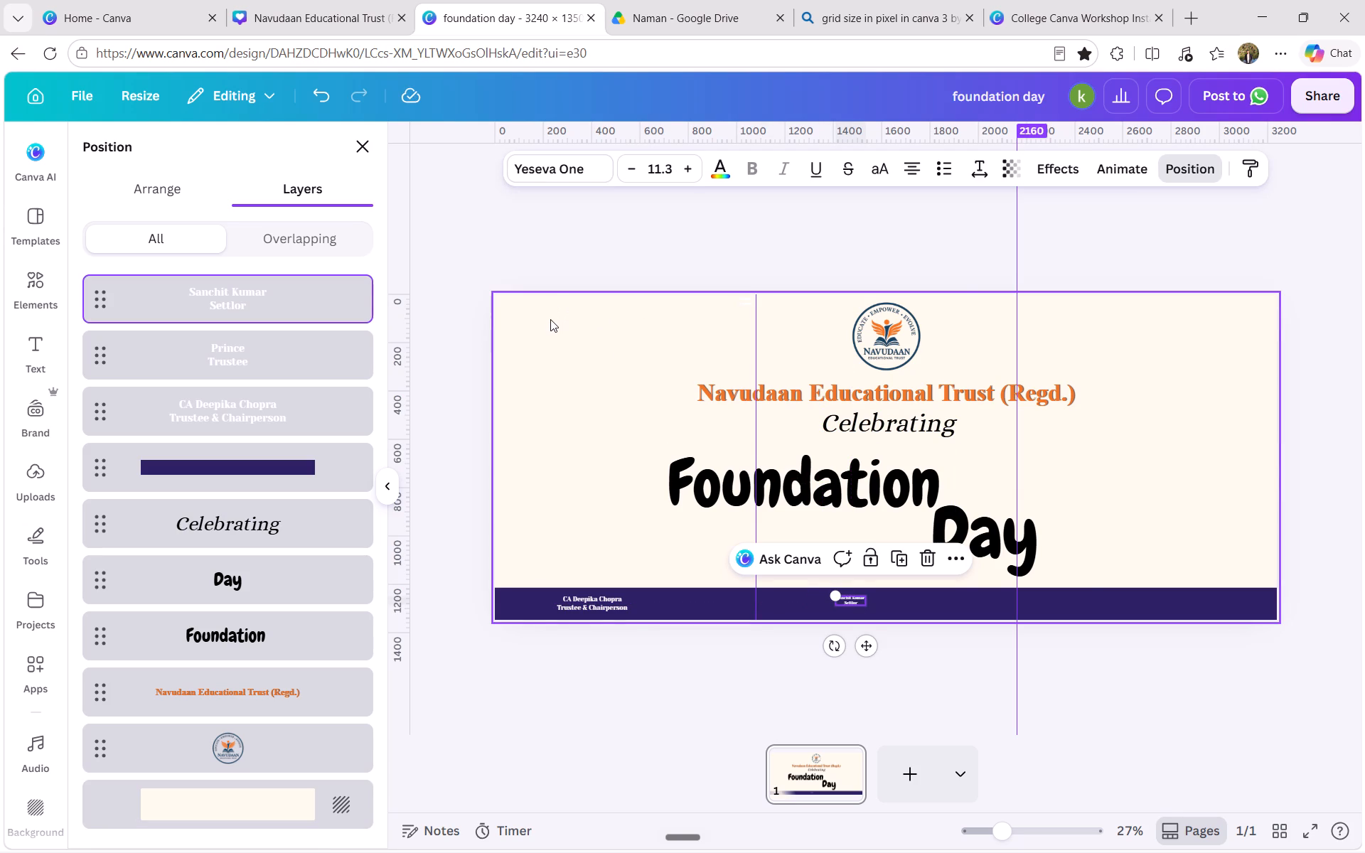
{"action": "scroll", "coordinate": [550, 319], "scroll_direction": "up", "scroll_amount": 13, "text": "ctrl"}
{"action": "scroll", "coordinate": [550, 319], "scroll_direction": "right", "scroll_amount": 3}
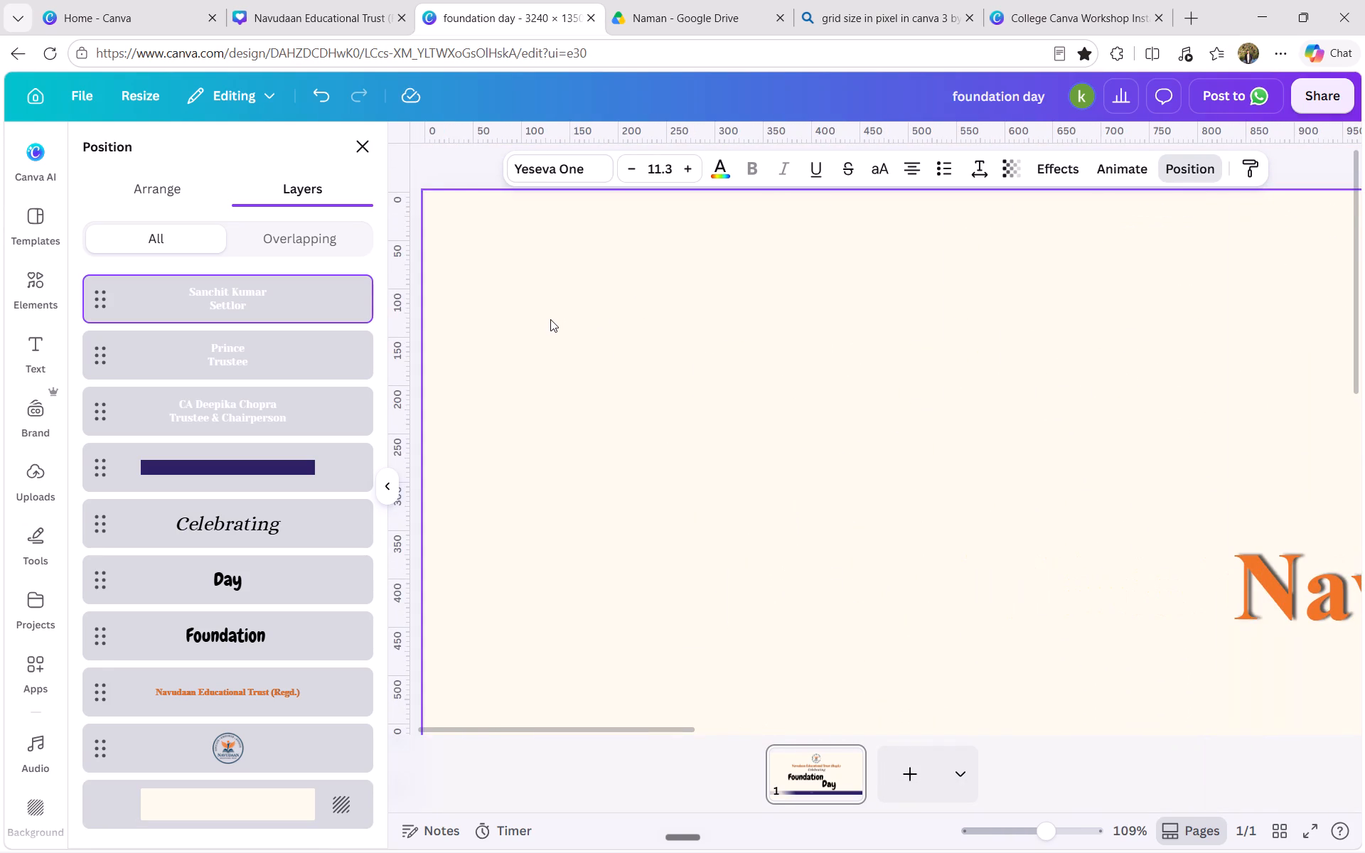
{"action": "left_click", "coordinate": [245, 362]}
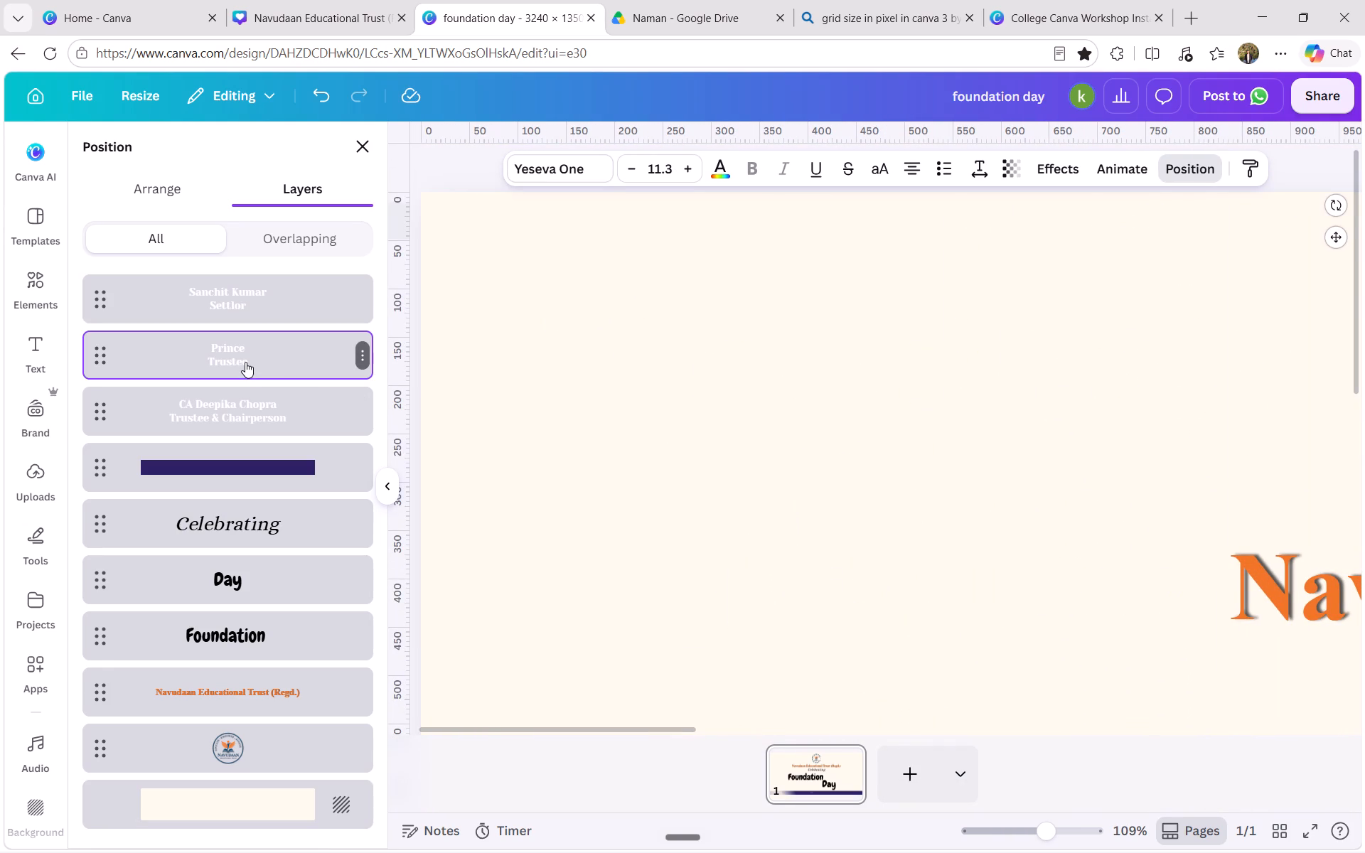
{"action": "scroll", "coordinate": [763, 407], "scroll_direction": "left", "scroll_amount": 3}
{"action": "scroll", "coordinate": [763, 407], "scroll_direction": "down", "scroll_amount": 6, "text": "ctrl"}
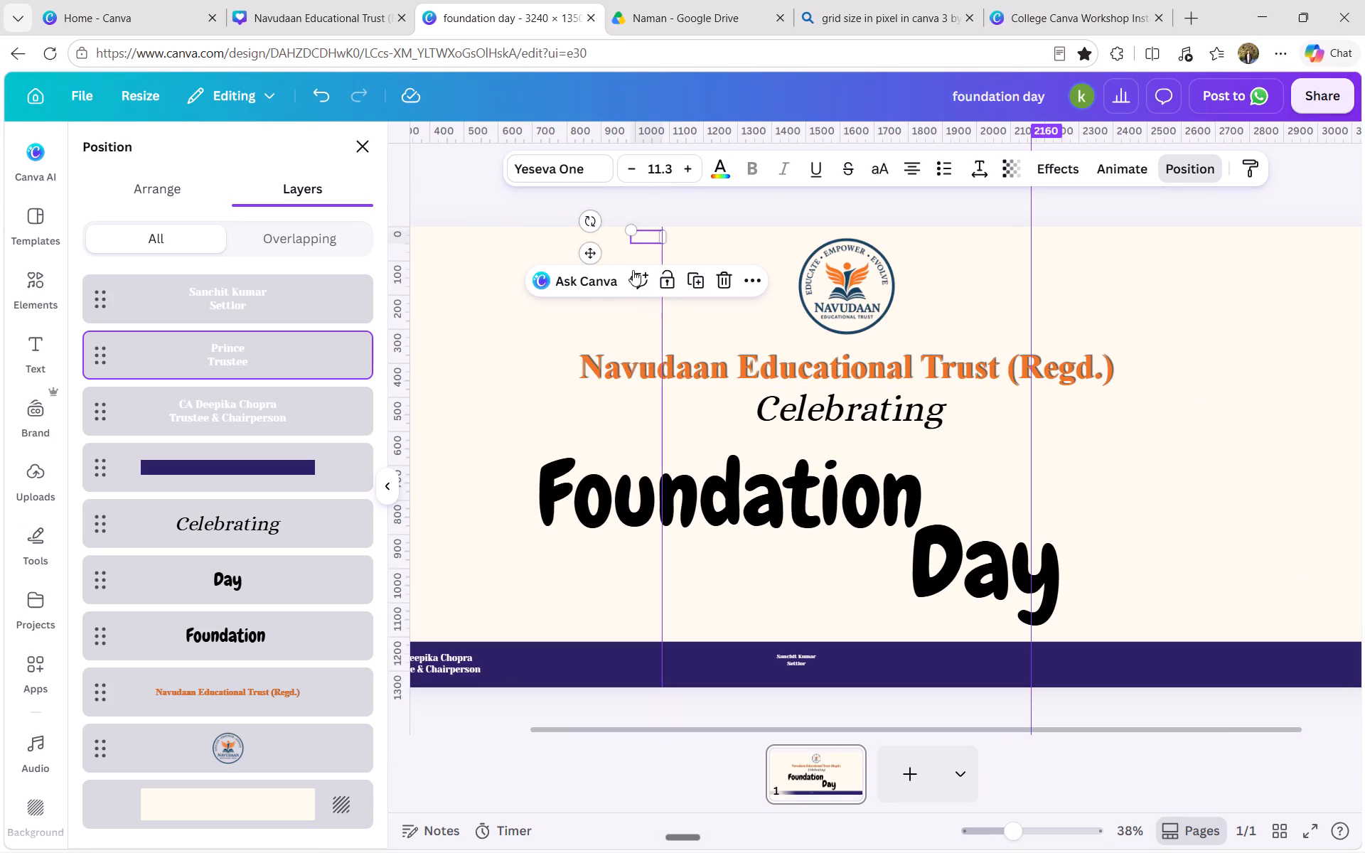
{"action": "left_click_drag", "start_coordinate": [640, 237], "coordinate": [1182, 677]}
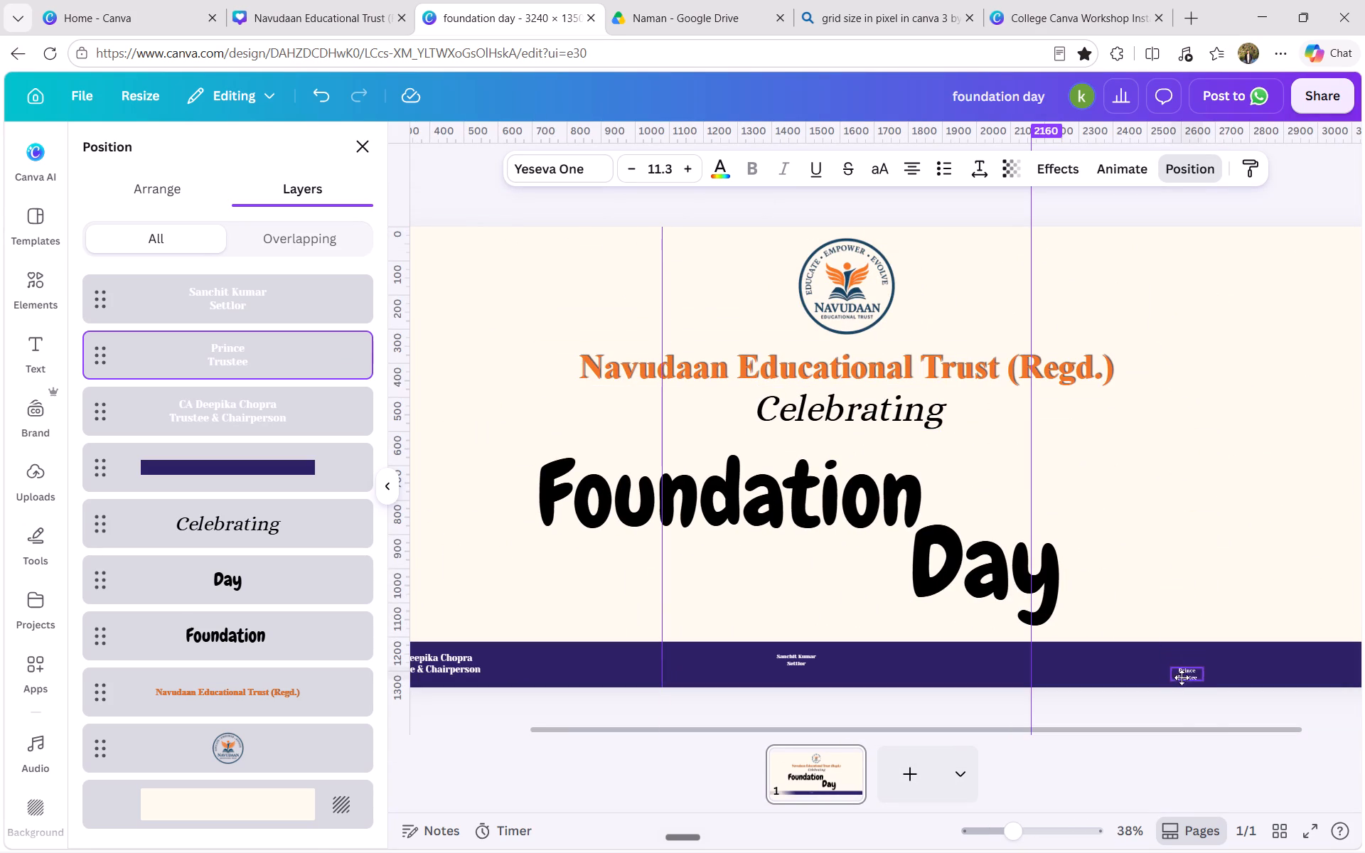
{"action": "left_click_drag", "start_coordinate": [1182, 677], "coordinate": [1189, 665]}
Enlarge the Settlor name text to about font size 21.7 and center it horizontally on the purple band.
{"action": "left_click", "coordinate": [801, 658]}
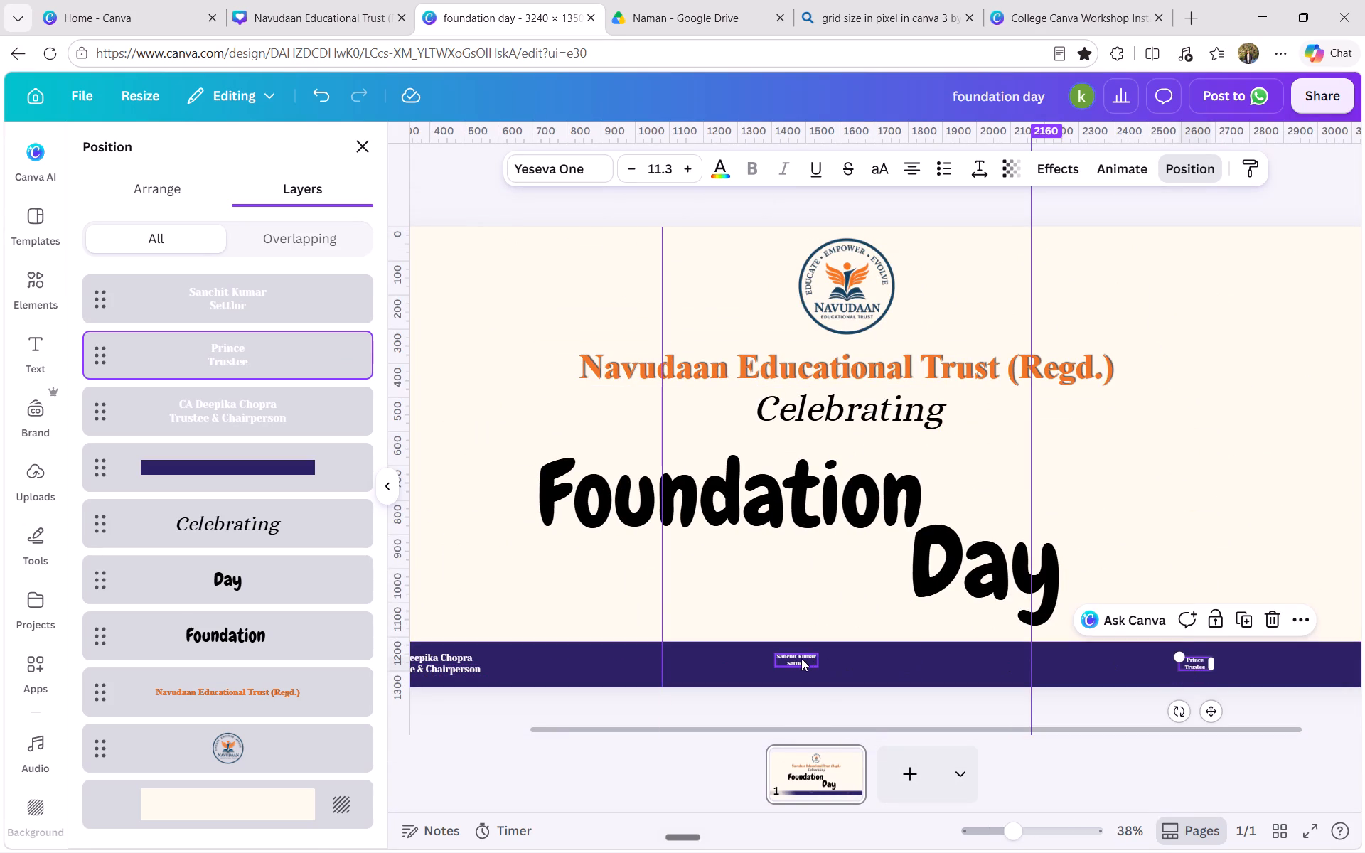
{"action": "left_click_drag", "start_coordinate": [775, 652], "coordinate": [716, 640]}
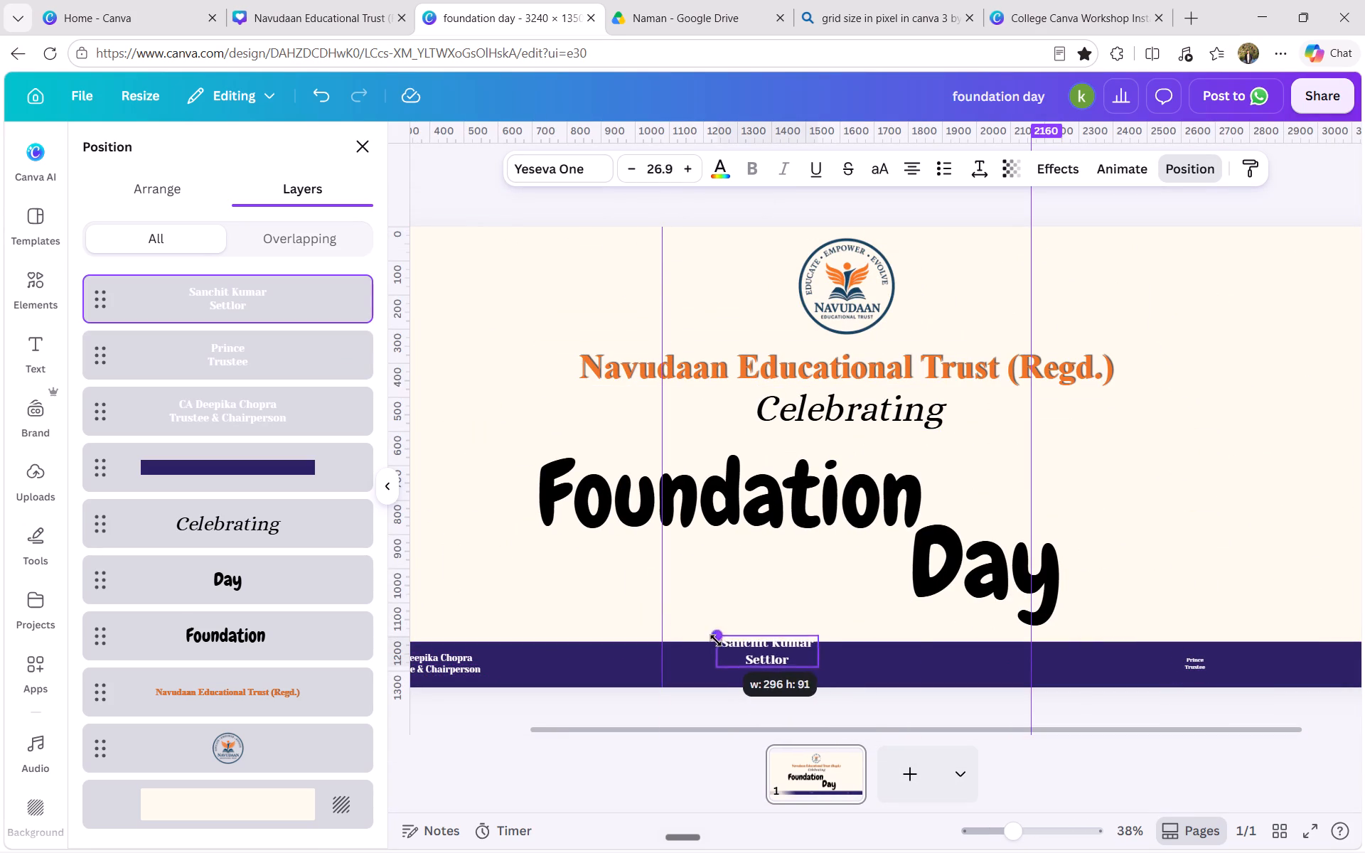
{"action": "left_click_drag", "start_coordinate": [716, 640], "coordinate": [732, 644]}
{"action": "left_click_drag", "start_coordinate": [766, 660], "coordinate": [810, 667]}
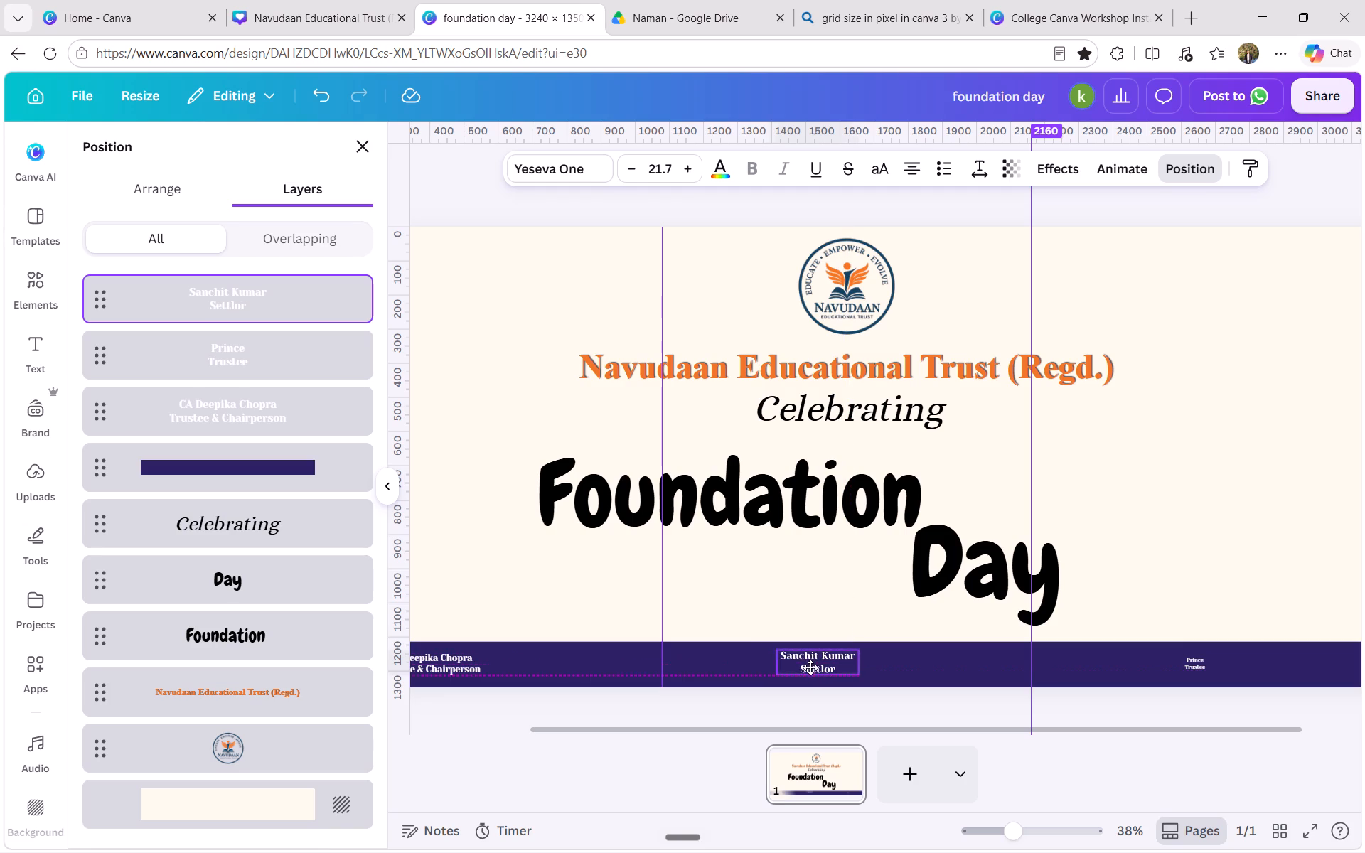
{"action": "left_click_drag", "start_coordinate": [810, 667], "coordinate": [825, 667]}
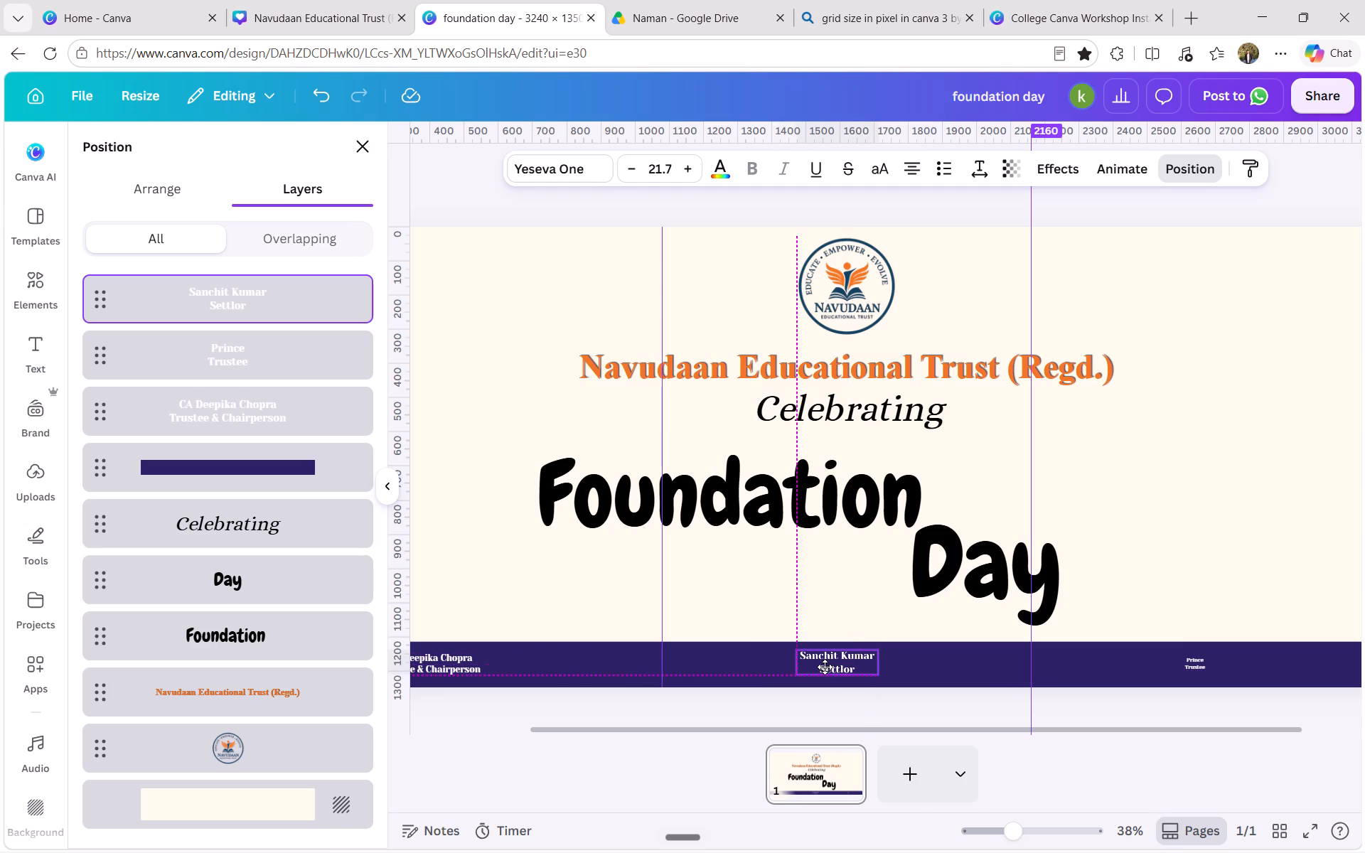
{"action": "left_click_drag", "start_coordinate": [825, 667], "coordinate": [836, 669]}
Enlarge the Trustee name text to about font size 24.9 and place it on the band with equal 937 px gaps between the names.
{"action": "left_click", "coordinate": [1189, 670]}
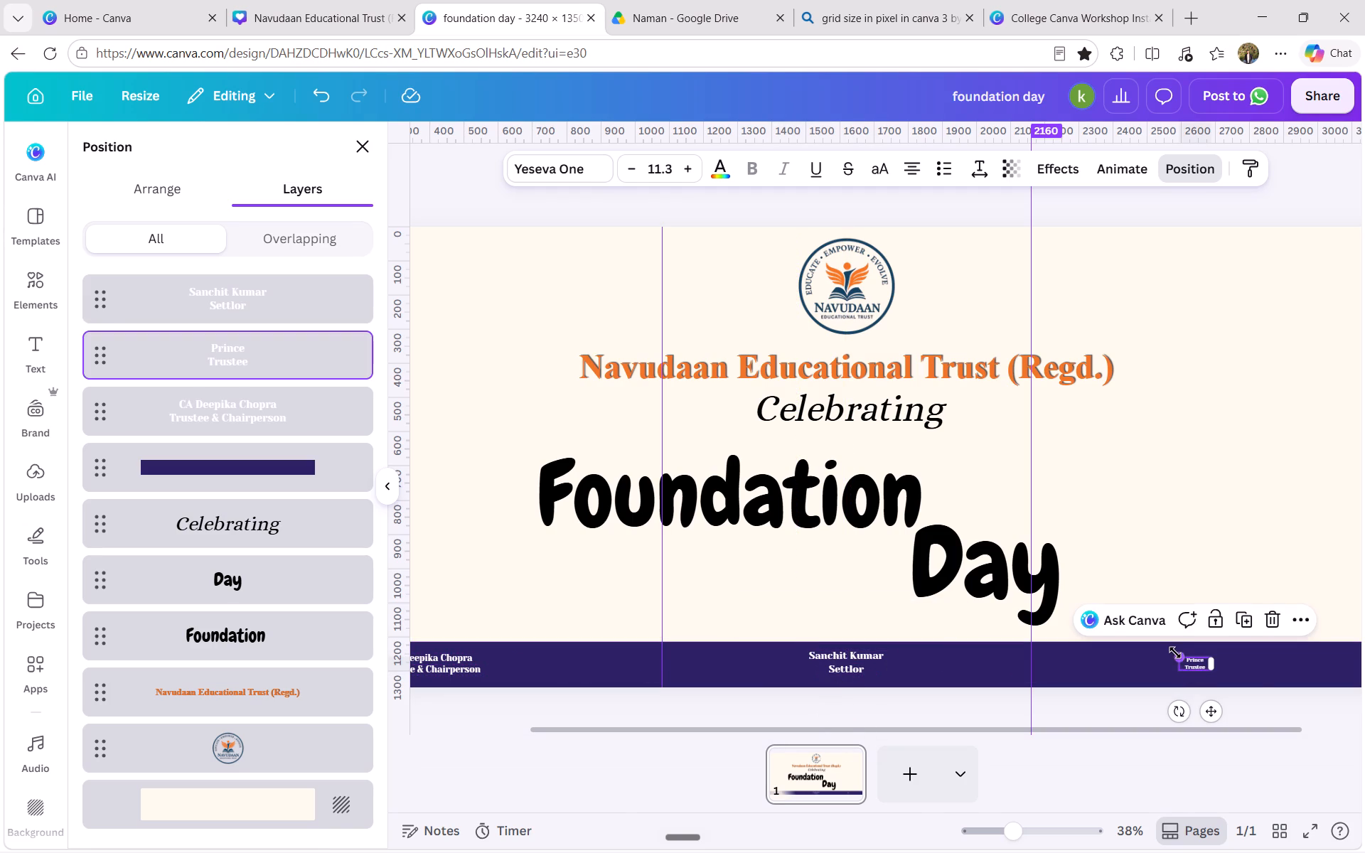
{"action": "left_click_drag", "start_coordinate": [1174, 652], "coordinate": [1142, 650]}
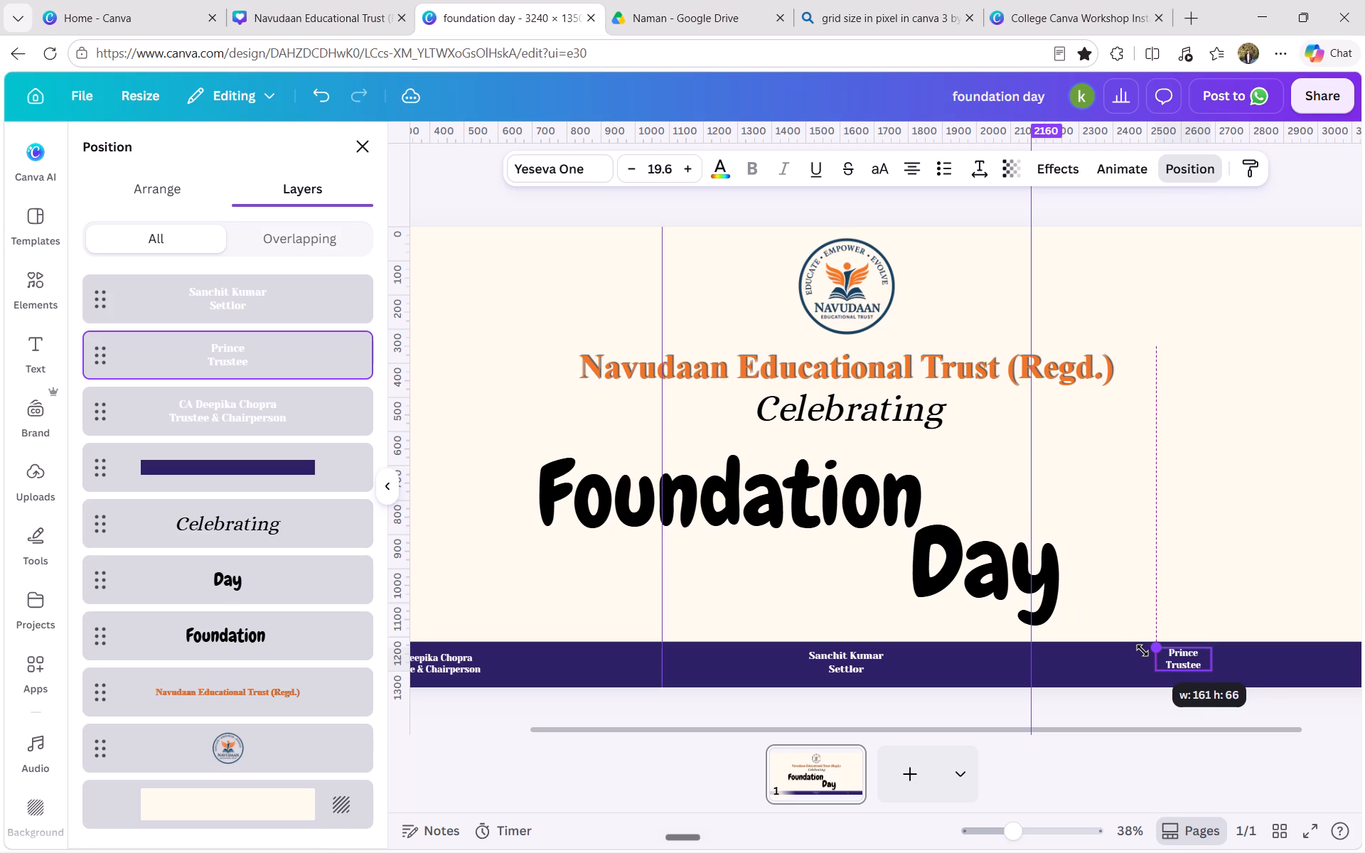
{"action": "left_click_drag", "start_coordinate": [1142, 650], "coordinate": [1134, 650]}
{"action": "left_click_drag", "start_coordinate": [1175, 659], "coordinate": [1219, 667]}
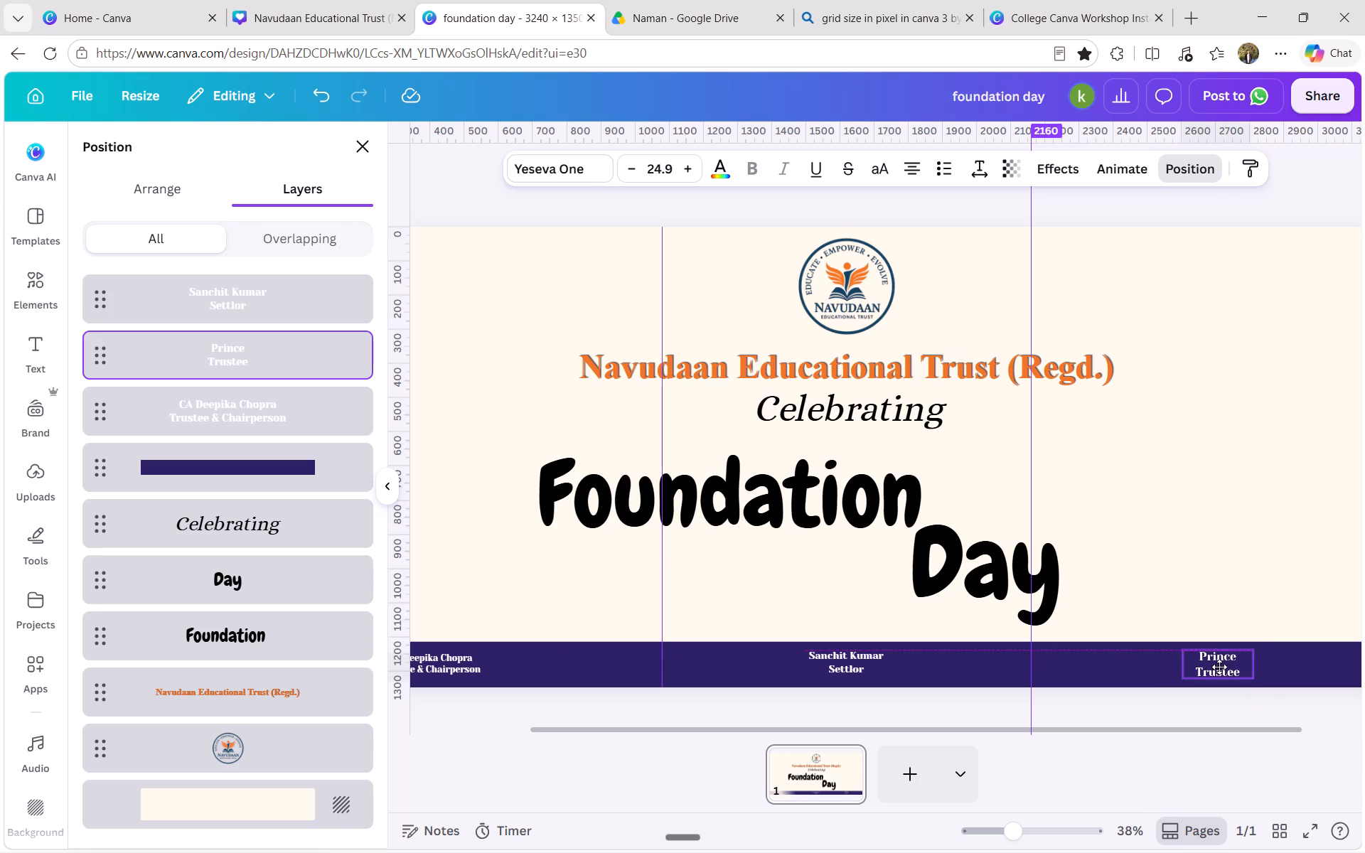
{"action": "left_click_drag", "start_coordinate": [1219, 667], "coordinate": [1240, 665]}
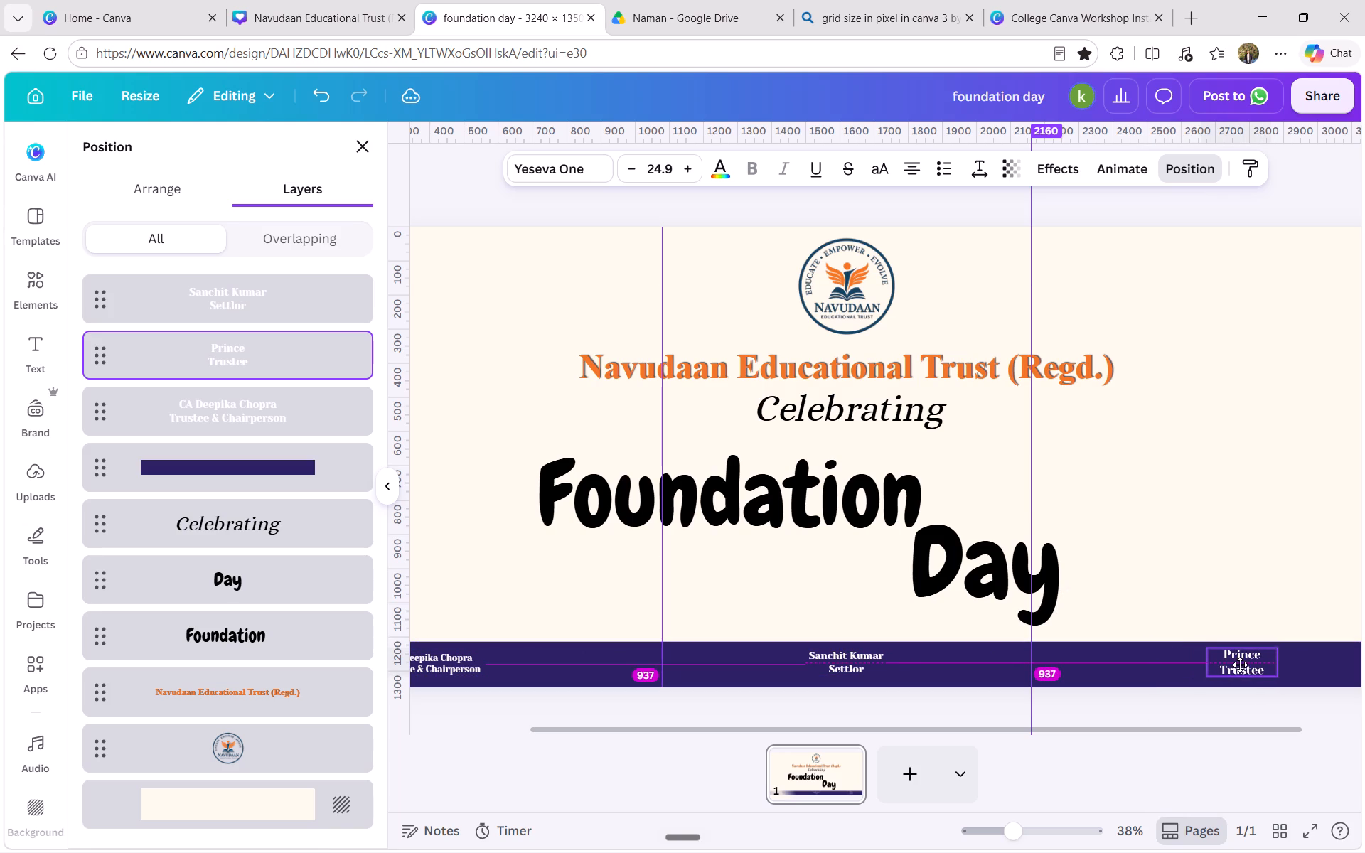
{"action": "left_click_drag", "start_coordinate": [1240, 665], "coordinate": [1243, 665]}
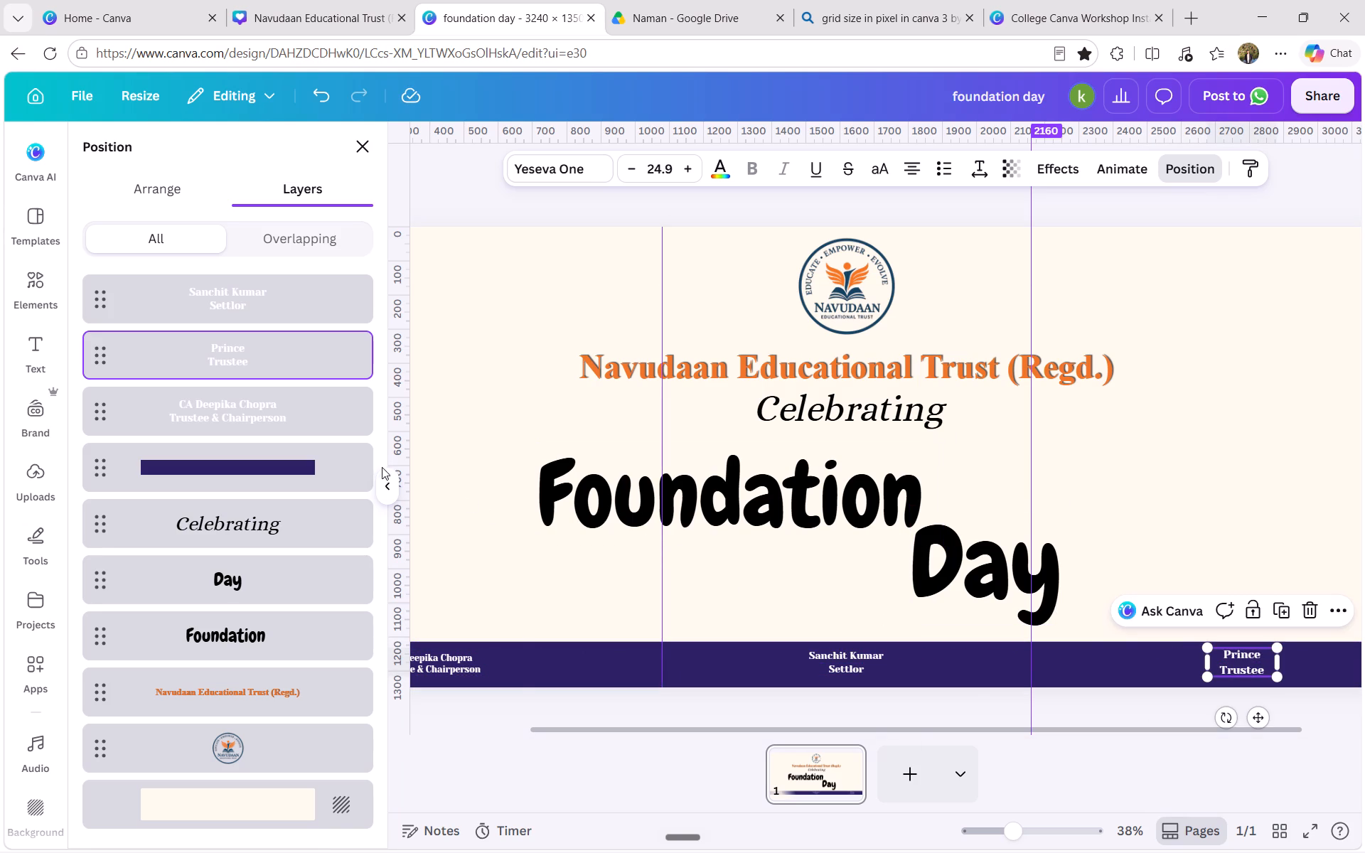
{"action": "left_click", "coordinate": [390, 478]}
{"action": "scroll", "coordinate": [390, 478], "scroll_direction": "down", "scroll_amount": 1, "text": "ctrl"}
{"action": "left_click", "coordinate": [1044, 680]}
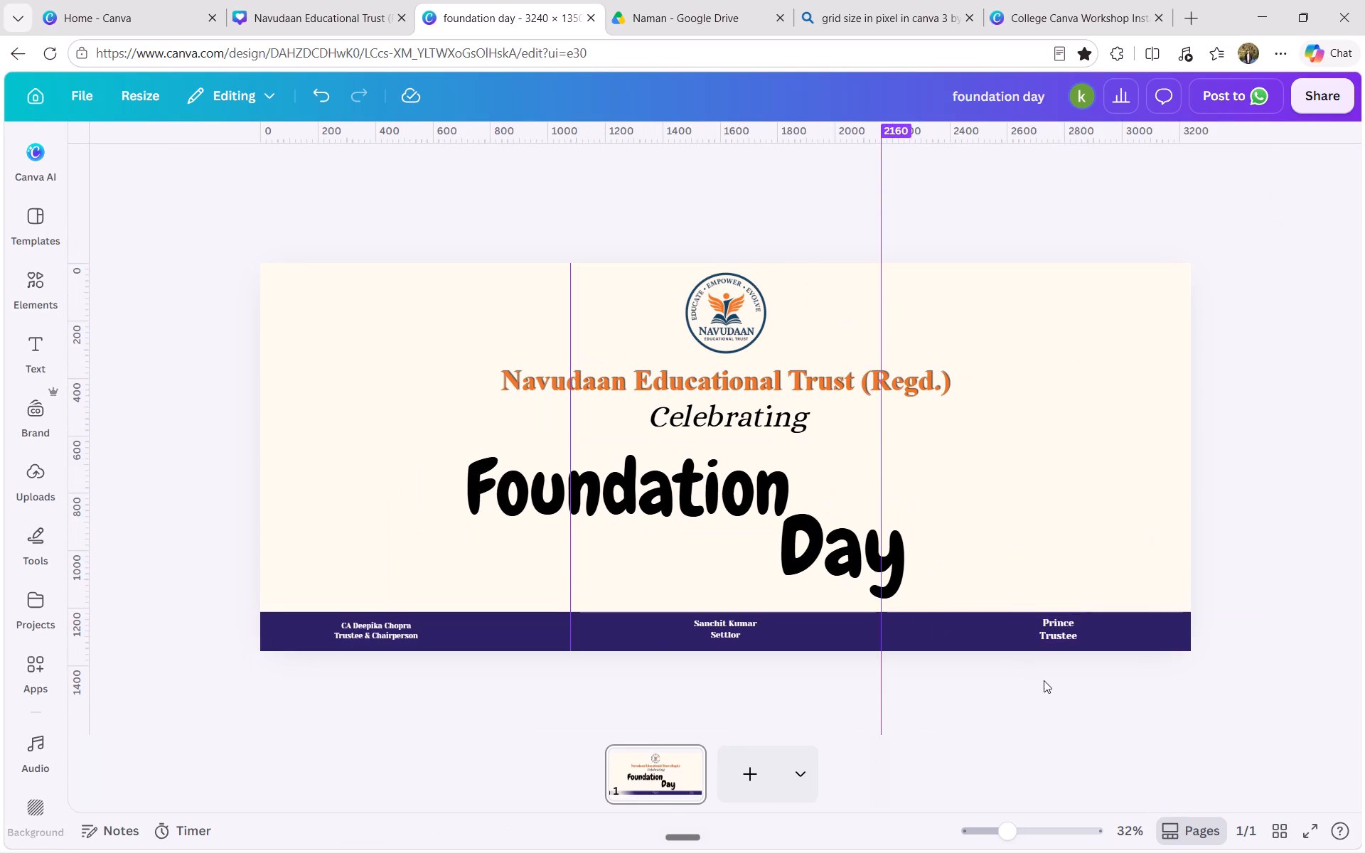
{"action": "left_click", "coordinate": [1061, 633]}
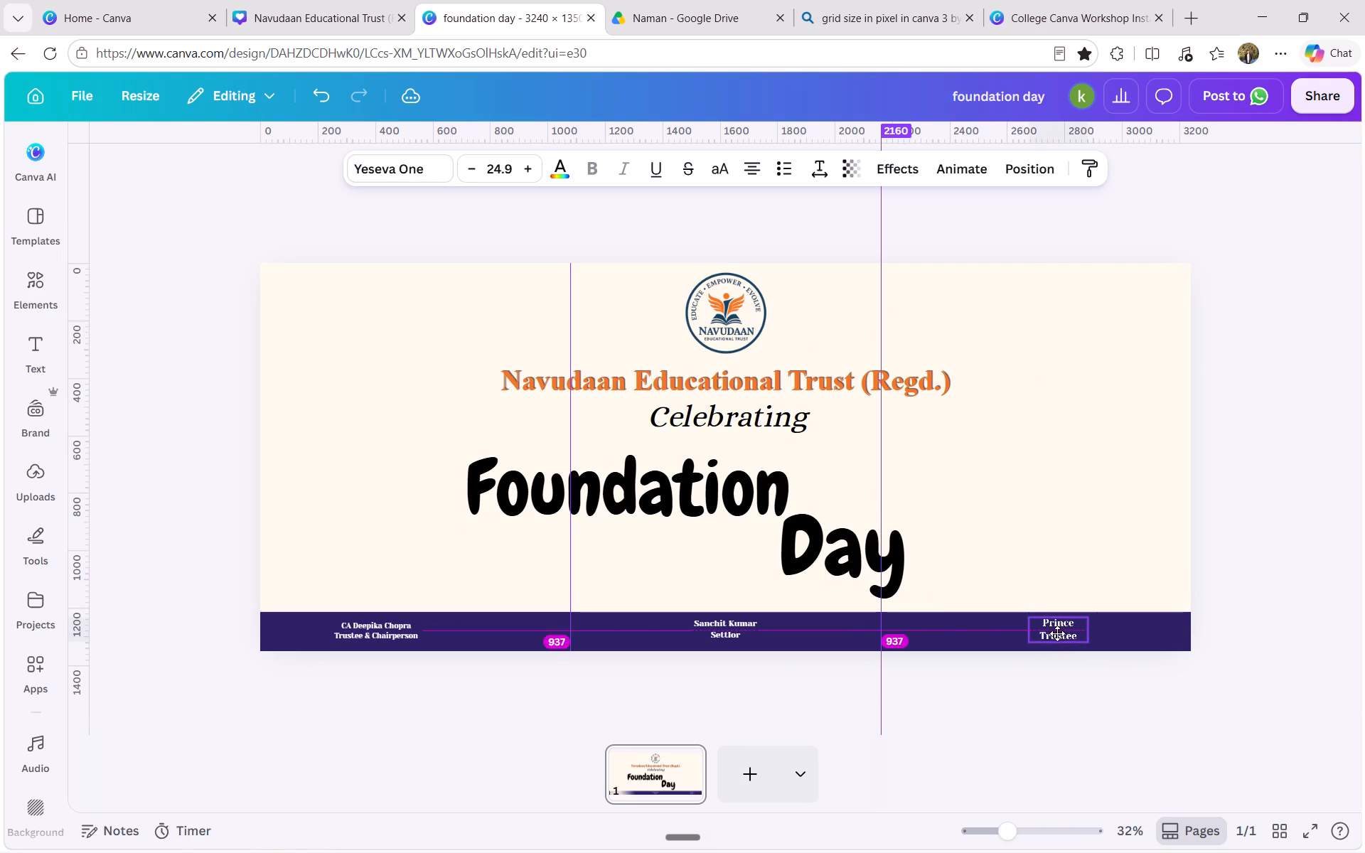
{"action": "left_click", "coordinate": [656, 661]}
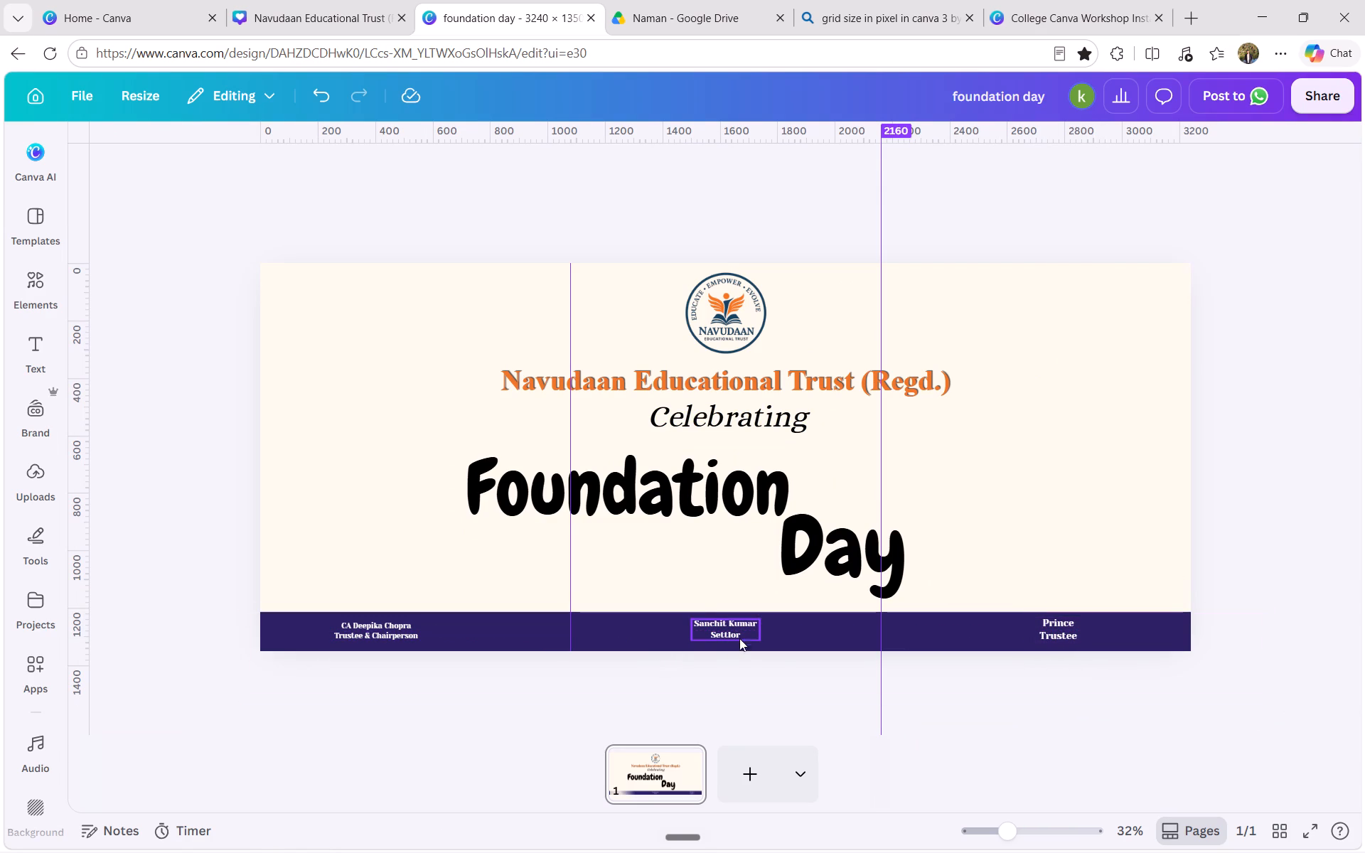
Set the Trustee & Chairperson name text to font size 20.
{"action": "left_click", "coordinate": [740, 623]}
{"action": "left_click", "coordinate": [363, 644]}
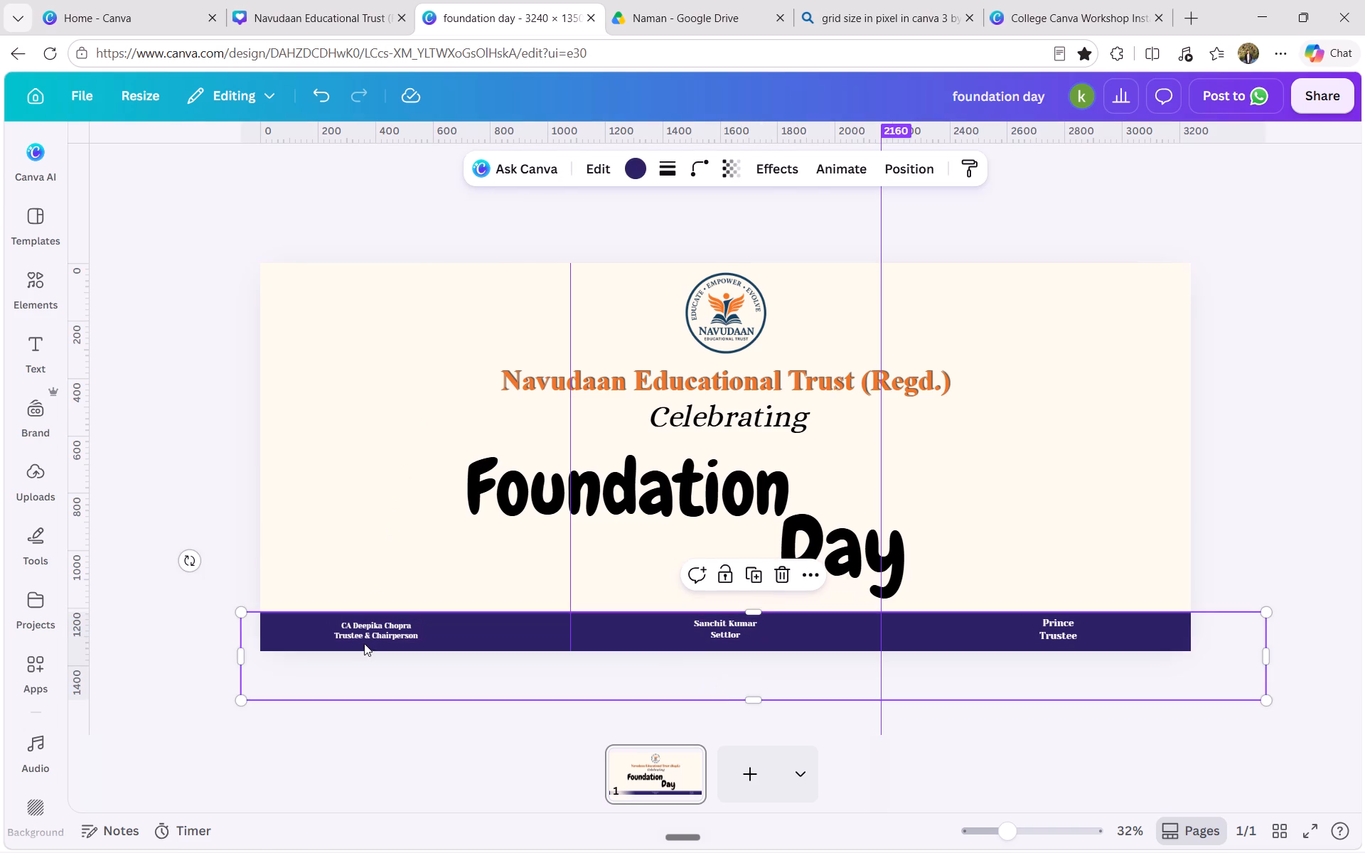
{"action": "left_click", "coordinate": [374, 631]}
{"action": "left_click", "coordinate": [507, 173]}
{"action": "type", "text": "20"}
{"action": "key", "text": "Return"}
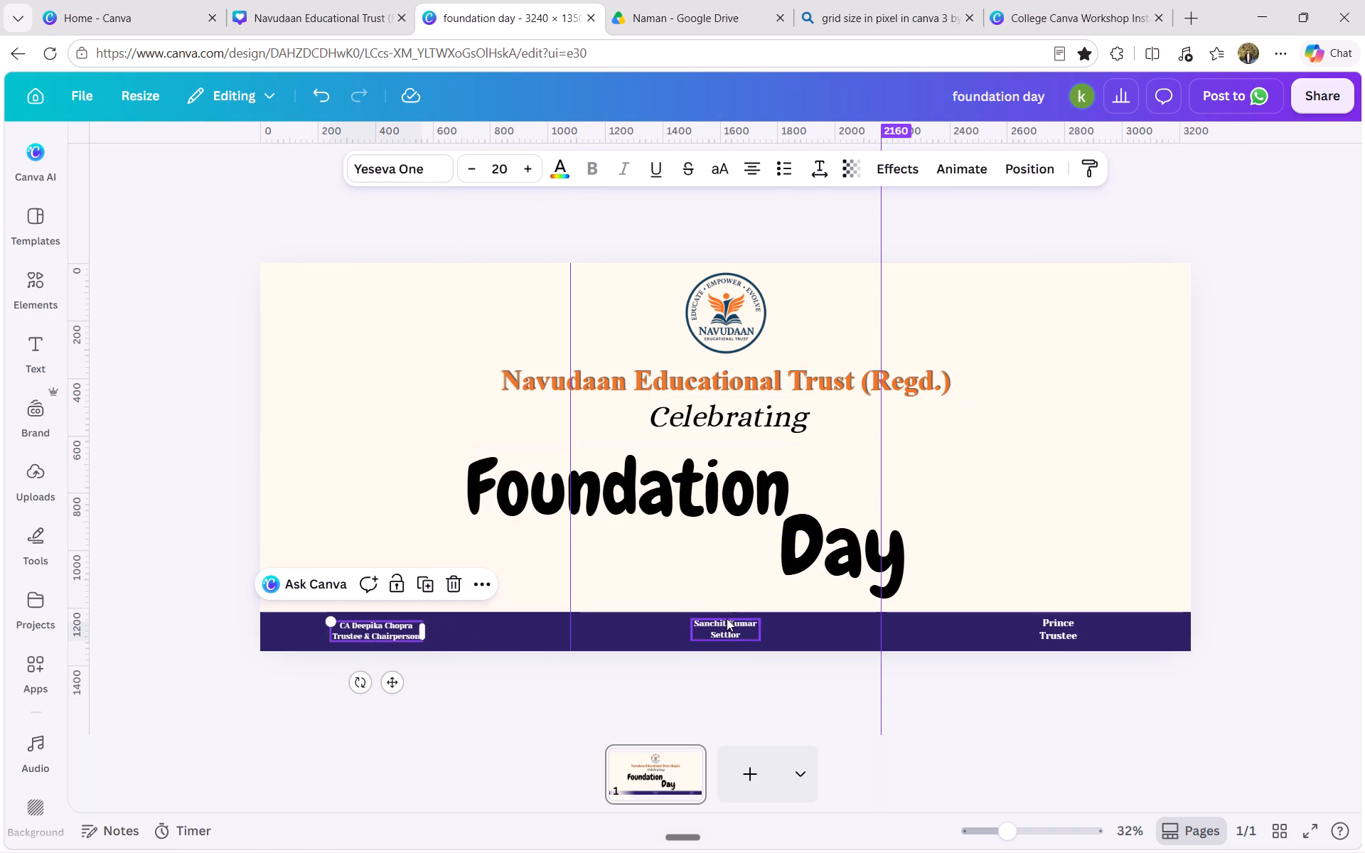
Set the Settlor name text on the purple band to font size 20.
{"action": "left_click", "coordinate": [725, 619]}
{"action": "left_click", "coordinate": [489, 162]}
{"action": "type", "text": "20"}
{"action": "key", "text": "Return"}
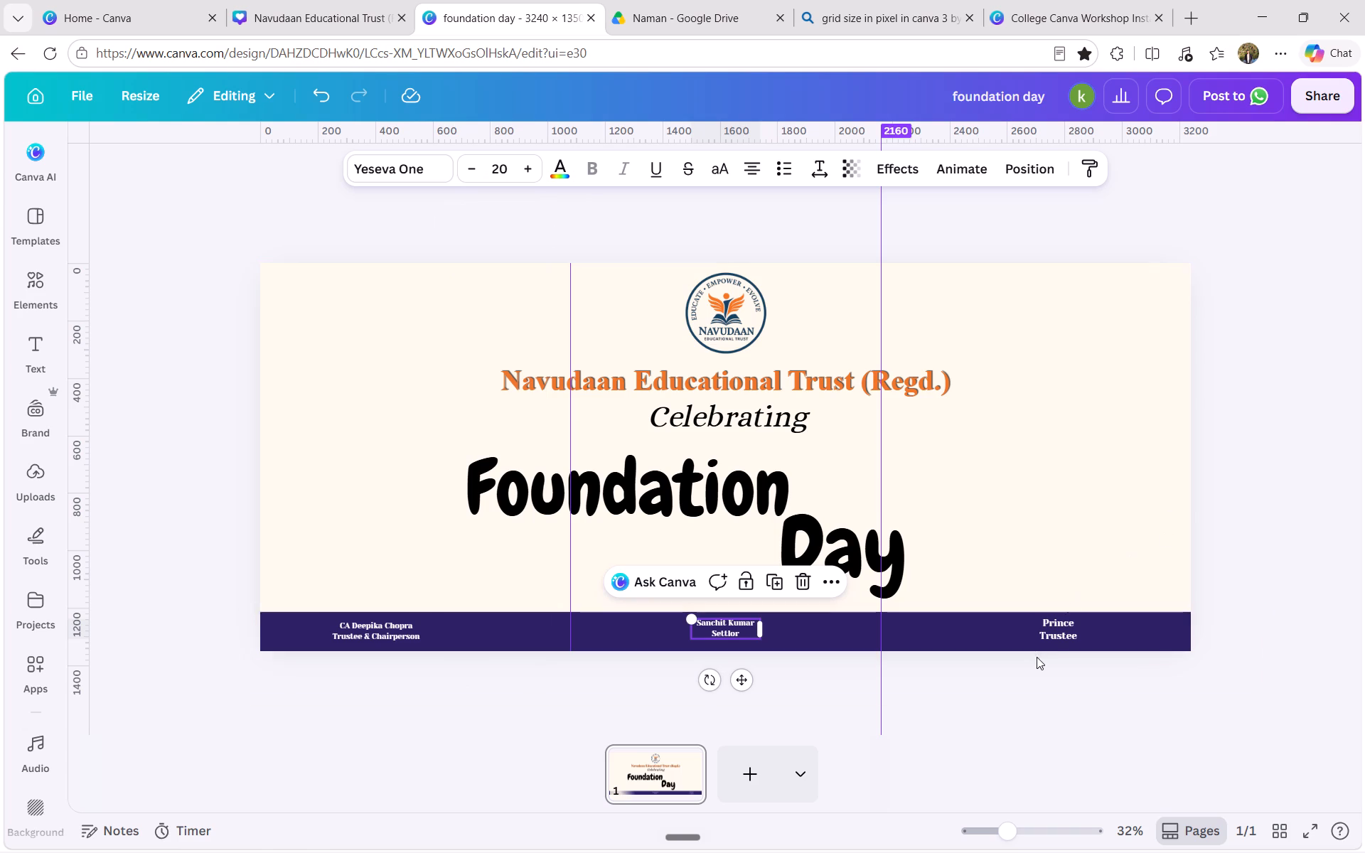
Set the Trustee name text at the far end of the purple band to font size 20.
{"action": "left_click", "coordinate": [1053, 635]}
{"action": "left_click", "coordinate": [505, 173]}
{"action": "key", "text": "2"}
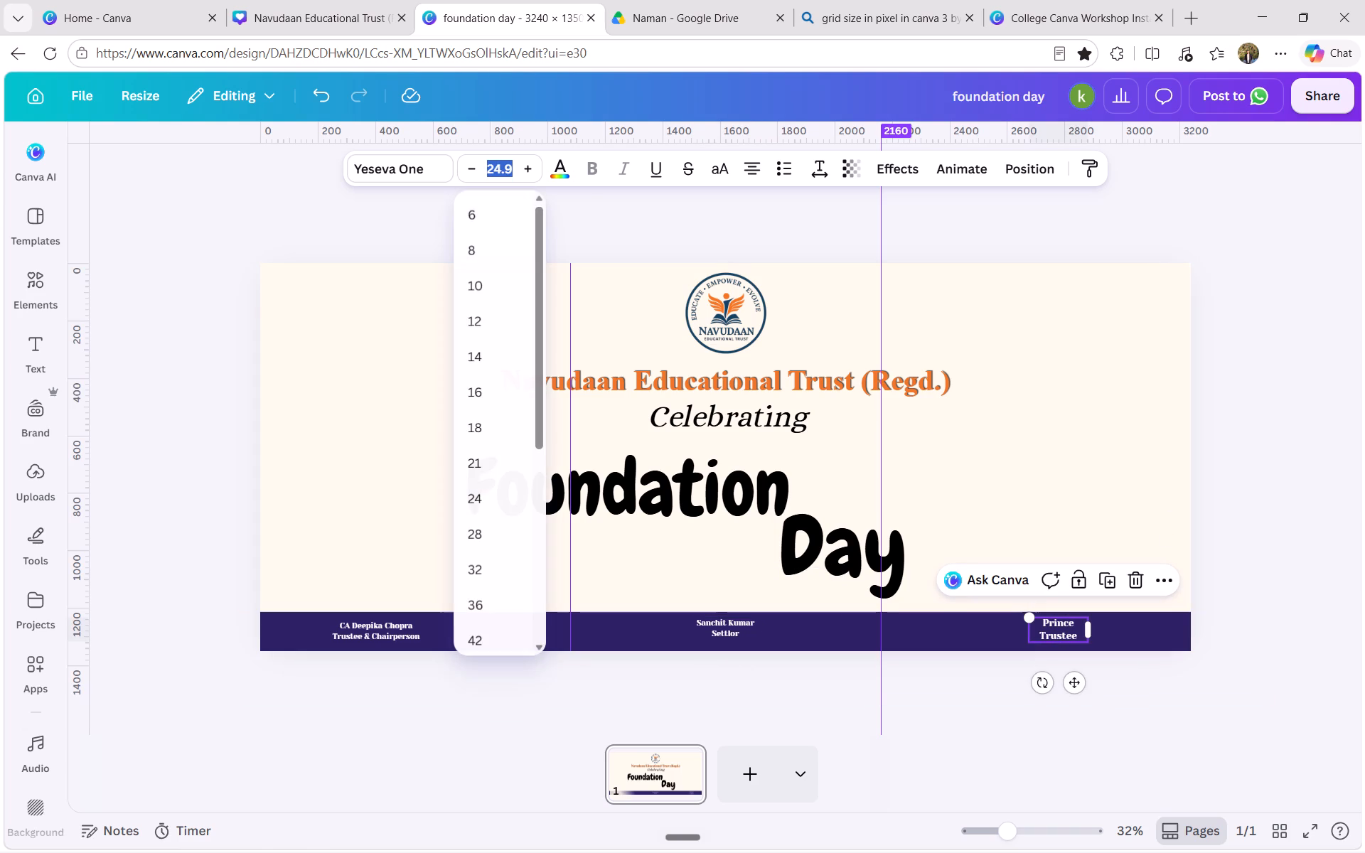
{"action": "key", "text": "0"}
{"action": "key", "text": "Return"}
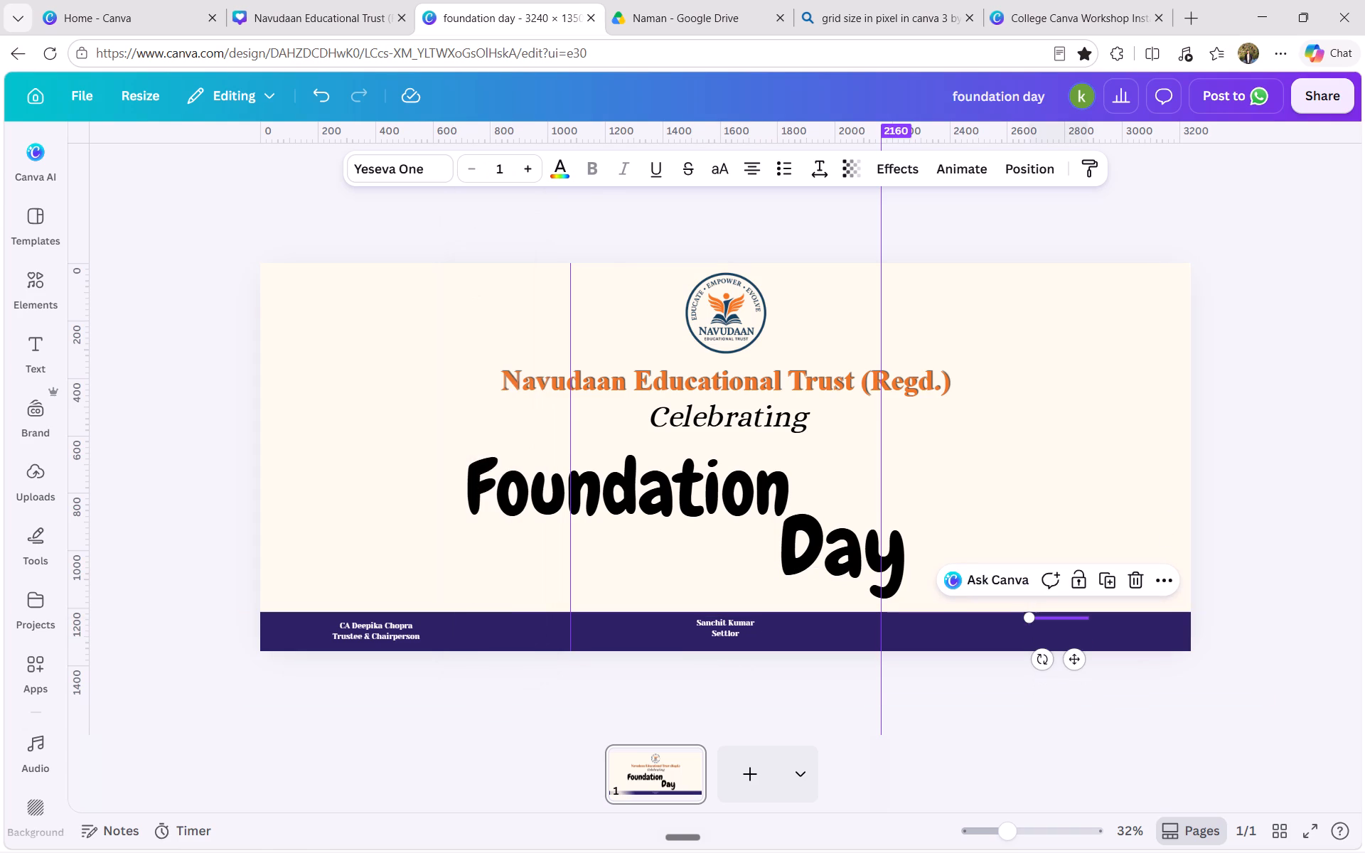
{"action": "key", "text": "ctrl+z"}
{"action": "left_click", "coordinate": [500, 164]}
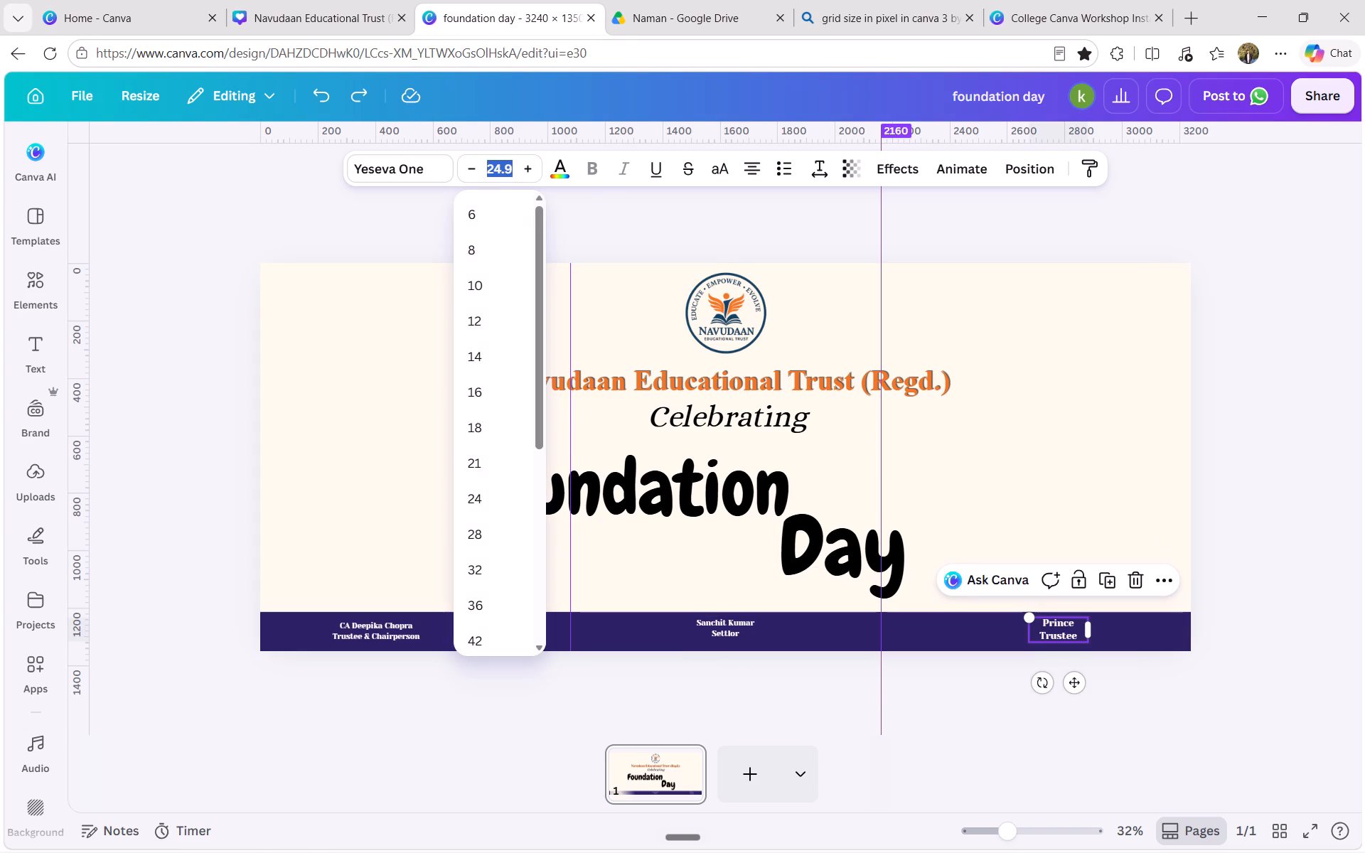
{"action": "type", "text": "20"}
{"action": "key", "text": "Return"}
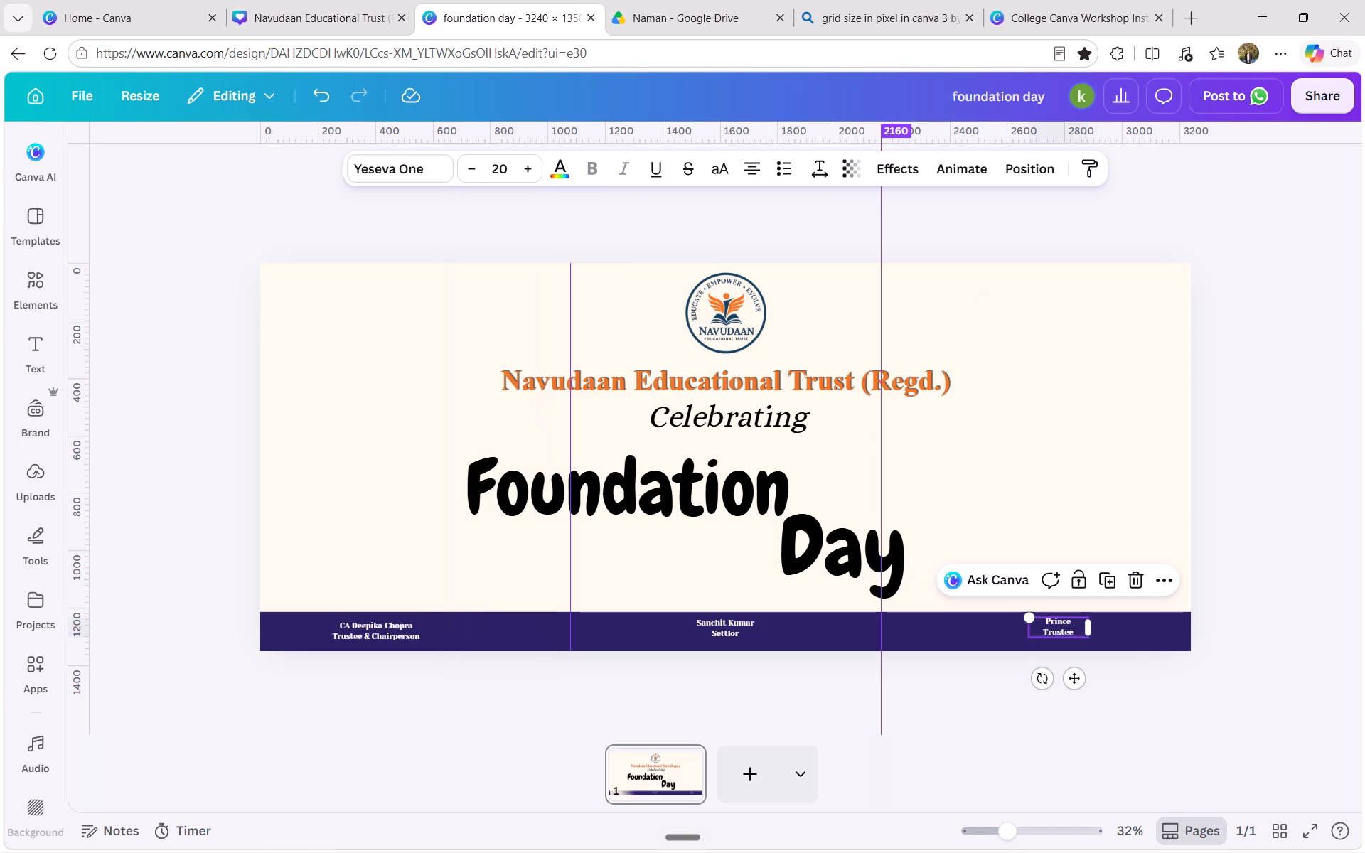
Lower the Trustee and Settlor name texts so they line up vertically with the Trustee & Chairperson text, keeping the Settlor text horizontally centered.
{"action": "left_click", "coordinate": [1057, 623]}
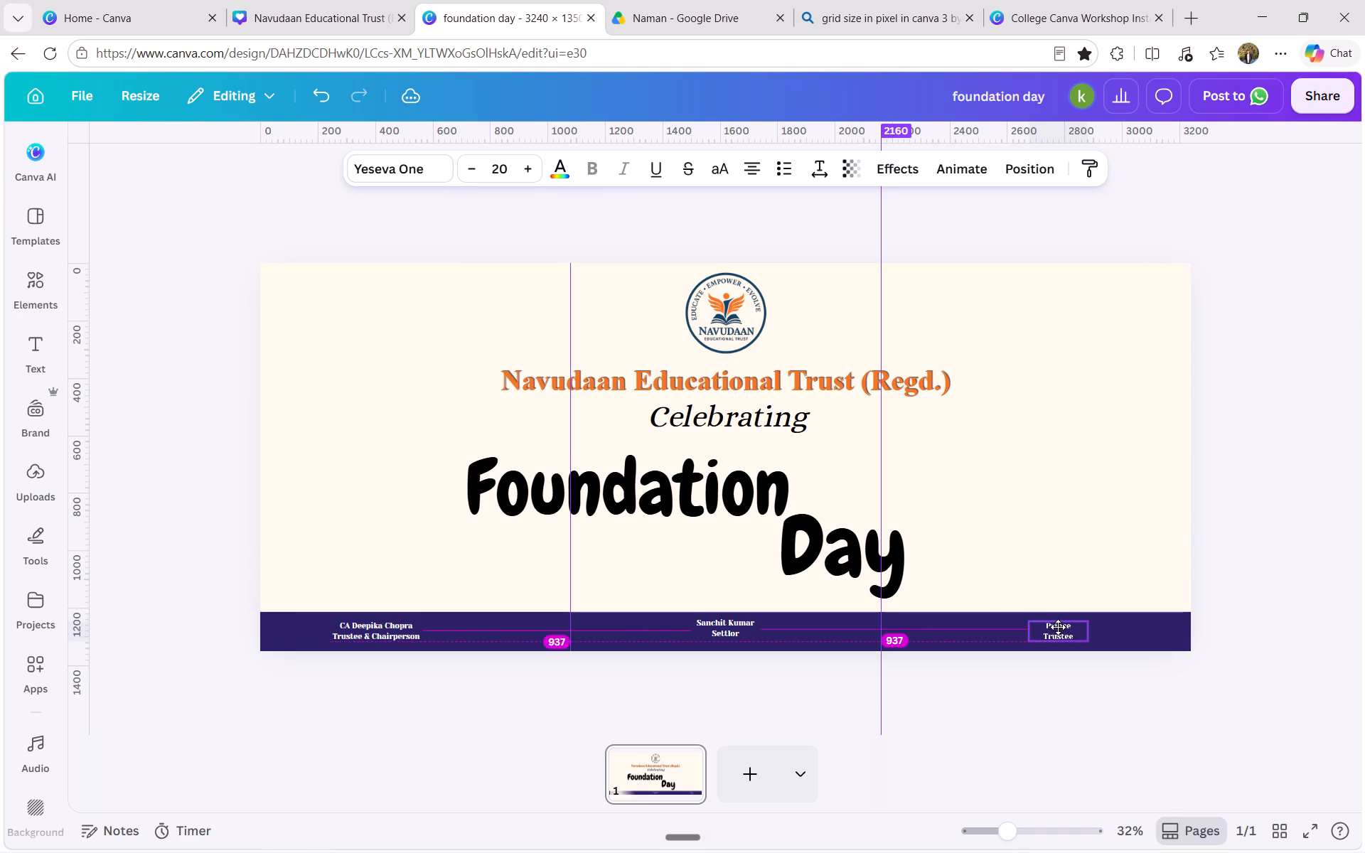
{"action": "left_click", "coordinate": [727, 627]}
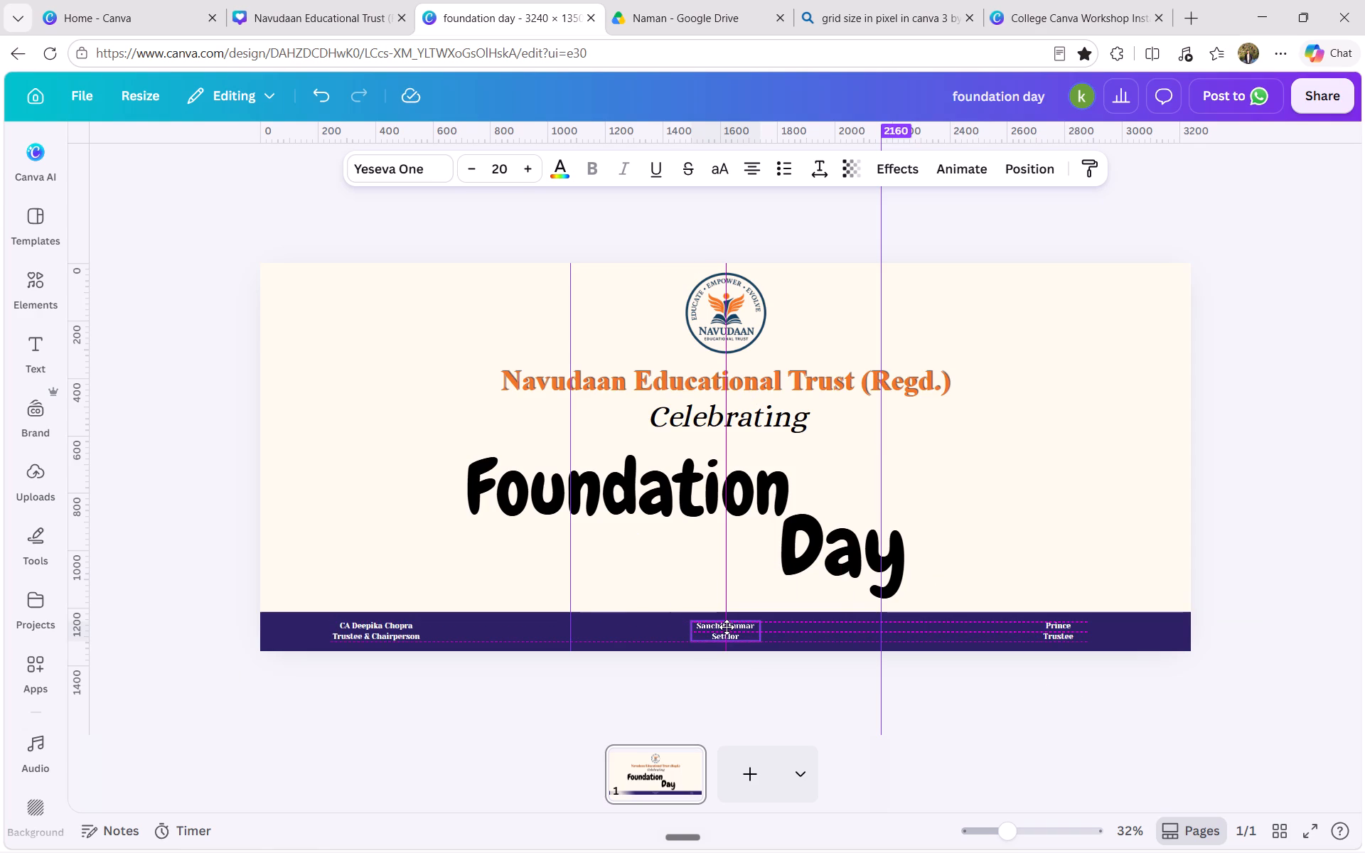
{"action": "left_click", "coordinate": [383, 628]}
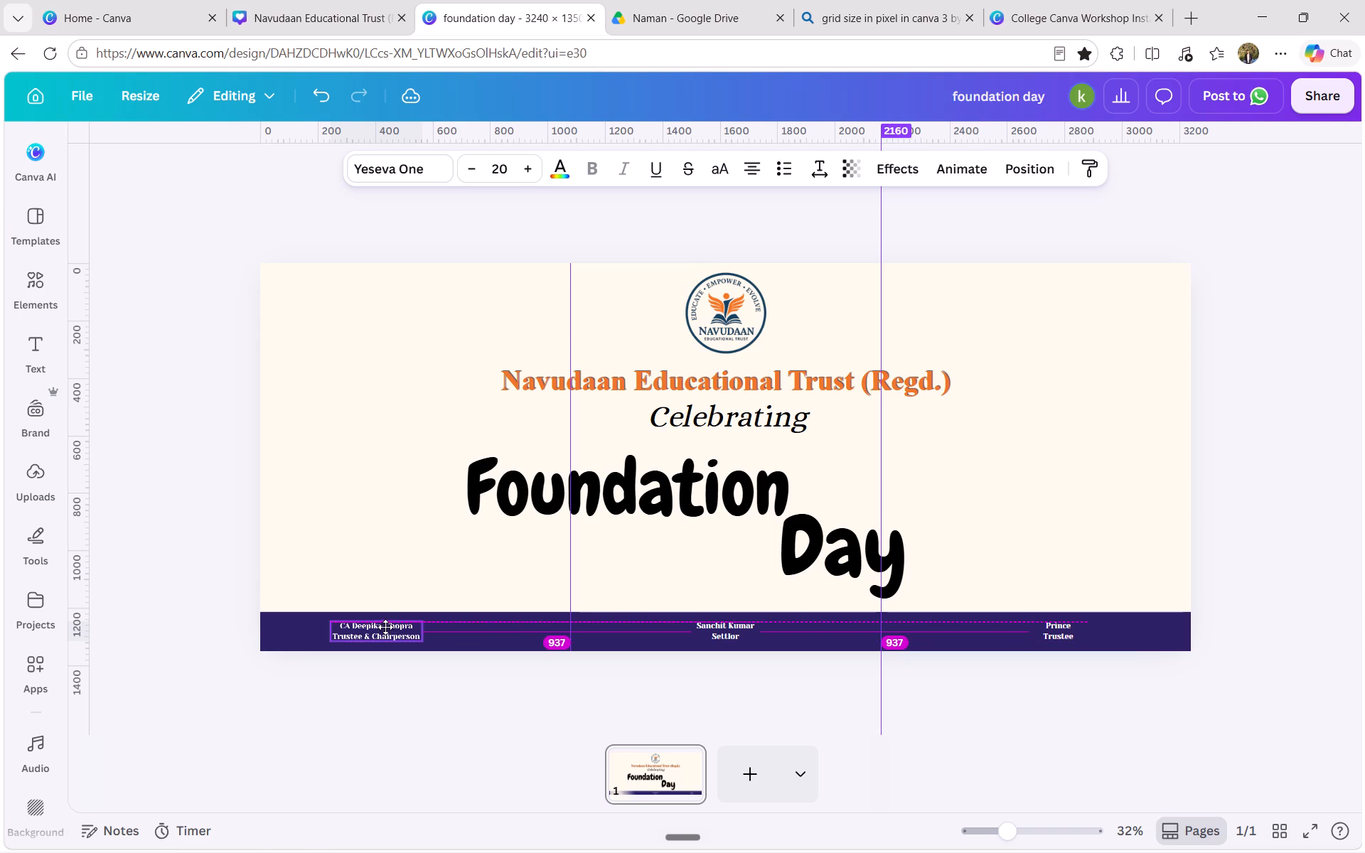
{"action": "left_click", "coordinate": [200, 729]}
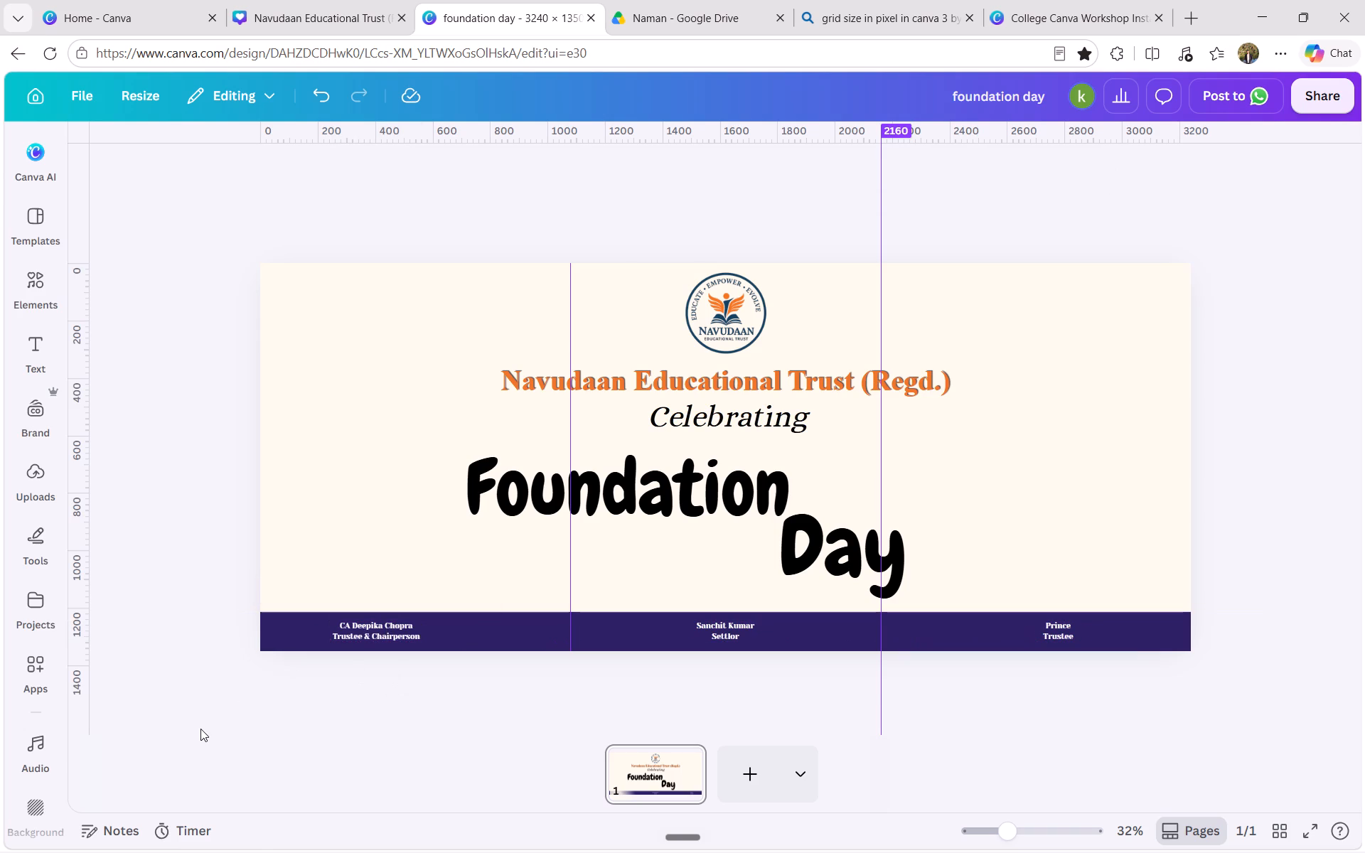
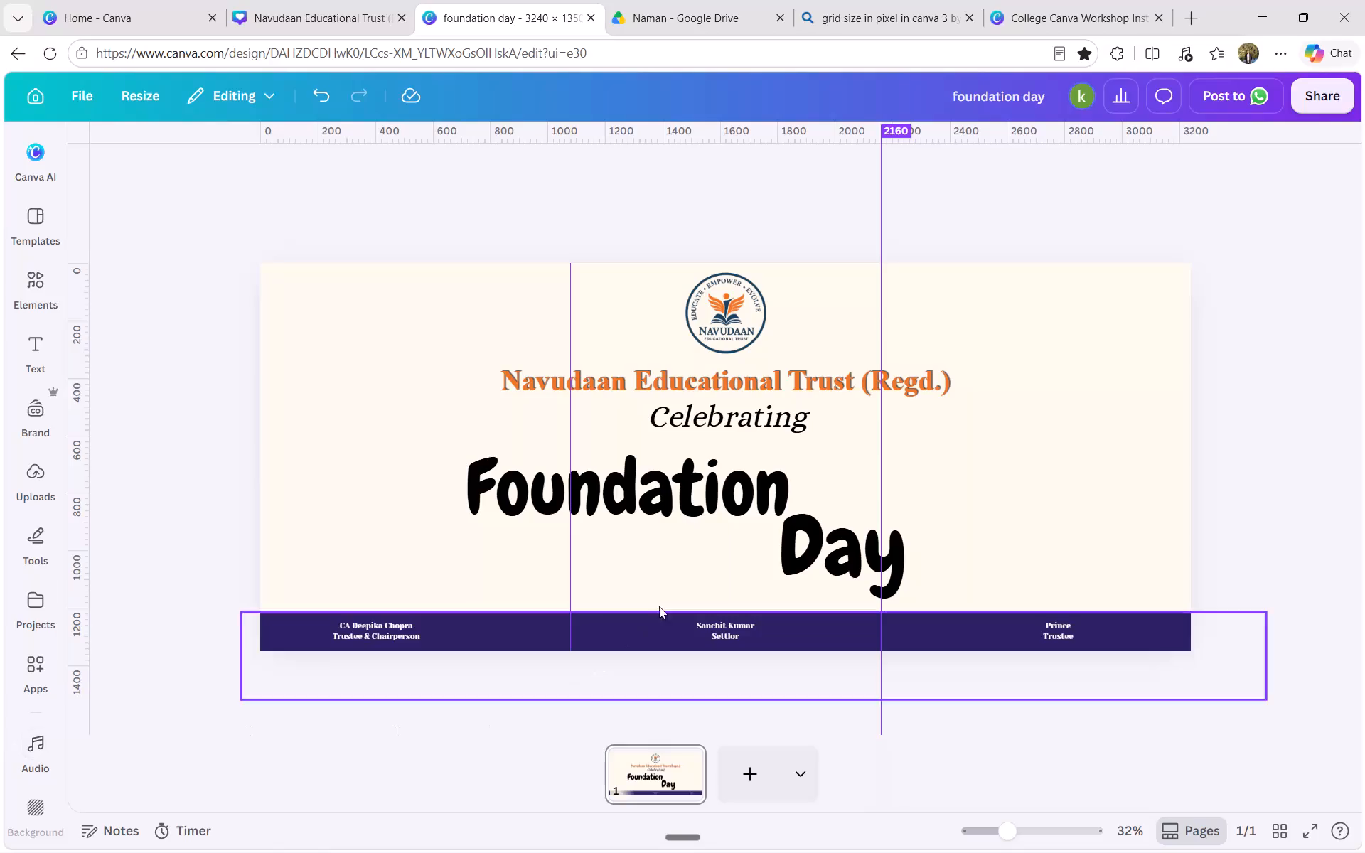
Nudge the "Navudaan Educational Trust (Regd.)" title up slightly, closer to the logo.
{"action": "left_click", "coordinate": [680, 390]}
{"action": "key", "text": "Up"}
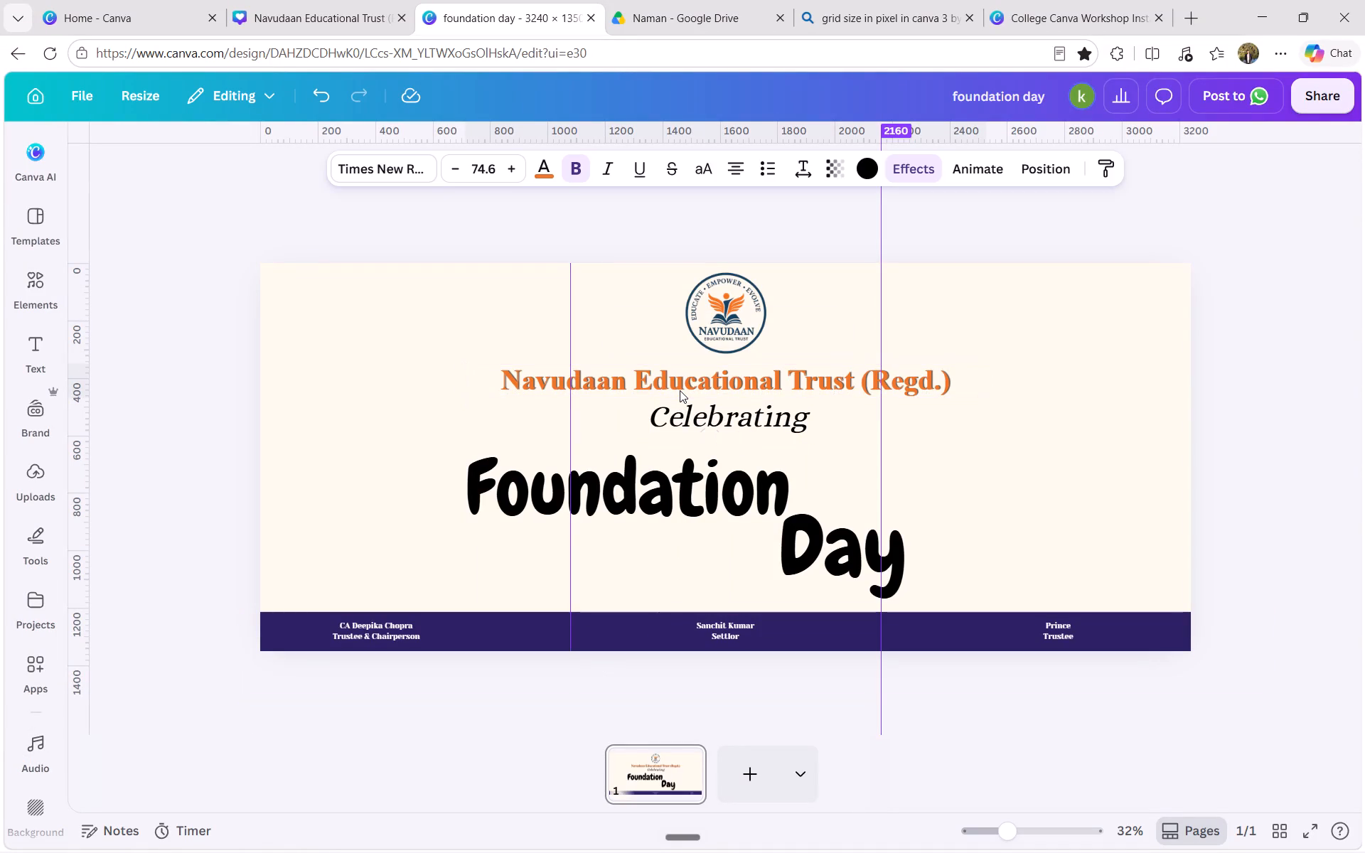
{"action": "key", "text": "Up"}
{"action": "key", "text": "Up"}
{"action": "key", "text": "Up"}
{"action": "key", "text": "Up"}
{"action": "key", "text": "Up"}
{"action": "key", "text": "Up"}
{"action": "key", "text": "Up"}
{"action": "key", "text": "Up"}
{"action": "key", "text": "Up"}
{"action": "key", "text": "Up"}
{"action": "key", "text": "Up"}
{"action": "key", "text": "Up"}
{"action": "key", "text": "Up"}
{"action": "key", "text": "Up"}
{"action": "key", "text": "Up"}
{"action": "key", "text": "Up"}
{"action": "key", "text": "Up"}
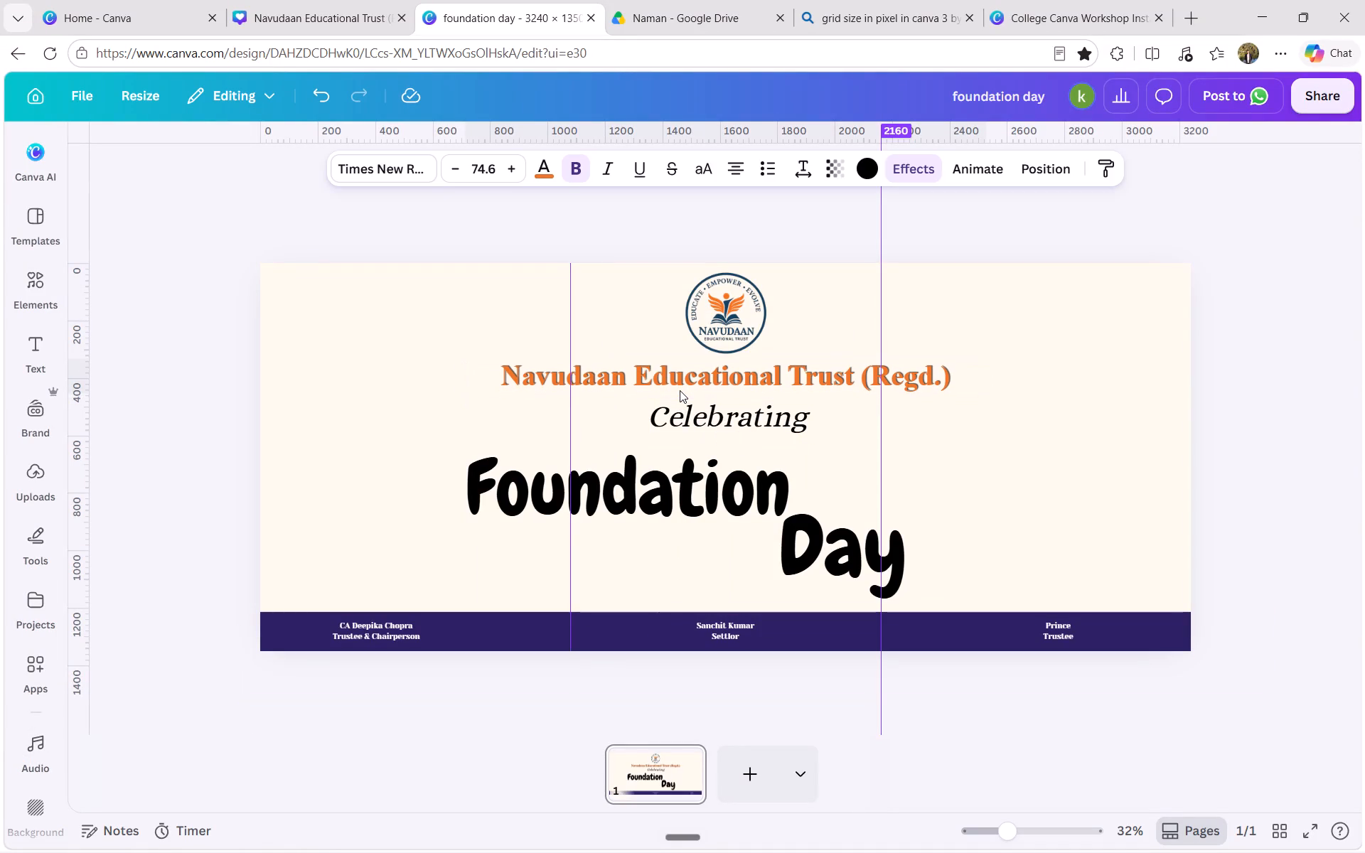
{"action": "key", "text": "Up"}
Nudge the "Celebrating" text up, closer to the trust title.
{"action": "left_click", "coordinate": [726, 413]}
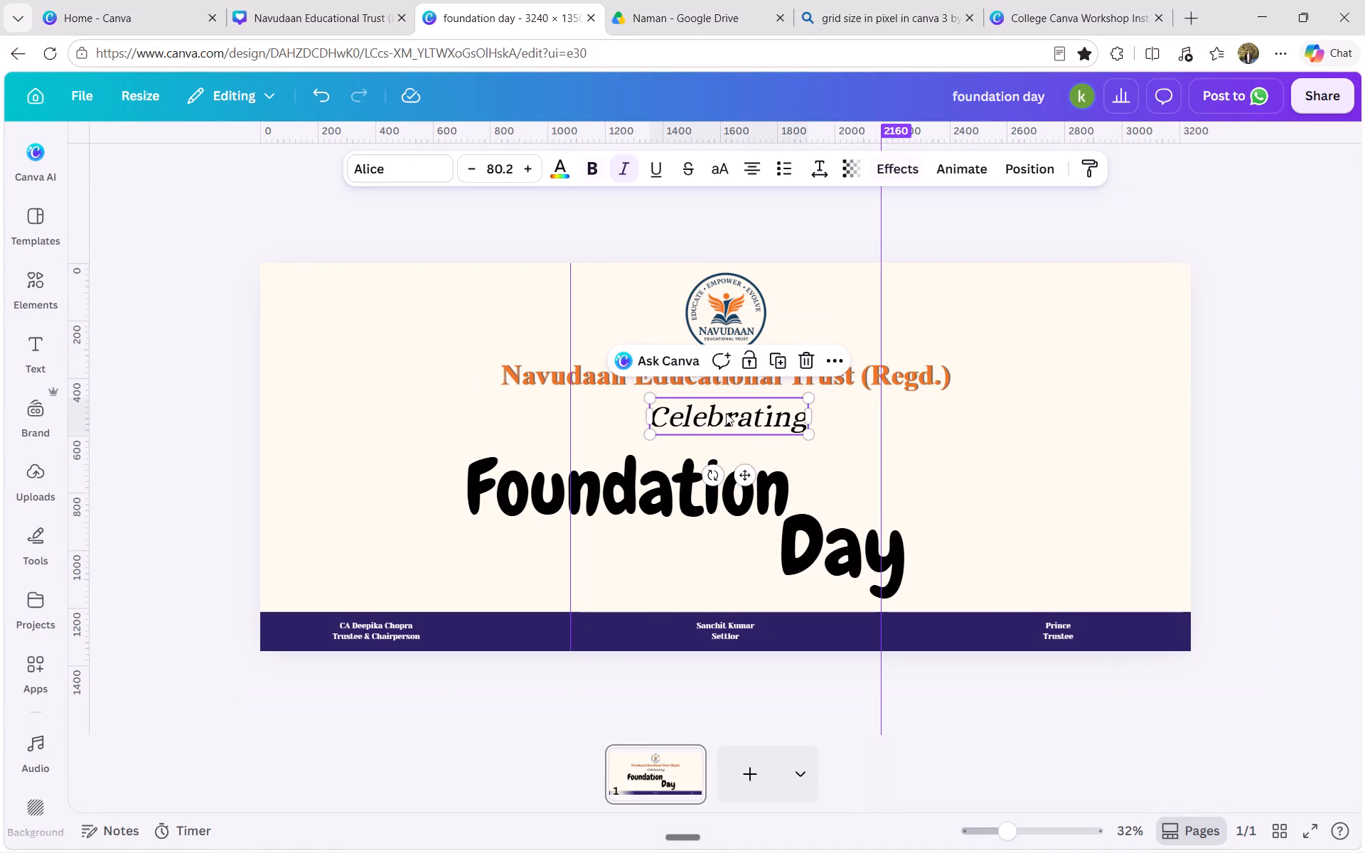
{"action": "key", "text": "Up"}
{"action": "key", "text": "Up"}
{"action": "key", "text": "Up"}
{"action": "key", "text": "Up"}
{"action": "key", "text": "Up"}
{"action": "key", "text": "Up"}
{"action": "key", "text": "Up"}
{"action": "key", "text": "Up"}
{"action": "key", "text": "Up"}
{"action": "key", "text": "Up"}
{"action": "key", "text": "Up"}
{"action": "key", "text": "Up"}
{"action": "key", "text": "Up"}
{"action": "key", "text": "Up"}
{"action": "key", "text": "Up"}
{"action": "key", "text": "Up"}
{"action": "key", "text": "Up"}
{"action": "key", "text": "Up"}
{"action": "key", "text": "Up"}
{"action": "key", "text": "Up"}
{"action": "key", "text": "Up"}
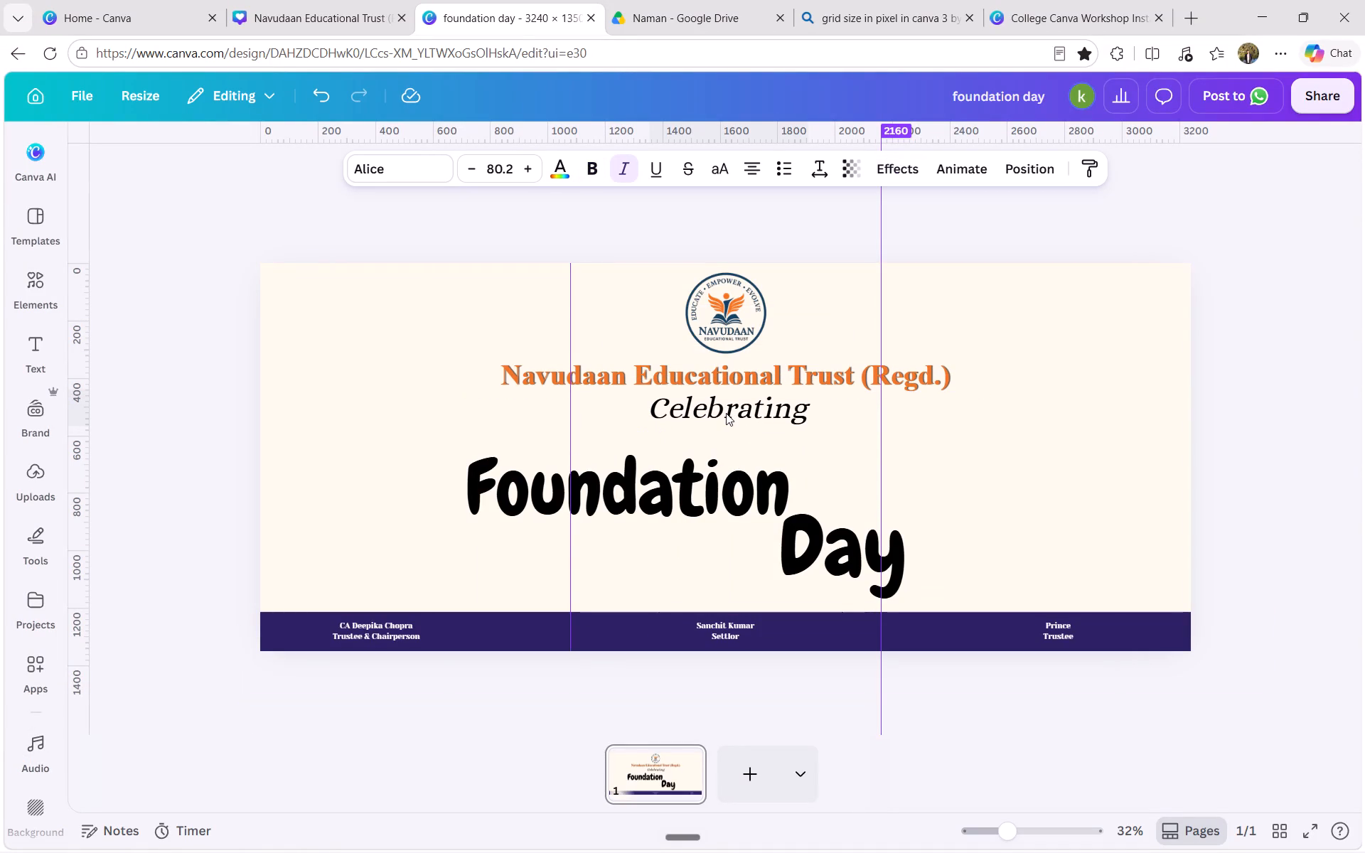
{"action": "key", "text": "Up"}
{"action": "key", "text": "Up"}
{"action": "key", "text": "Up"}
Shrink the "Celebrating" text to about font size 51 and centre it horizontally directly beneath the trust title.
{"action": "left_click", "coordinate": [719, 410]}
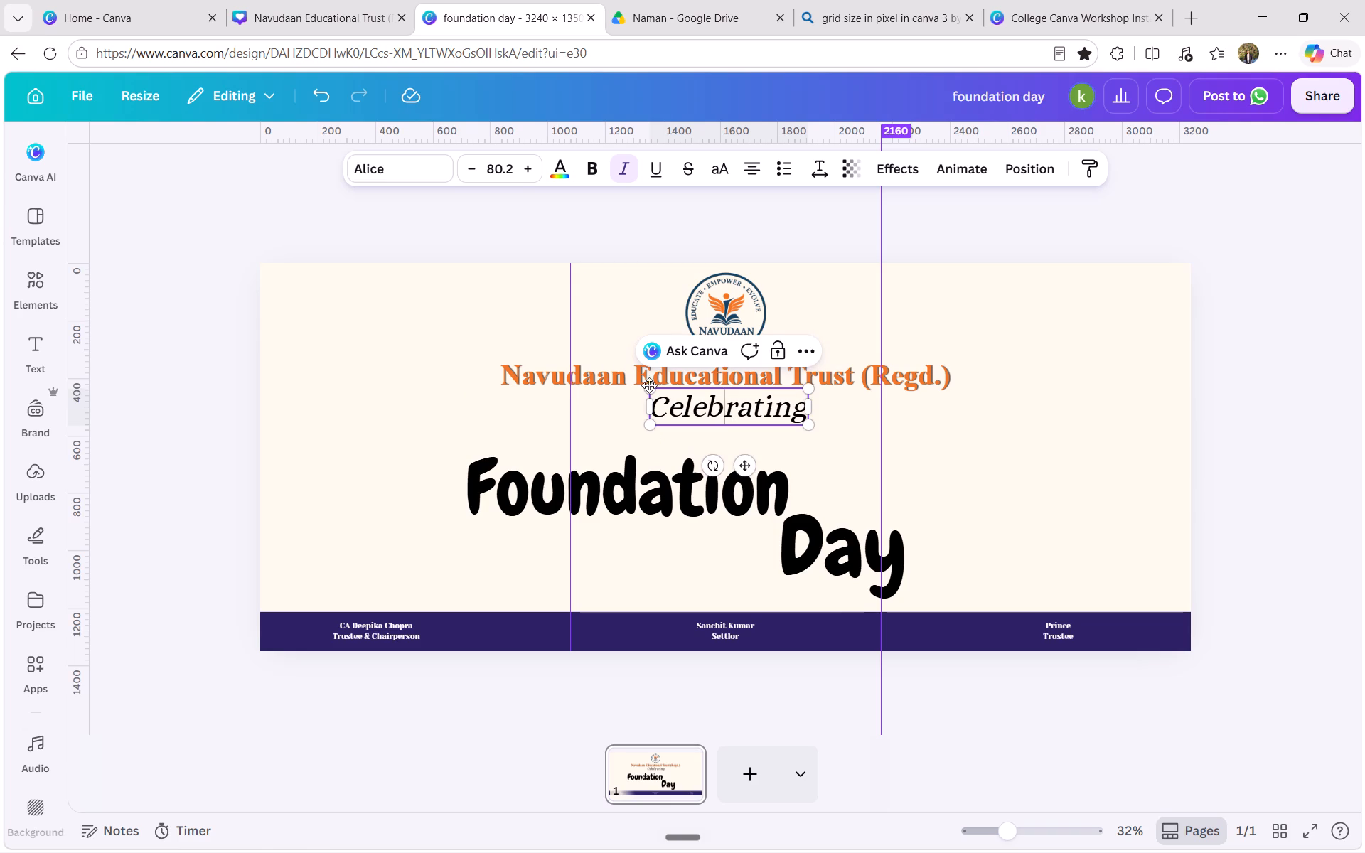
{"action": "left_click_drag", "start_coordinate": [646, 380], "coordinate": [688, 407]}
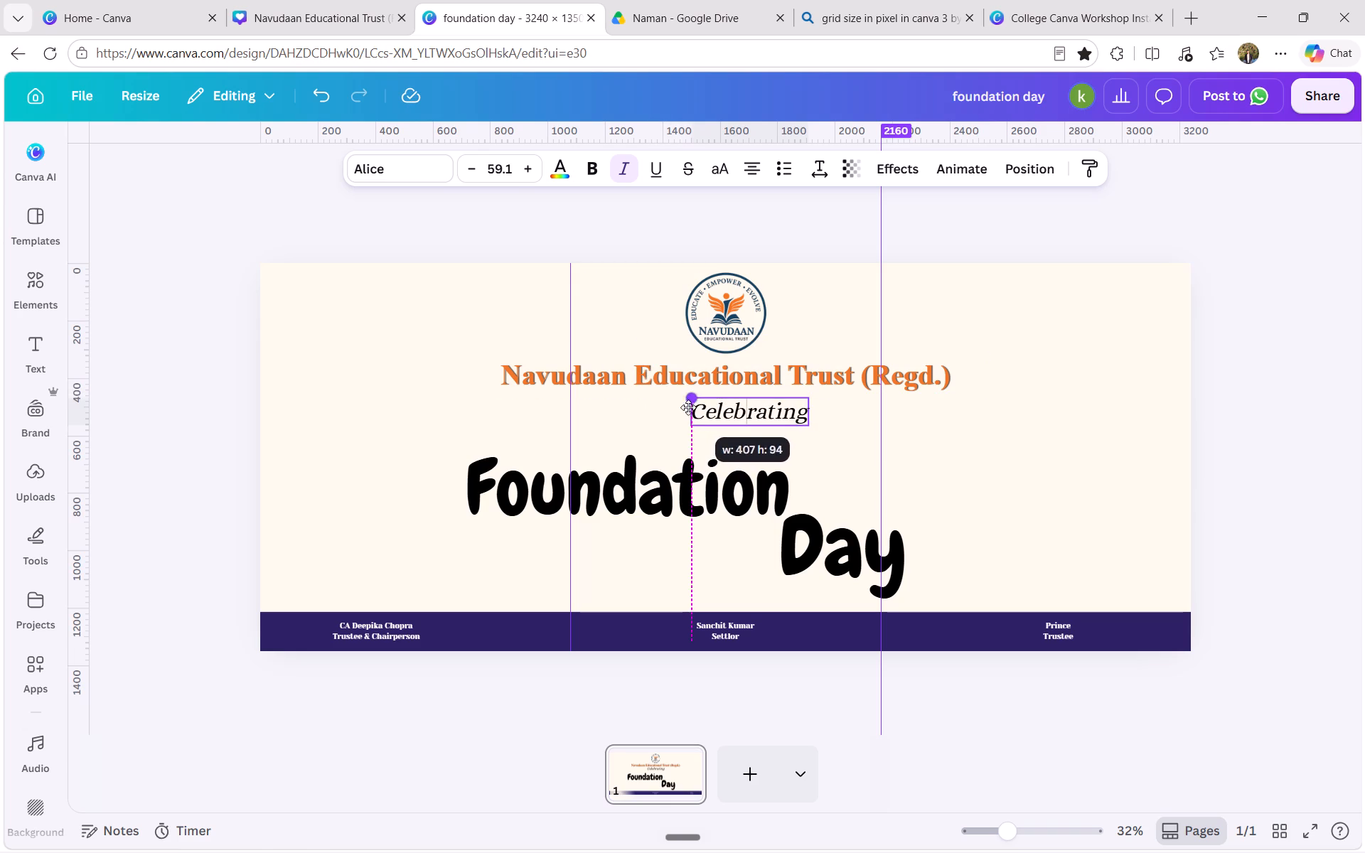
{"action": "left_click_drag", "start_coordinate": [688, 407], "coordinate": [699, 413]}
{"action": "left_click", "coordinate": [841, 454]}
{"action": "left_click_drag", "start_coordinate": [791, 413], "coordinate": [776, 412]}
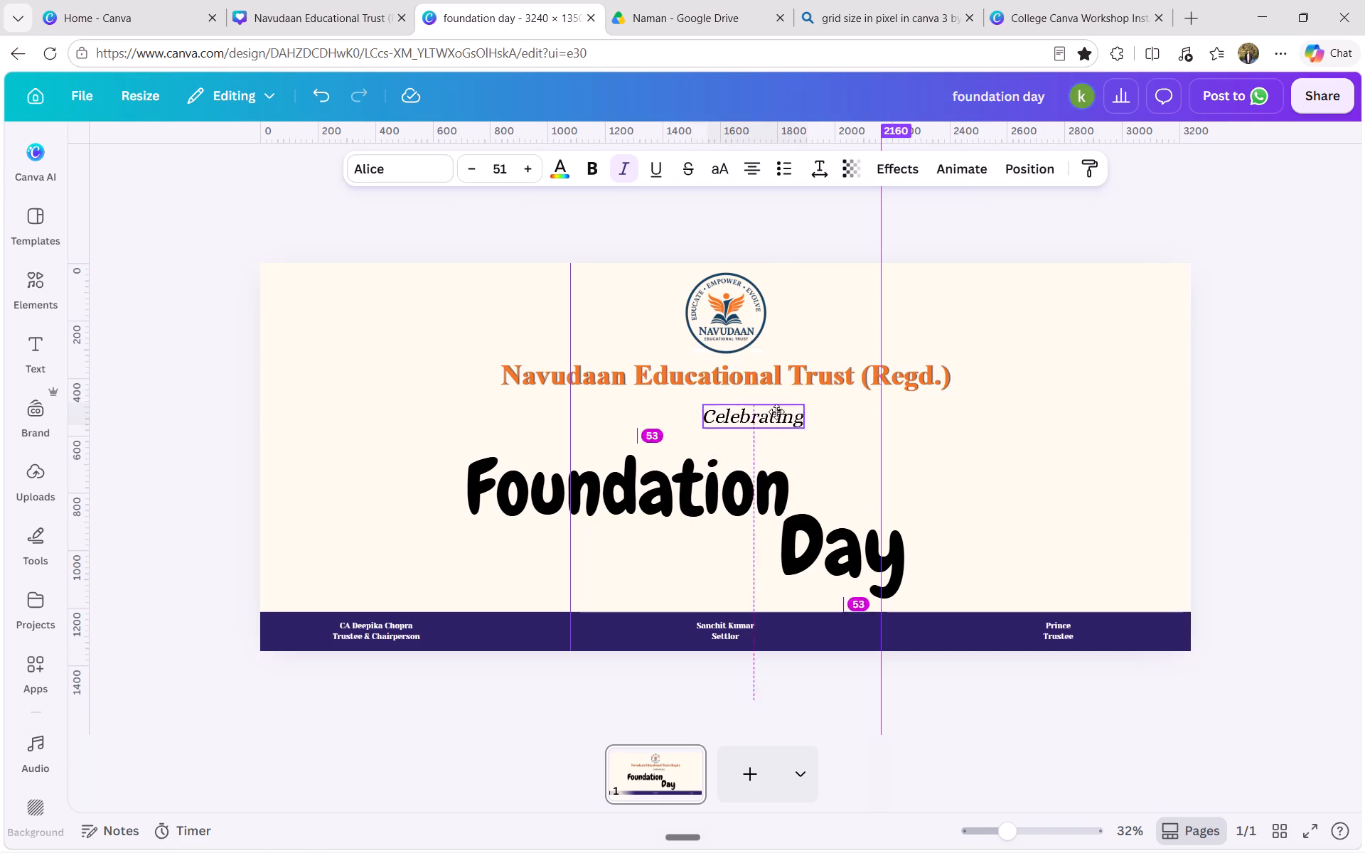
{"action": "left_click_drag", "start_coordinate": [776, 412], "coordinate": [754, 407]}
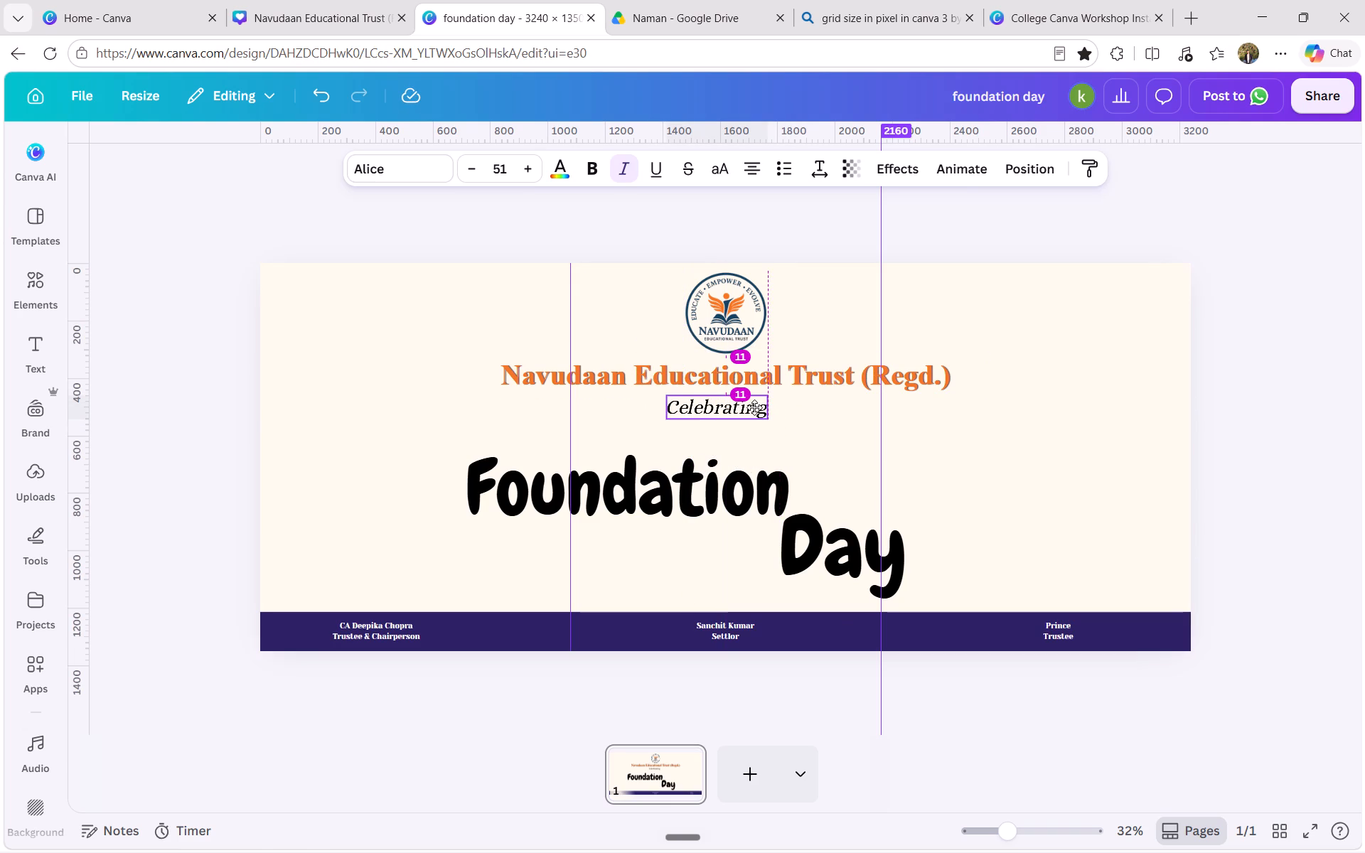
{"action": "left_click_drag", "start_coordinate": [754, 407], "coordinate": [755, 402]}
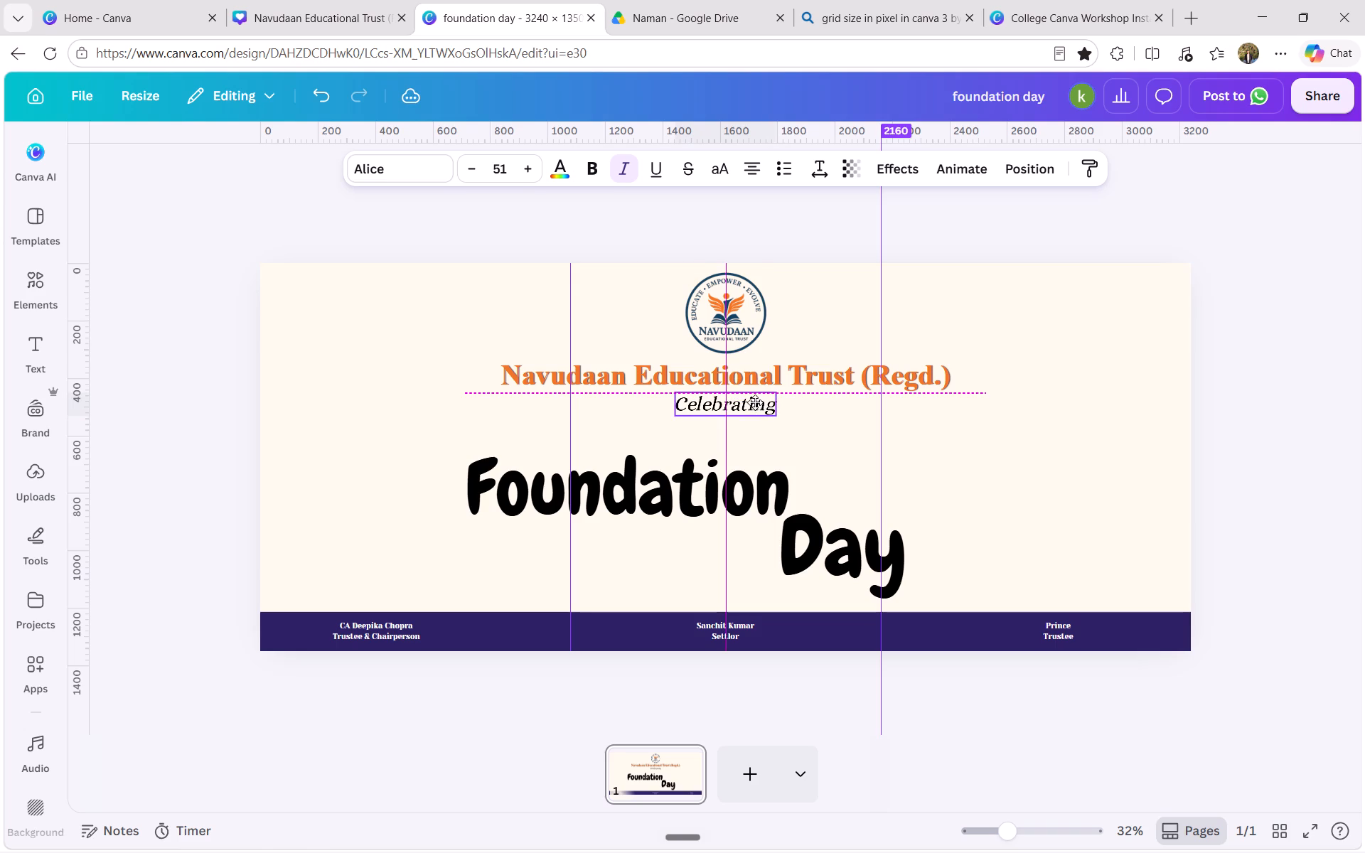
{"action": "left_click_drag", "start_coordinate": [755, 402], "coordinate": [755, 402]}
Set the "Celebrating" text to font size 44.
{"action": "left_click", "coordinate": [496, 167]}
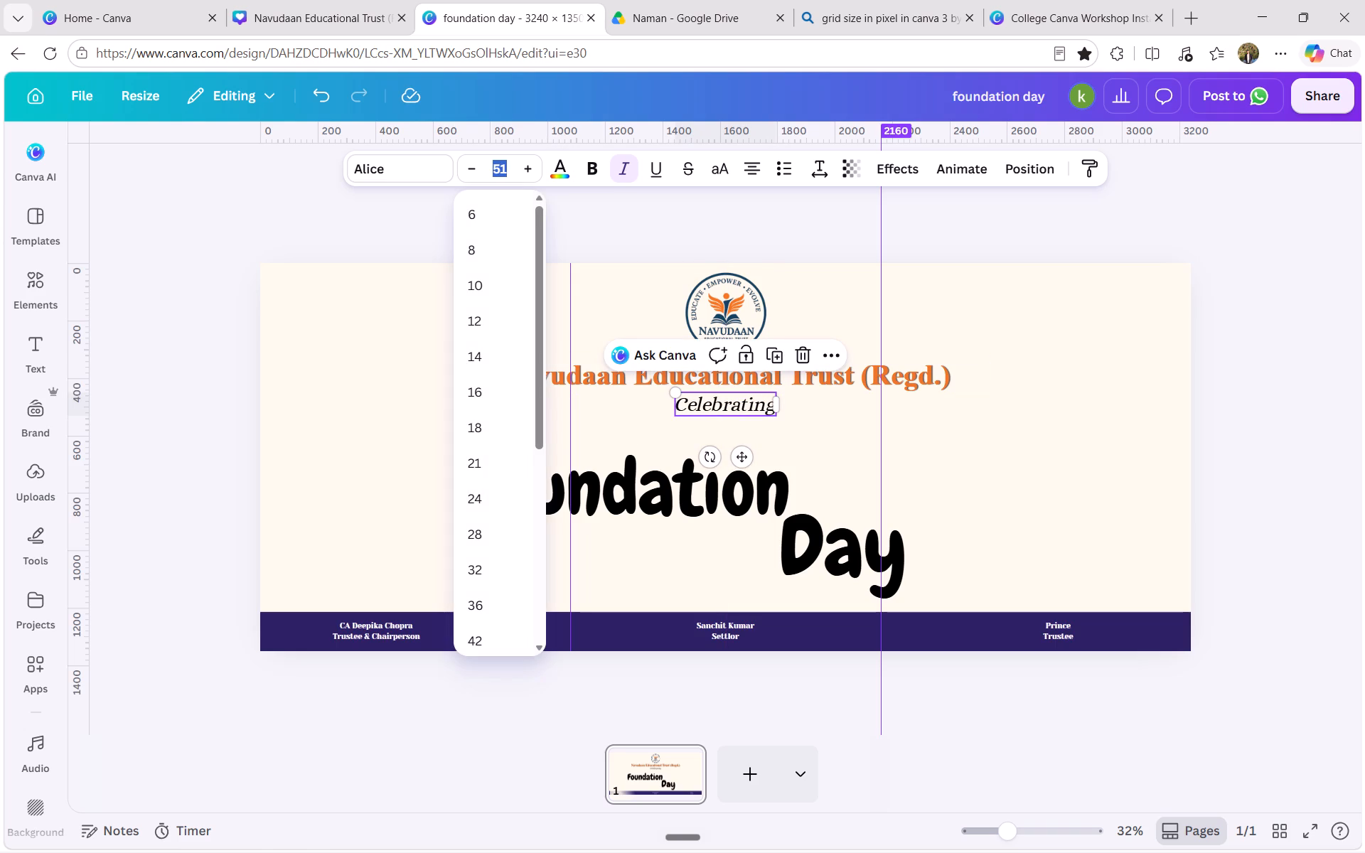
{"action": "type", "text": "44"}
{"action": "key", "text": "Return"}
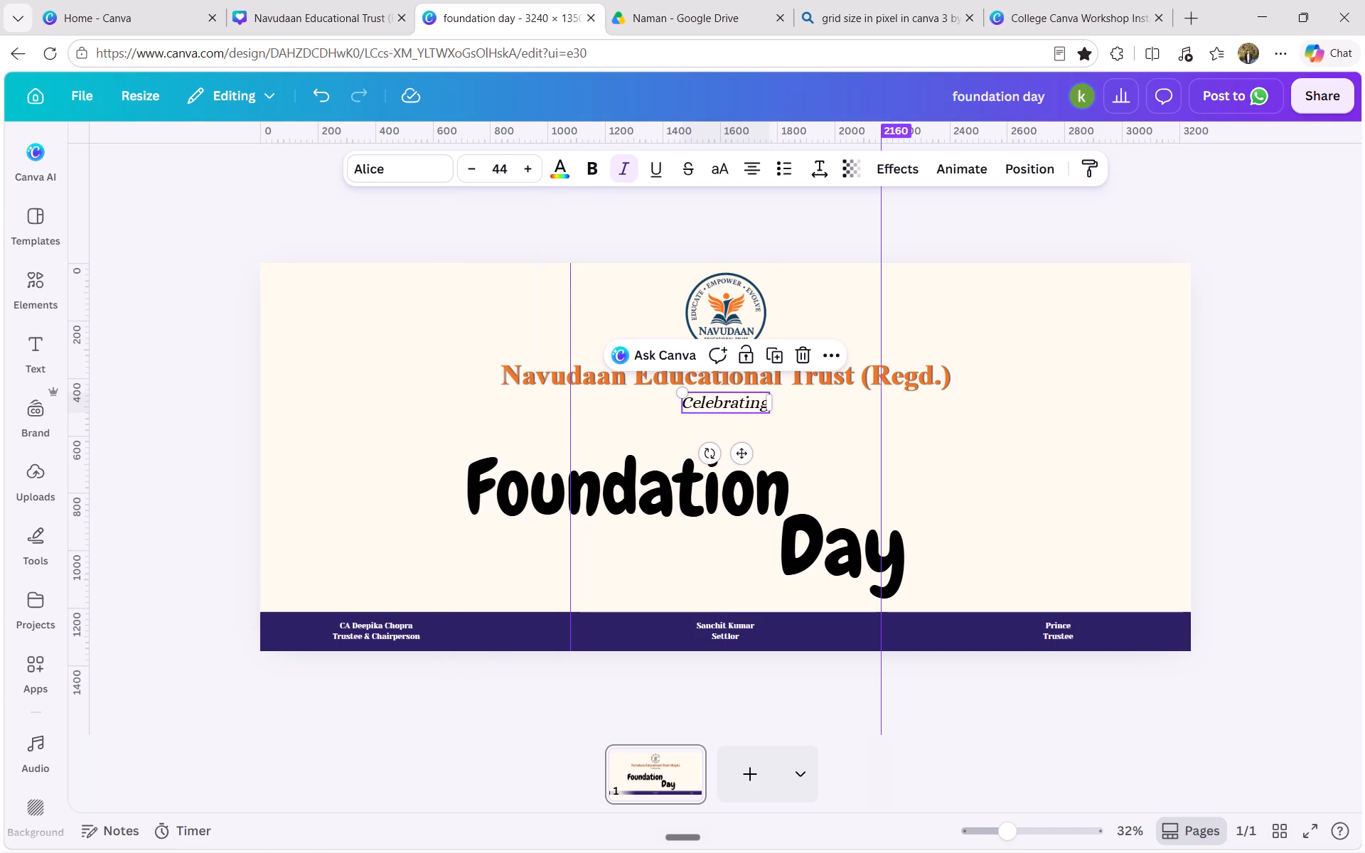
{"action": "left_click", "coordinate": [328, 382]}
Move the "Foundation" and "Day" texts up, bringing them closer beneath "Celebrating".
{"action": "left_click_drag", "start_coordinate": [682, 468], "coordinate": [675, 446]}
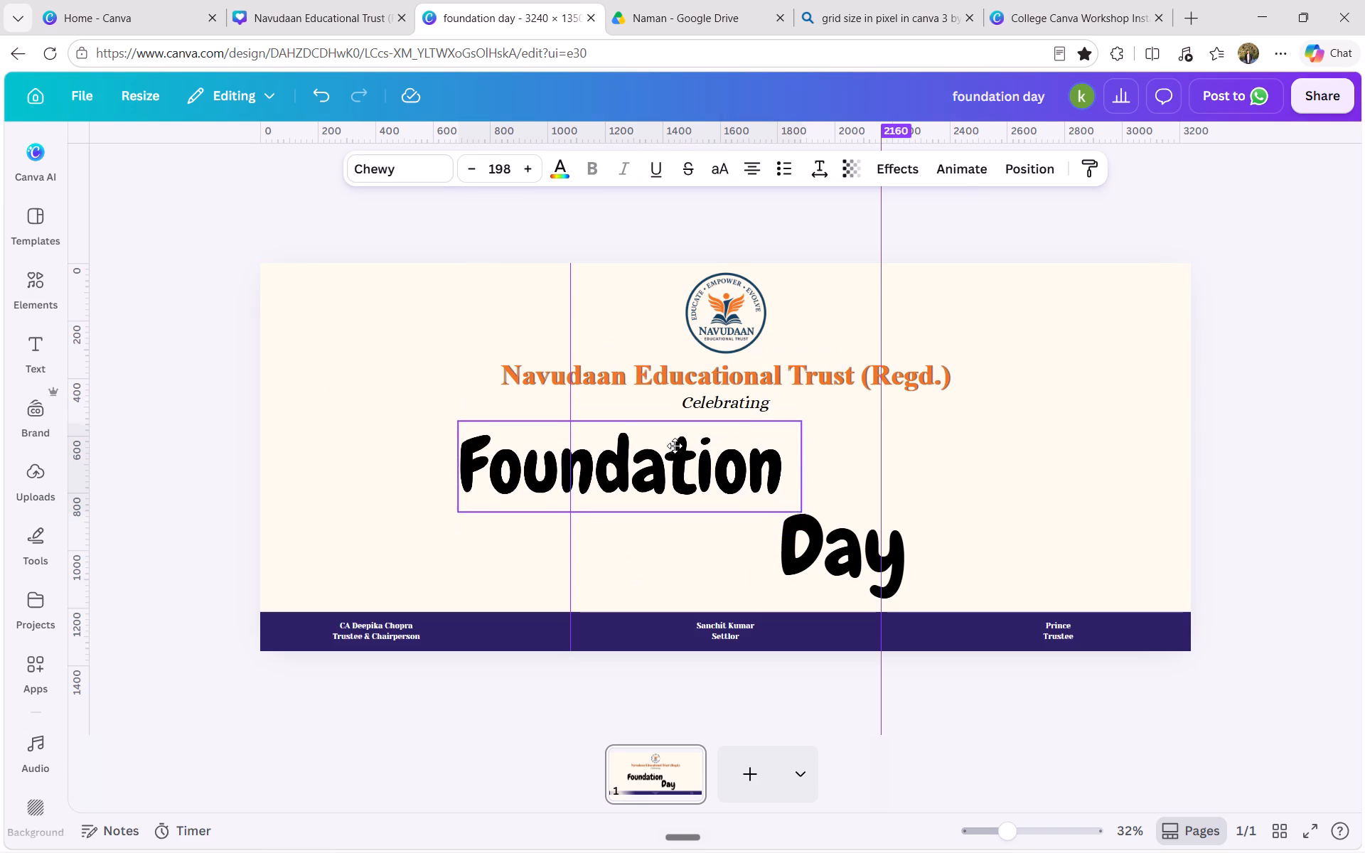
{"action": "left_click_drag", "start_coordinate": [675, 446], "coordinate": [673, 436]}
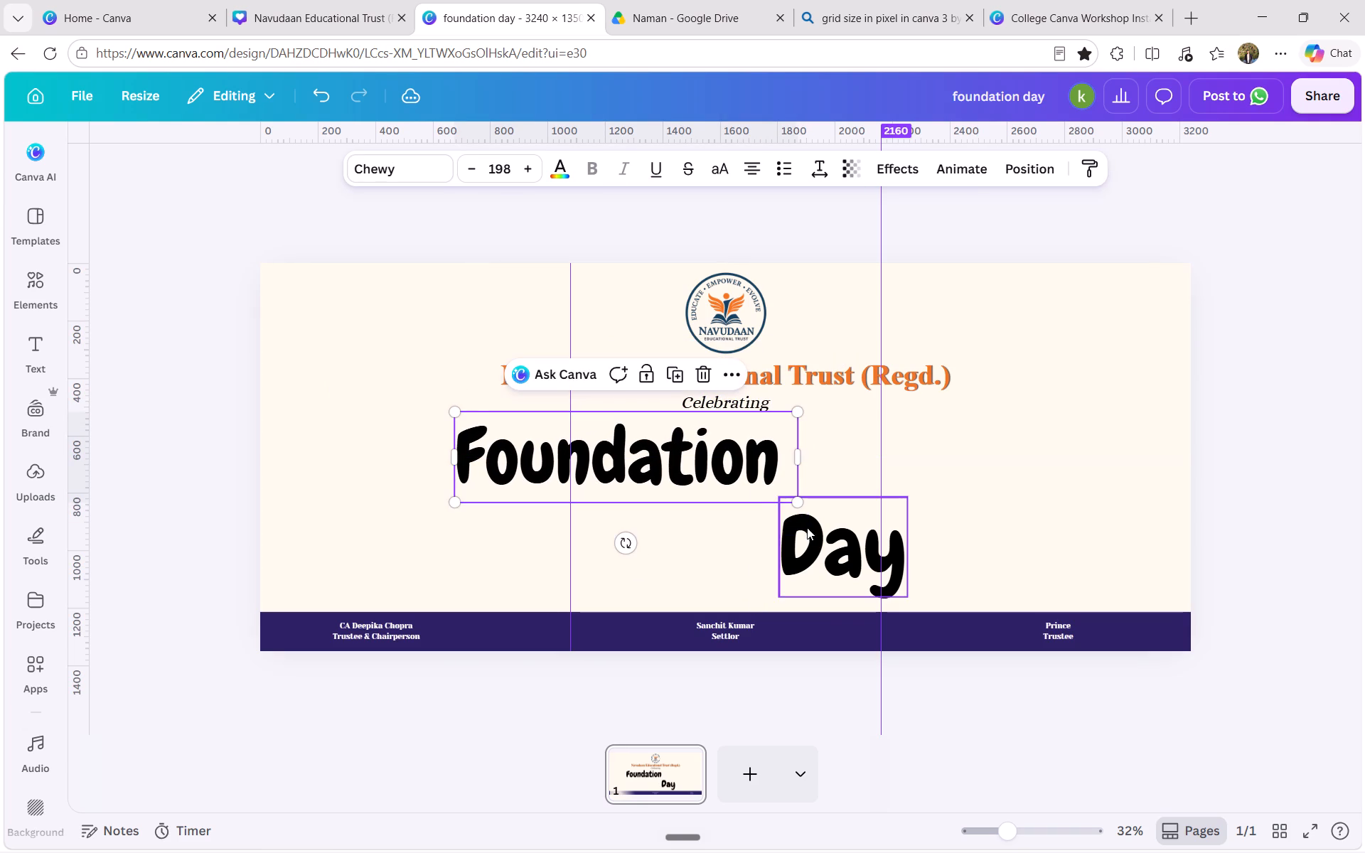
{"action": "left_click_drag", "start_coordinate": [812, 532], "coordinate": [810, 511]}
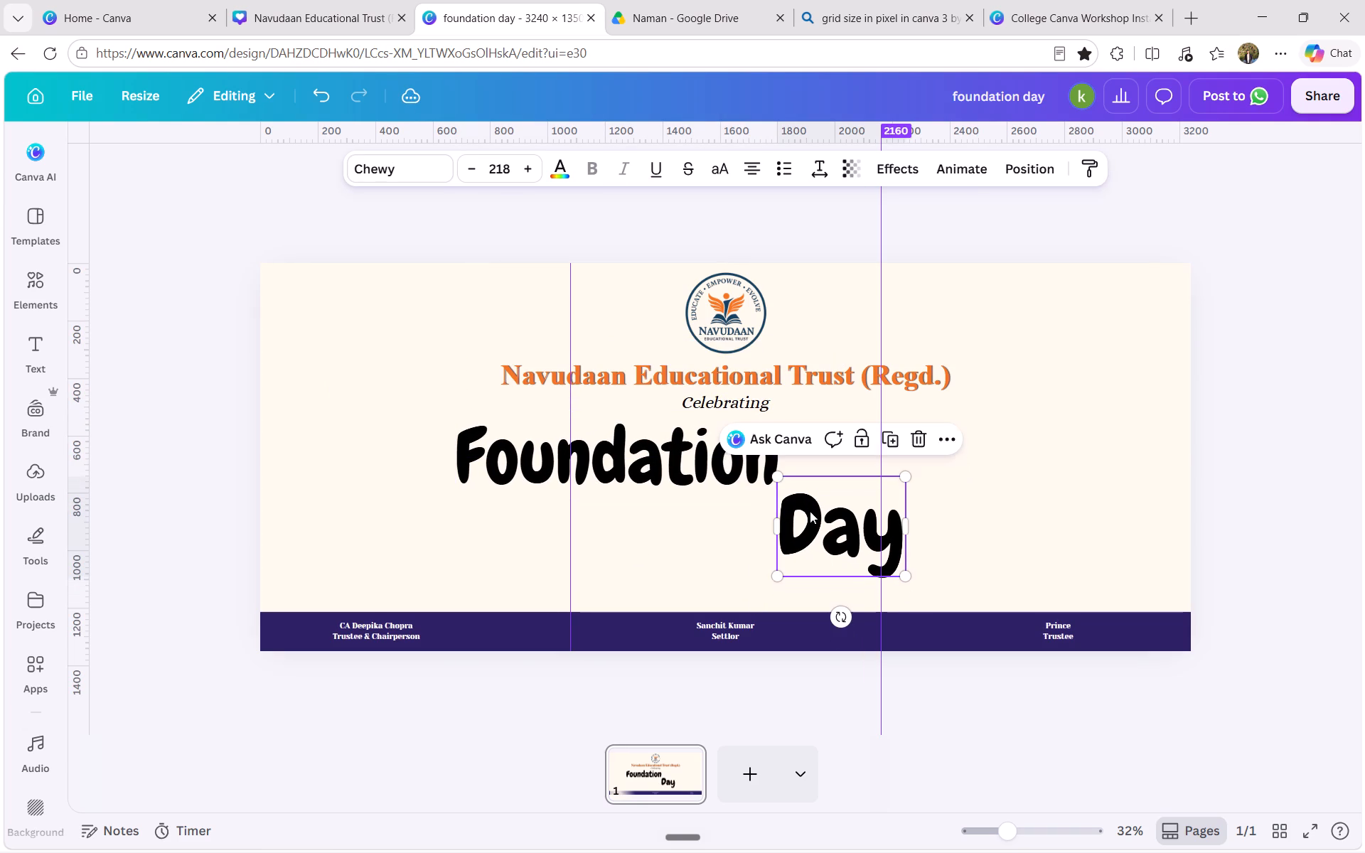
{"action": "left_click", "coordinate": [912, 584]}
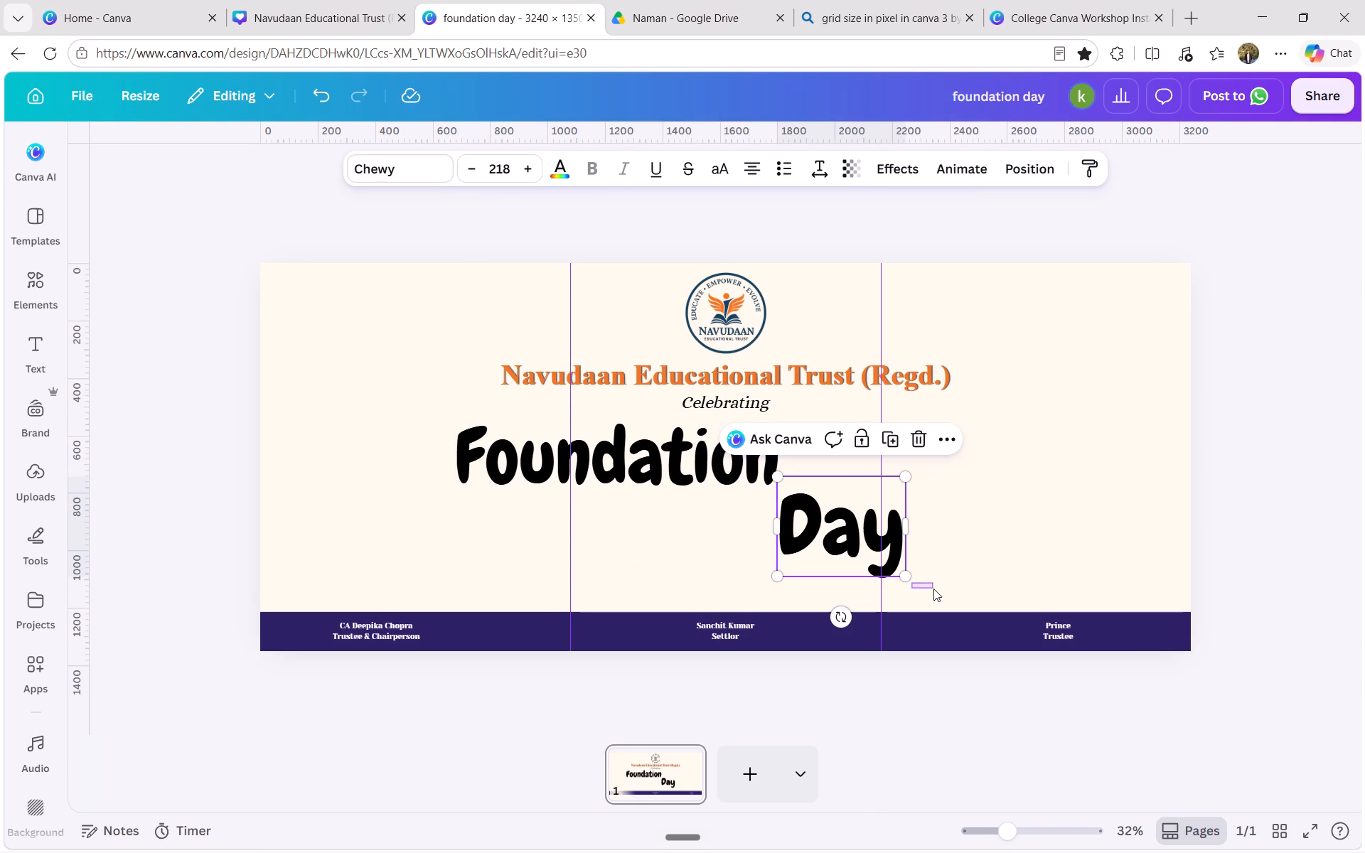
Enlarge the "Day" text to about font size 248 and position it just below the end of "Foundation".
{"action": "left_click", "coordinate": [866, 542]}
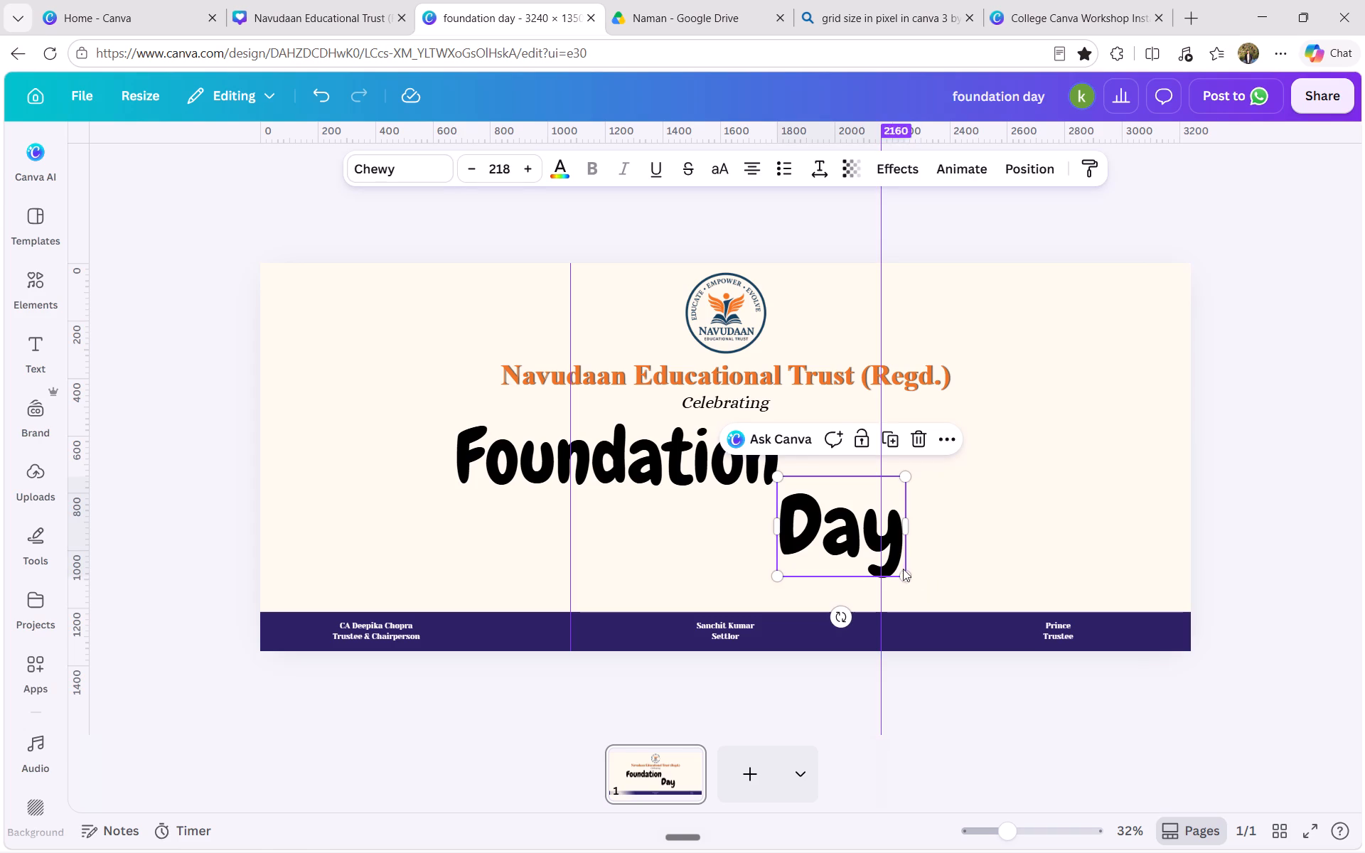
{"action": "left_click_drag", "start_coordinate": [909, 574], "coordinate": [929, 583]}
{"action": "left_click_drag", "start_coordinate": [893, 552], "coordinate": [901, 548]}
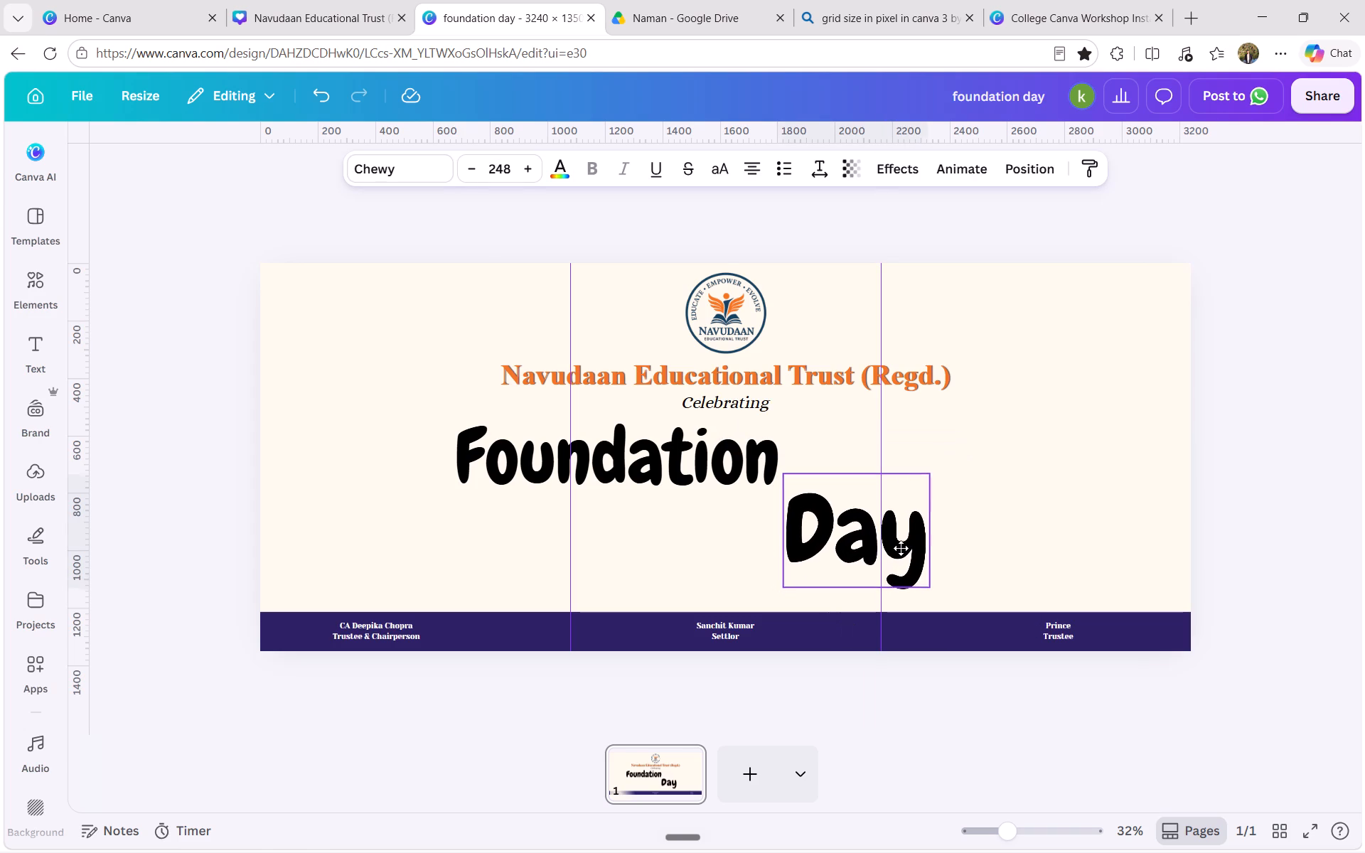
{"action": "left_click_drag", "start_coordinate": [901, 548], "coordinate": [901, 546]}
{"action": "left_click", "coordinate": [665, 462]}
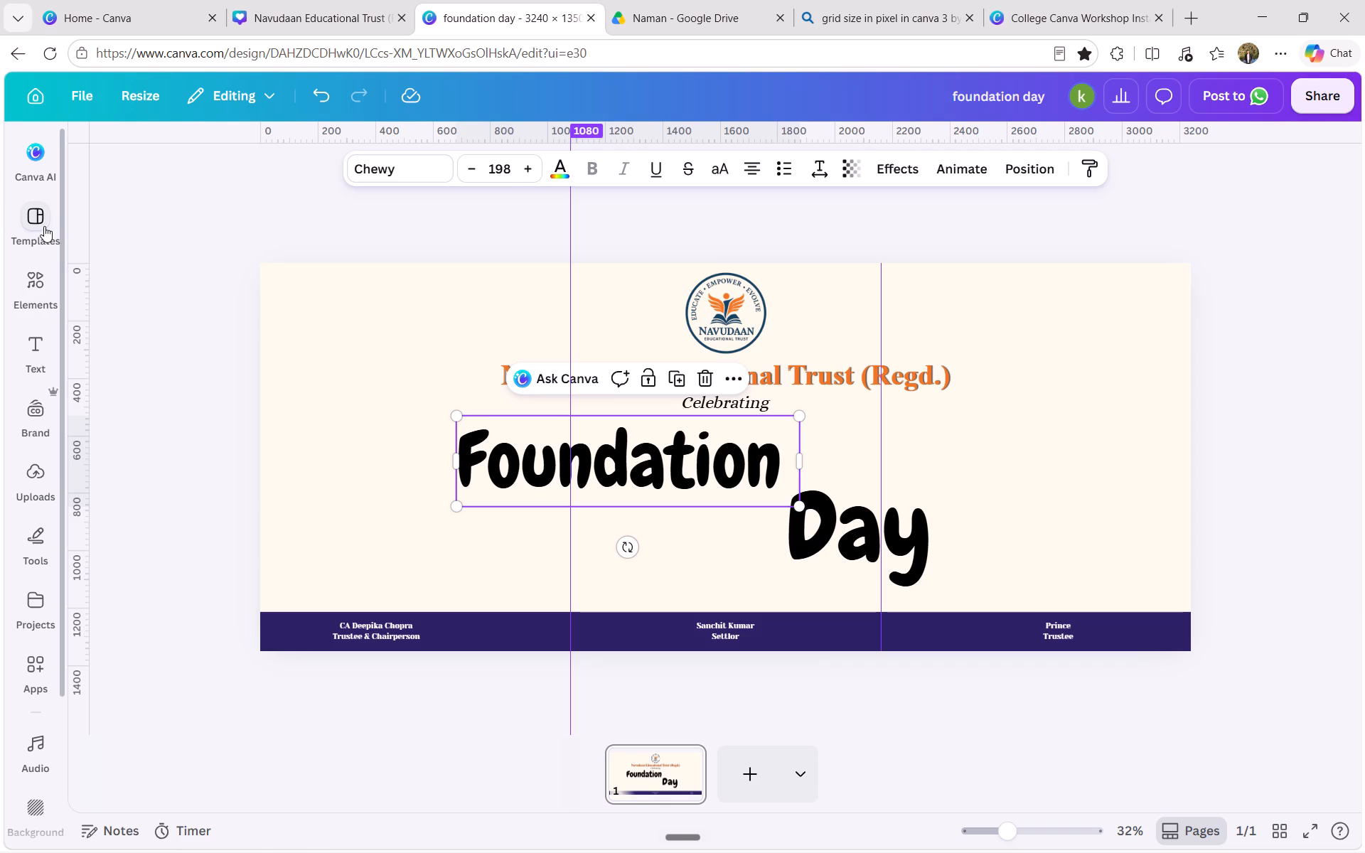
Search the elements for "beige background" and add the square beige watercolour graphic with a pale centre to the page.
{"action": "left_click", "coordinate": [45, 279]}
{"action": "left_click", "coordinate": [178, 171]}
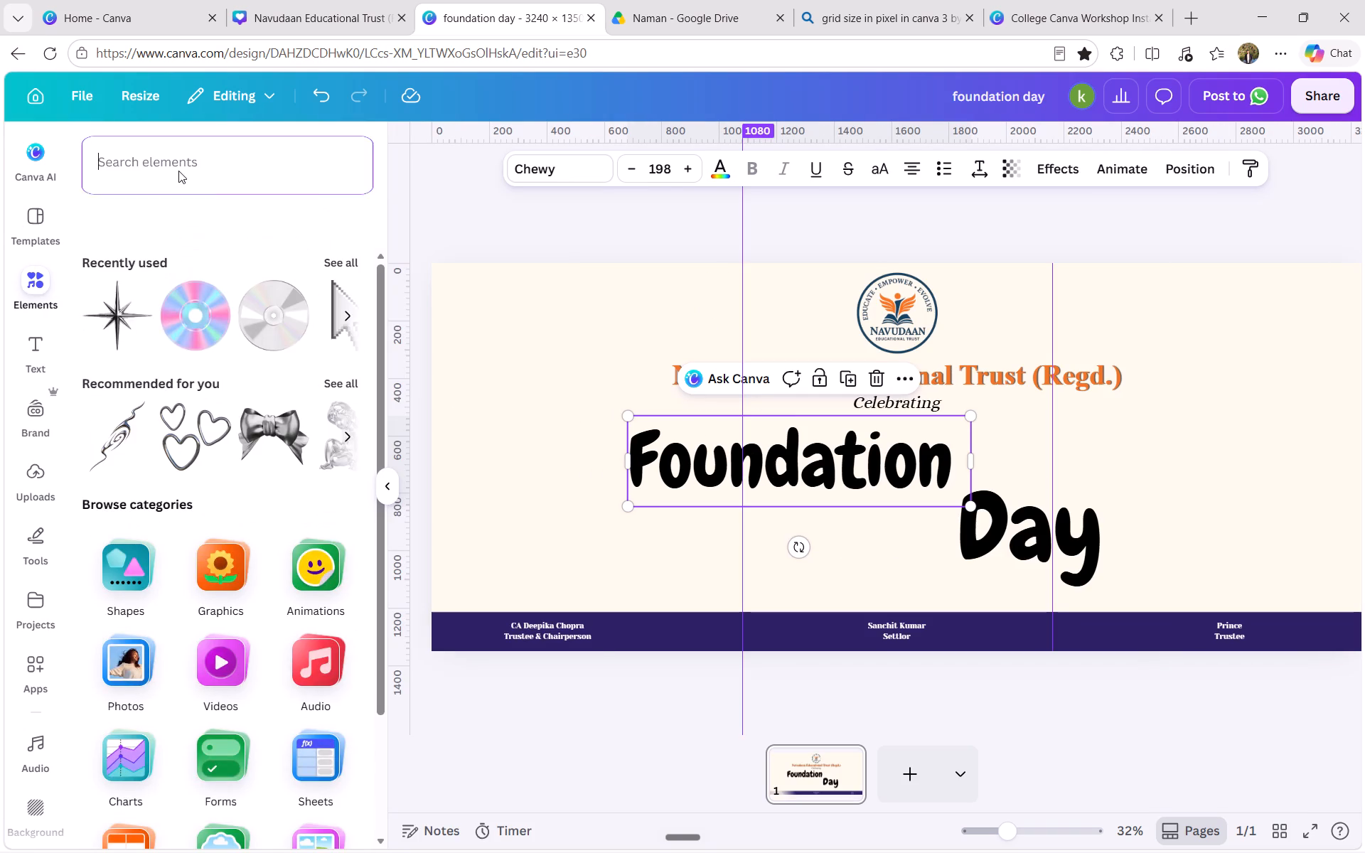
{"action": "type", "text": "beige bac"}
{"action": "type", "text": "kground"}
{"action": "key", "text": "Return"}
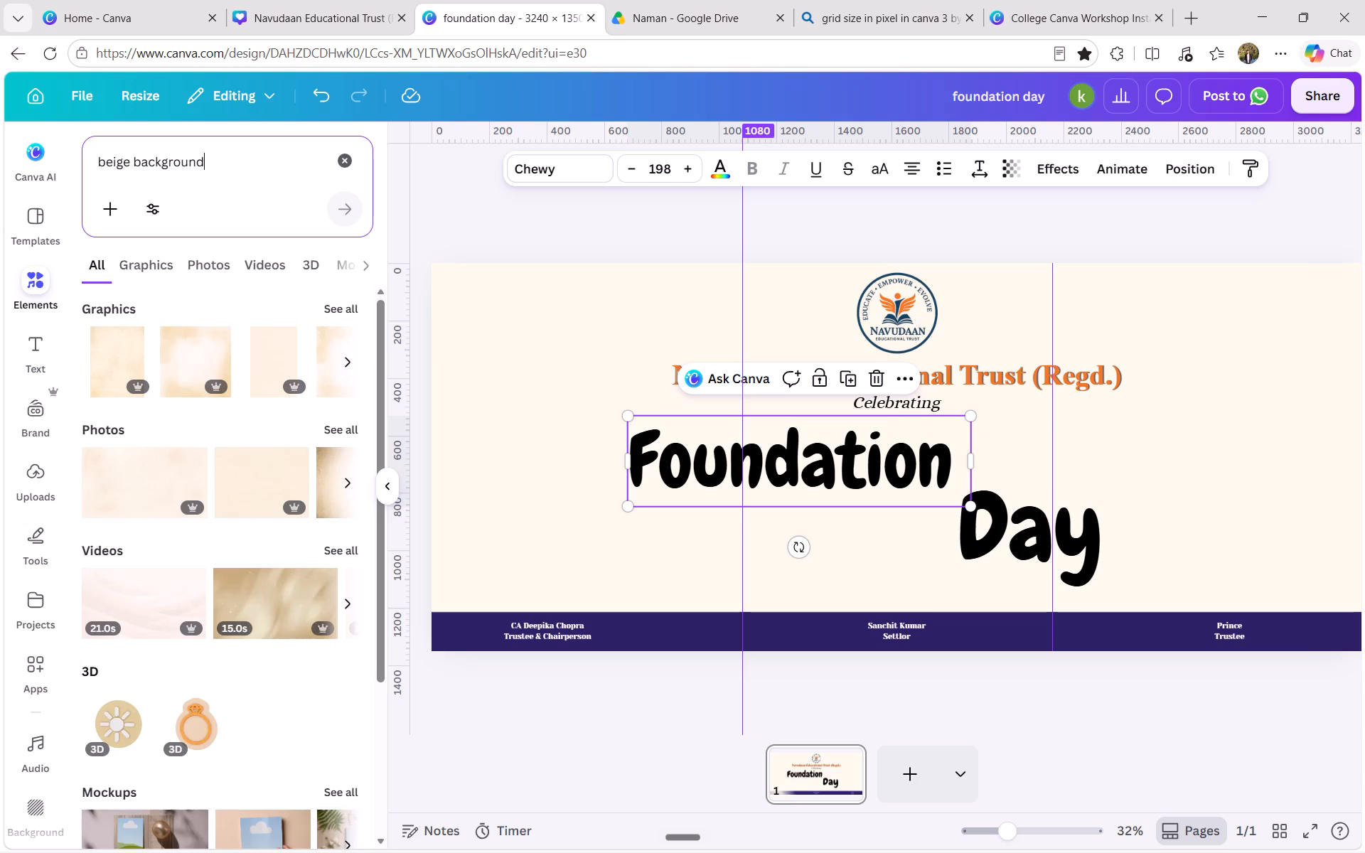
{"action": "left_click", "coordinate": [191, 357]}
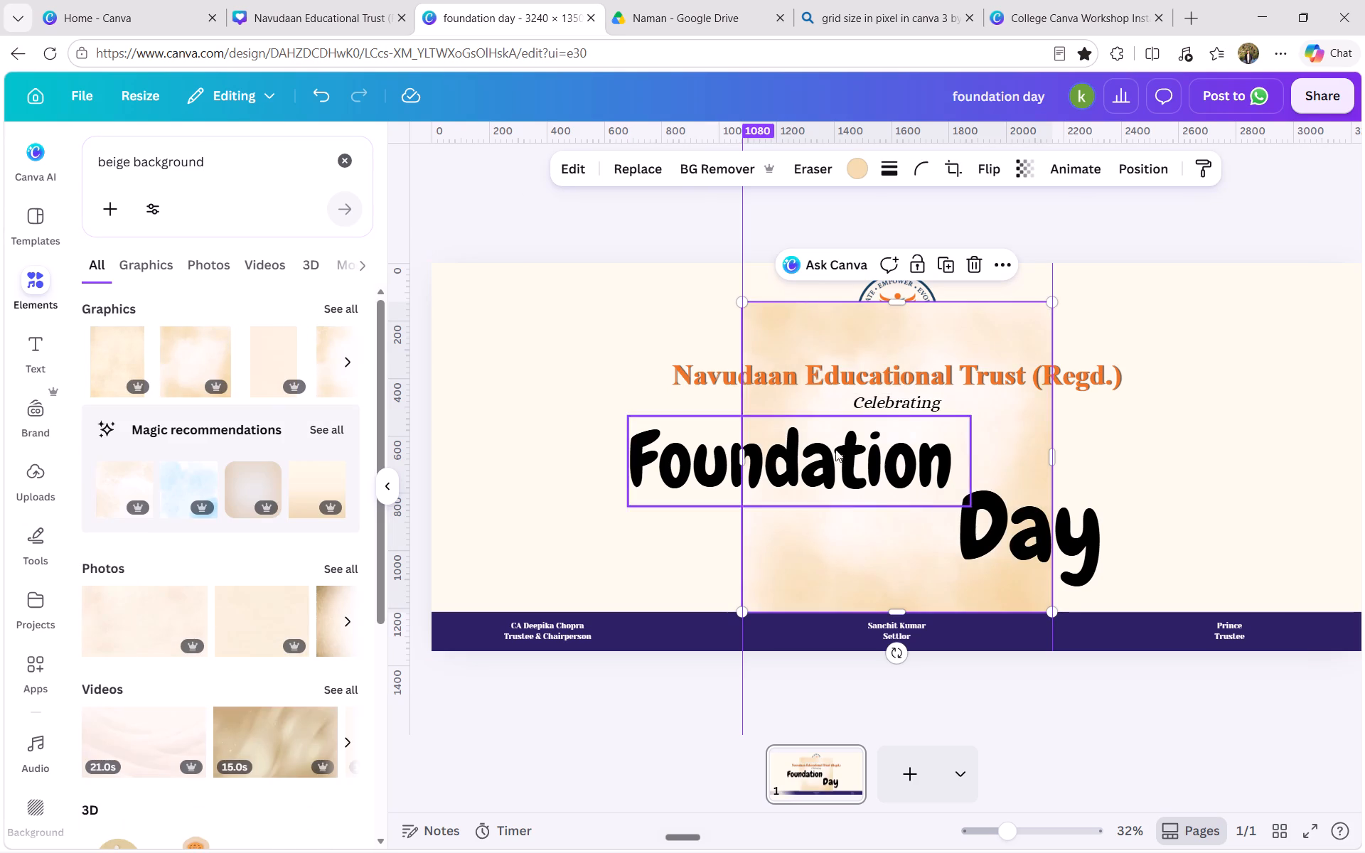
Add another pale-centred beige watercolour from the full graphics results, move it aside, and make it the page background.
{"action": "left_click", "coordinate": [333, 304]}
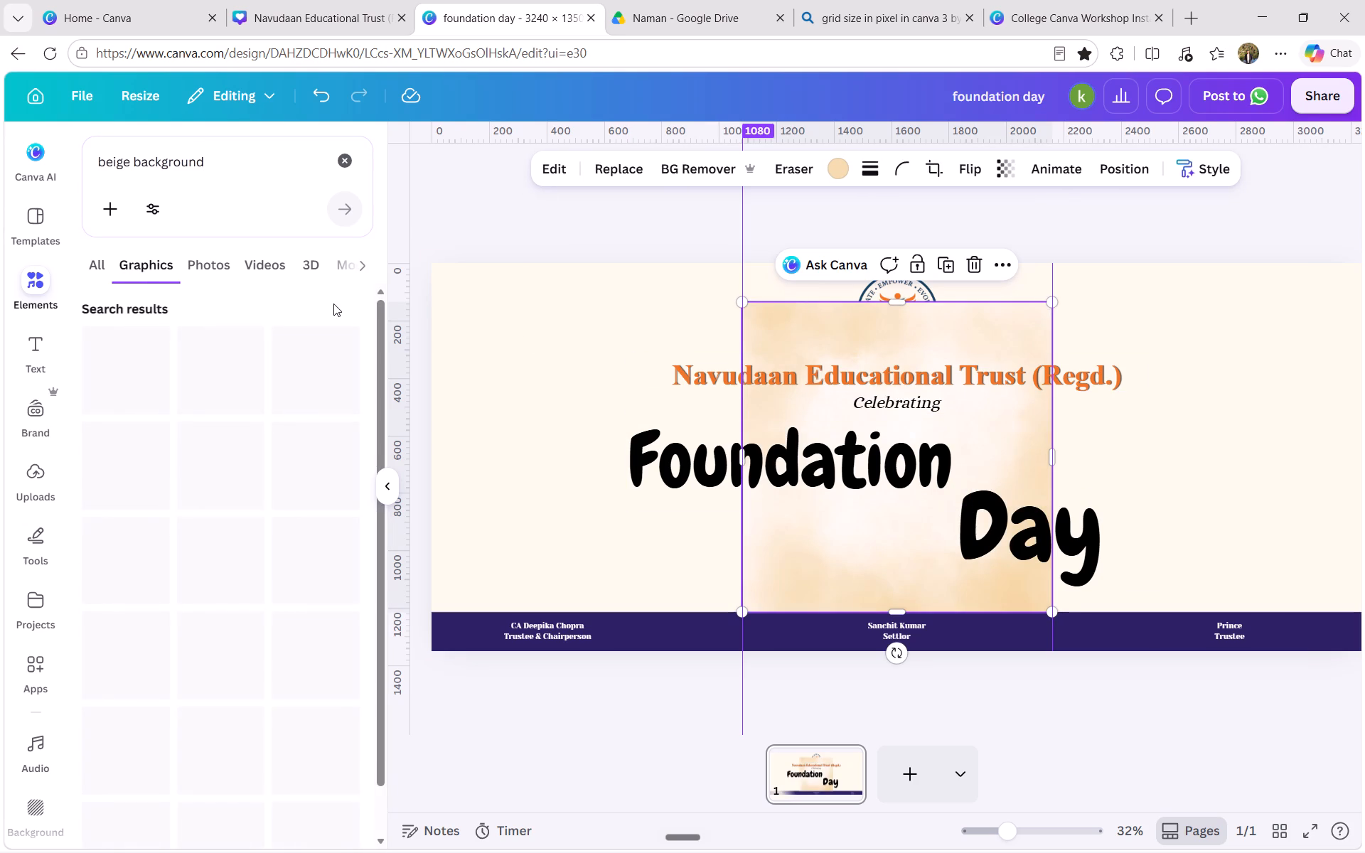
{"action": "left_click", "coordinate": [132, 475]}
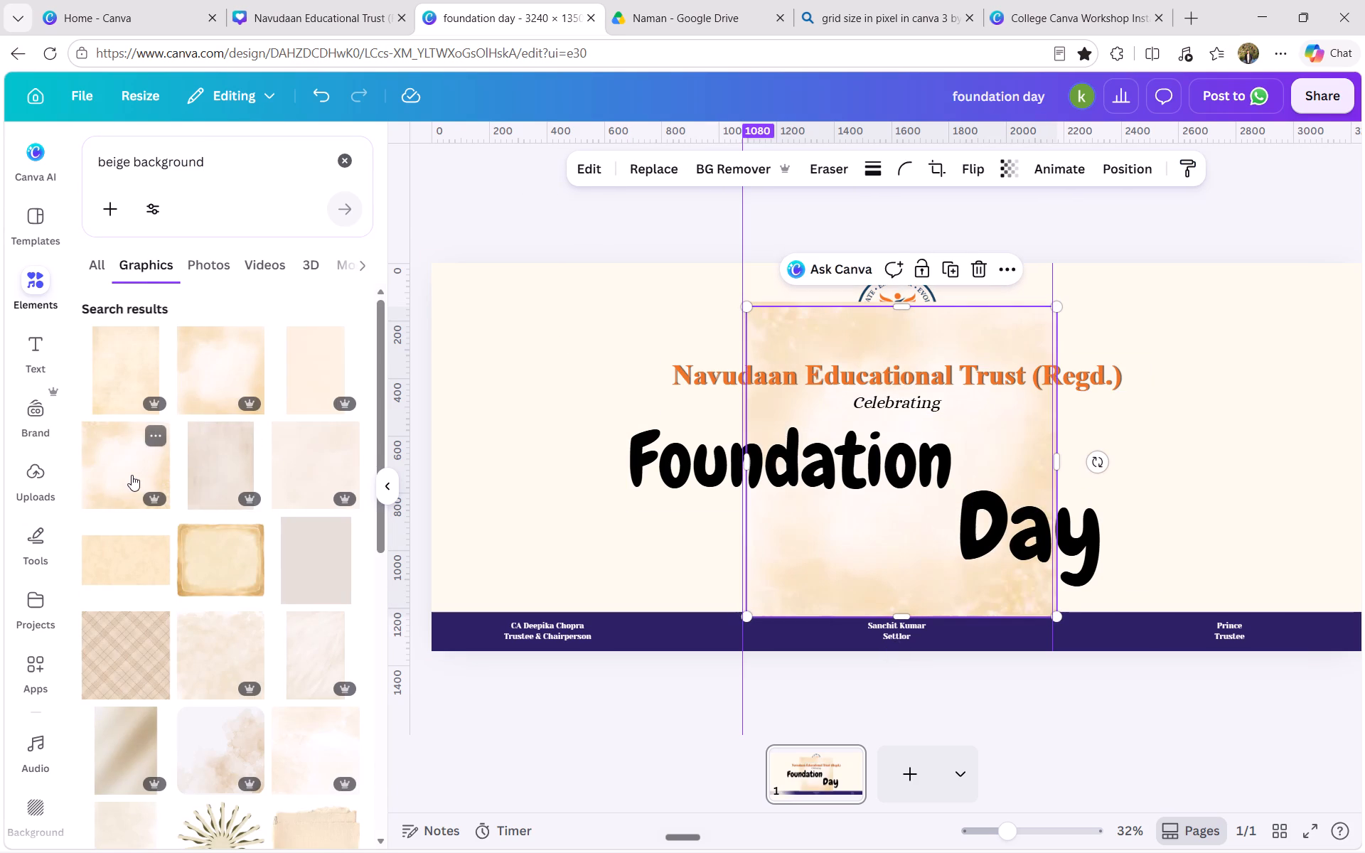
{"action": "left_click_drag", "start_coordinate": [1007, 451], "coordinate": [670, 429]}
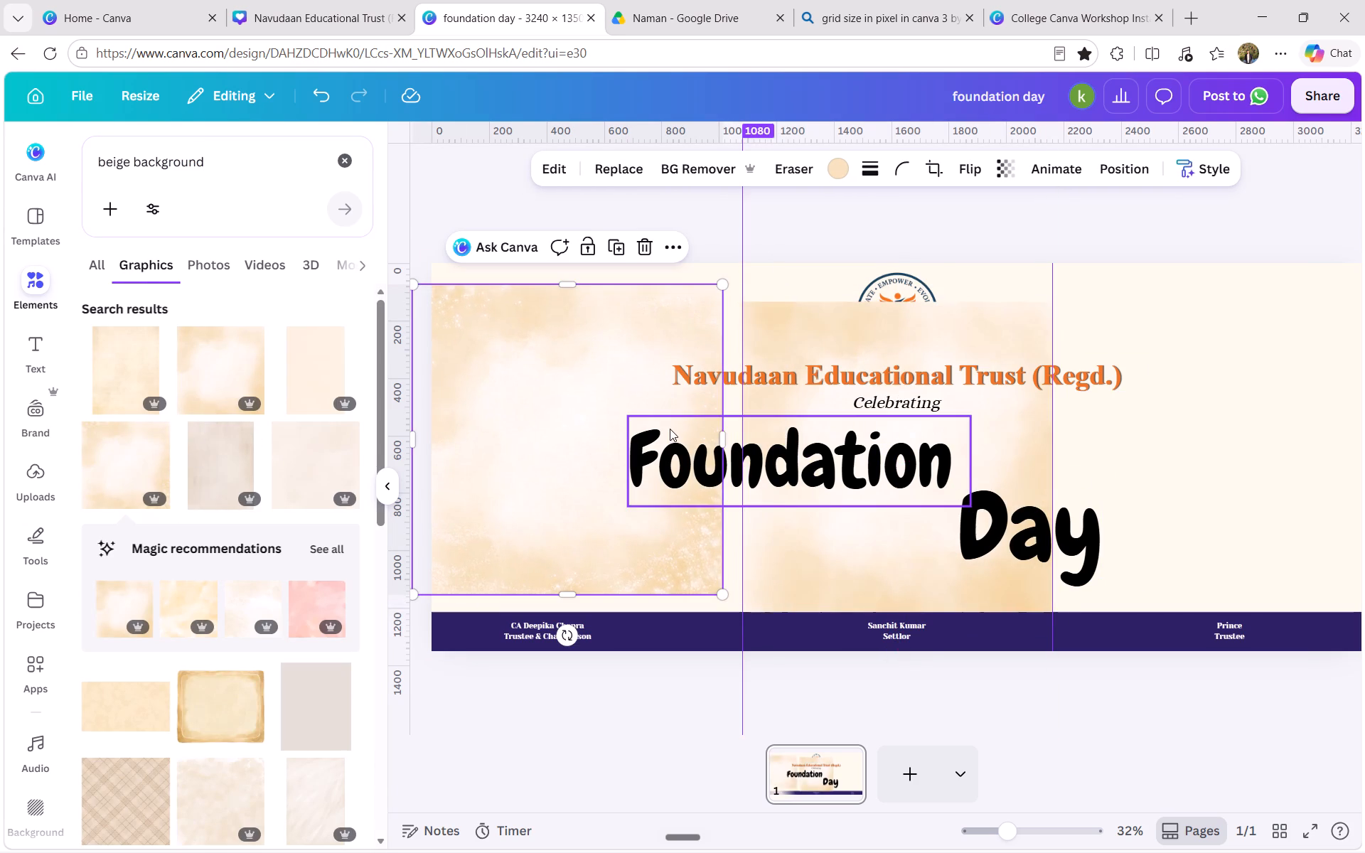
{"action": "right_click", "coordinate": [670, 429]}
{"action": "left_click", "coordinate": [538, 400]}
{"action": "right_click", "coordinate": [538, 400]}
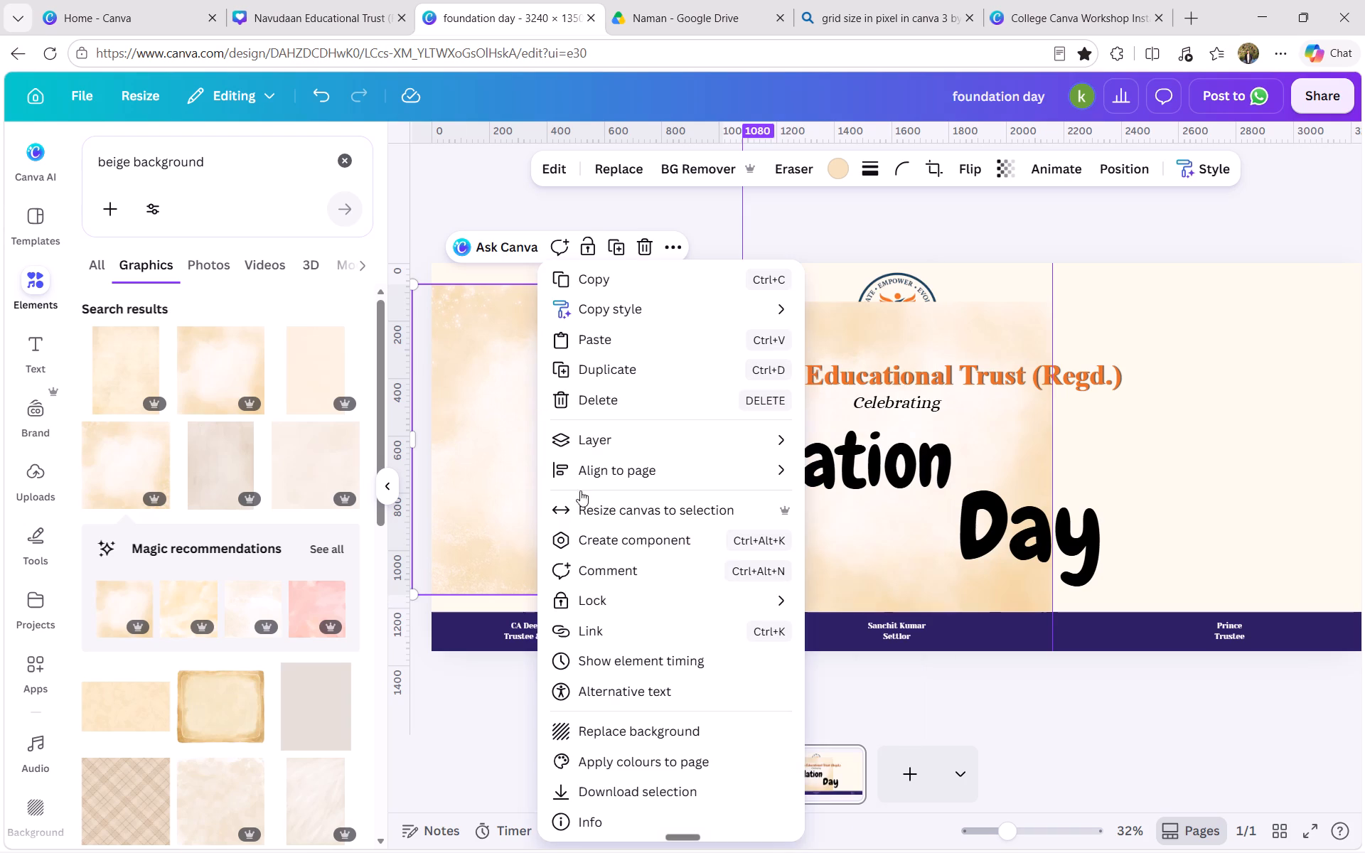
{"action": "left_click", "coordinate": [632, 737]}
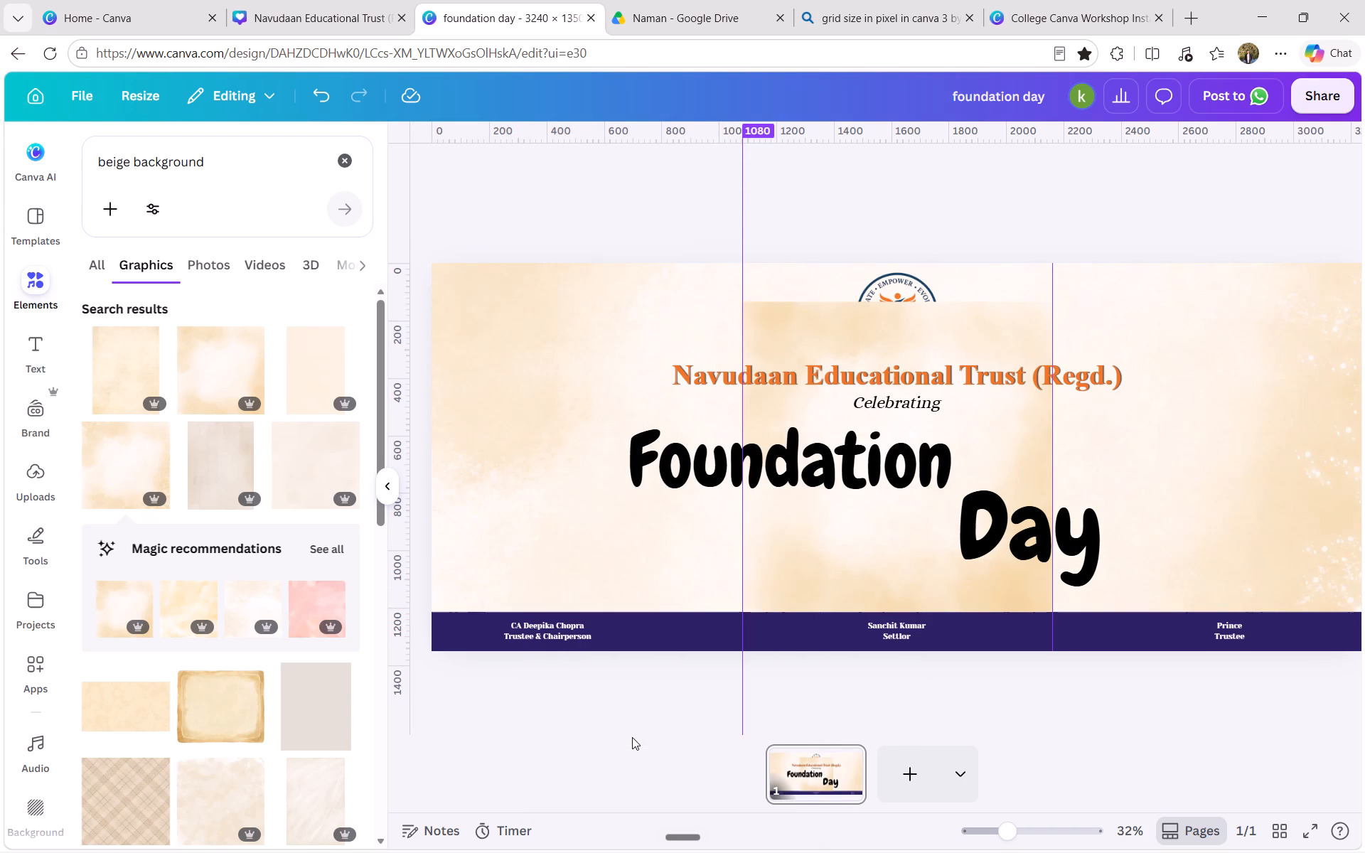
Replace the page background with the first beige watercolour graphic placed in the middle of the design.
{"action": "left_click", "coordinate": [996, 431]}
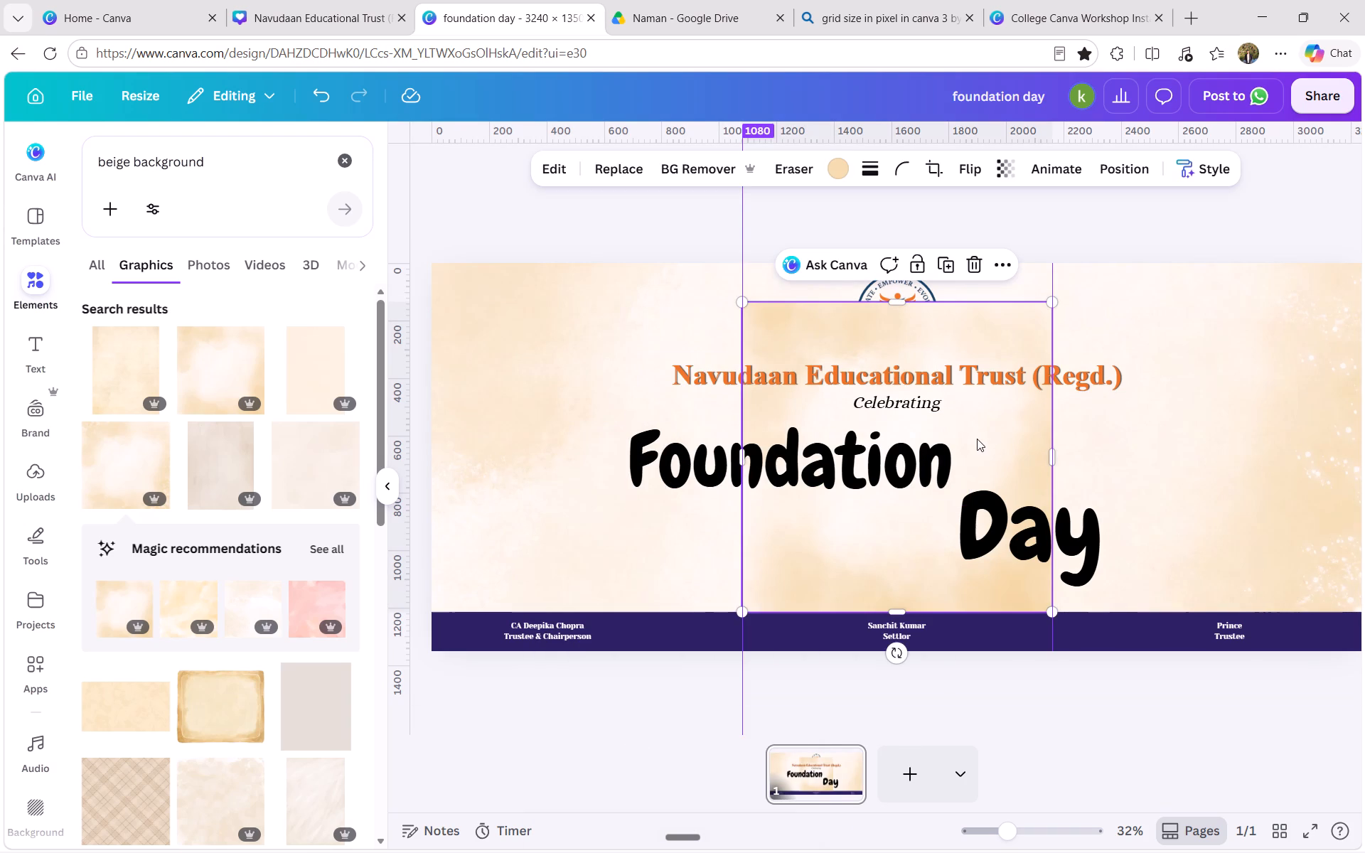
{"action": "right_click", "coordinate": [975, 439]}
{"action": "left_click", "coordinate": [1064, 728]}
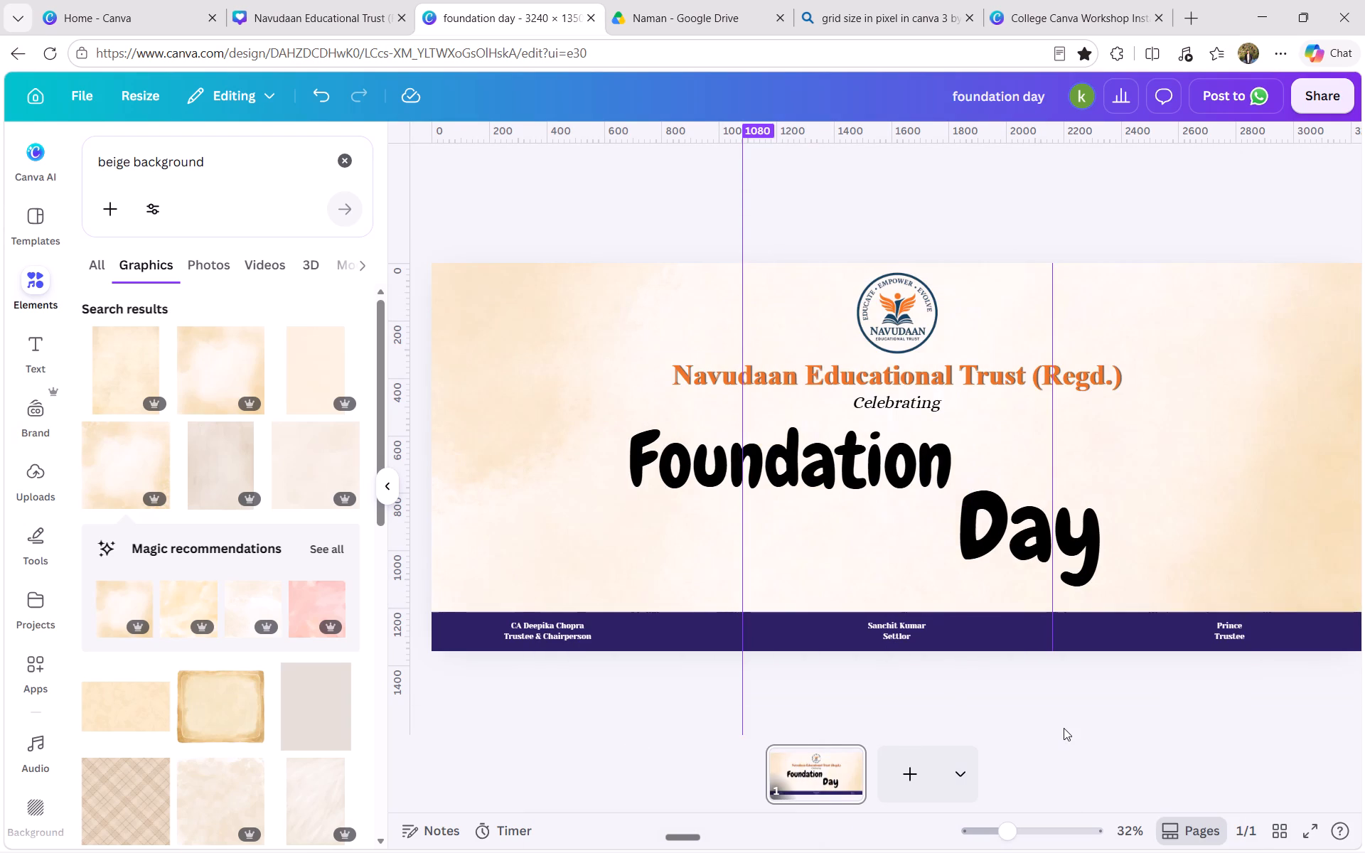
{"action": "left_click", "coordinate": [638, 781]}
Go to the Canva home page, look through the recent designs, and switch to the second account in the account list.
{"action": "left_click", "coordinate": [177, 0]}
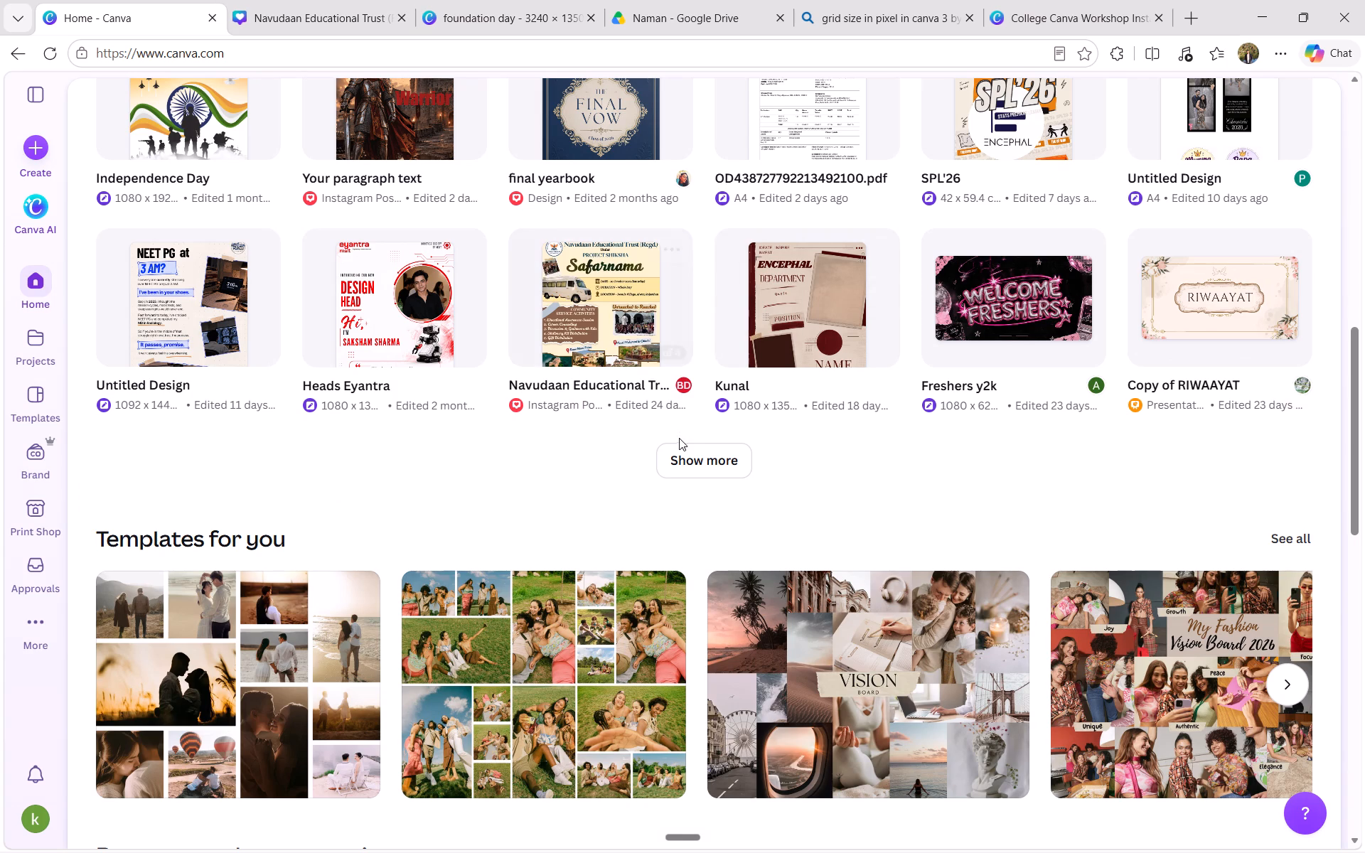
{"action": "scroll", "coordinate": [678, 438], "scroll_direction": "up", "scroll_amount": 9}
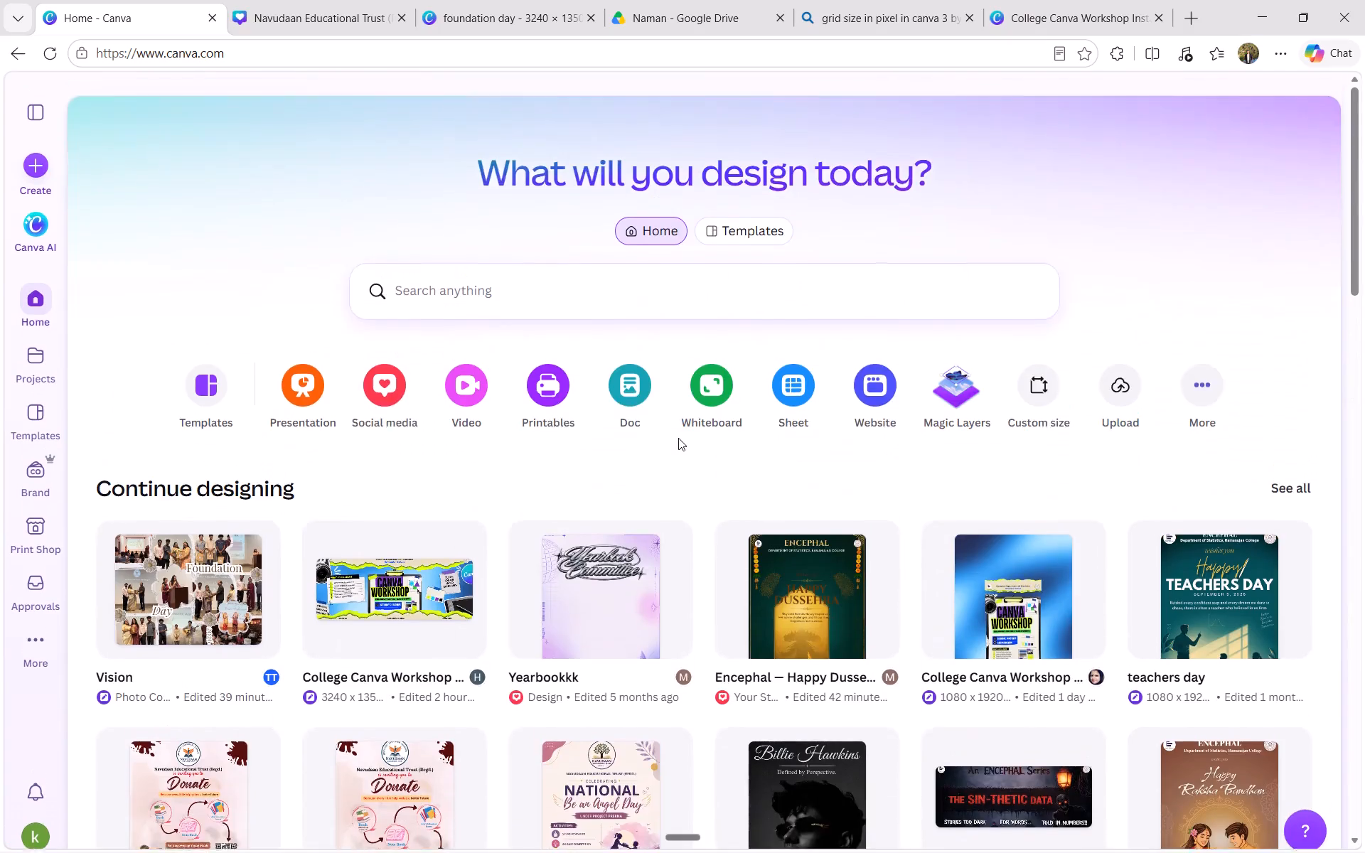
{"action": "scroll", "coordinate": [678, 438], "scroll_direction": "down", "scroll_amount": 6}
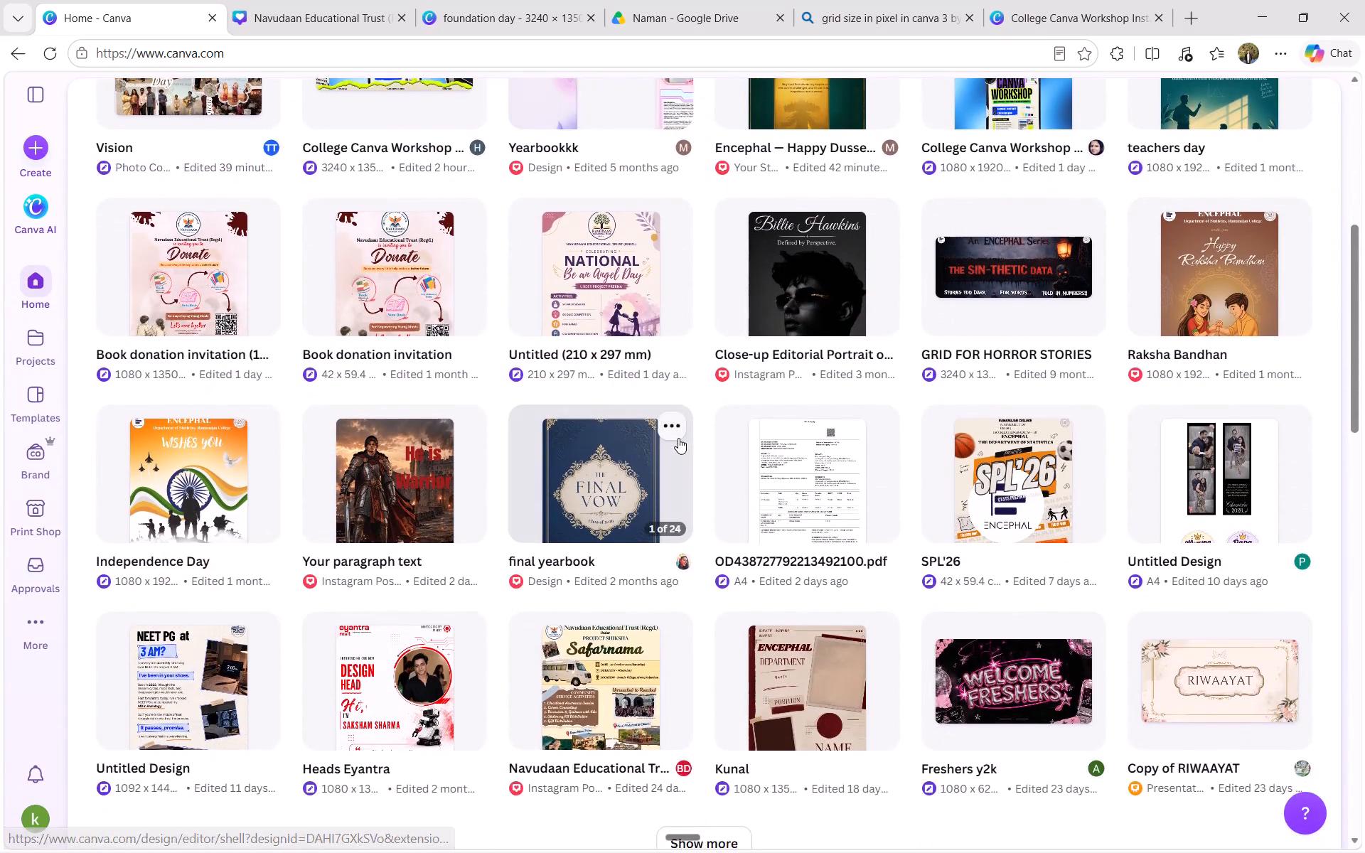
{"action": "scroll", "coordinate": [678, 438], "scroll_direction": "down", "scroll_amount": 2}
{"action": "left_click", "coordinate": [11, 799]}
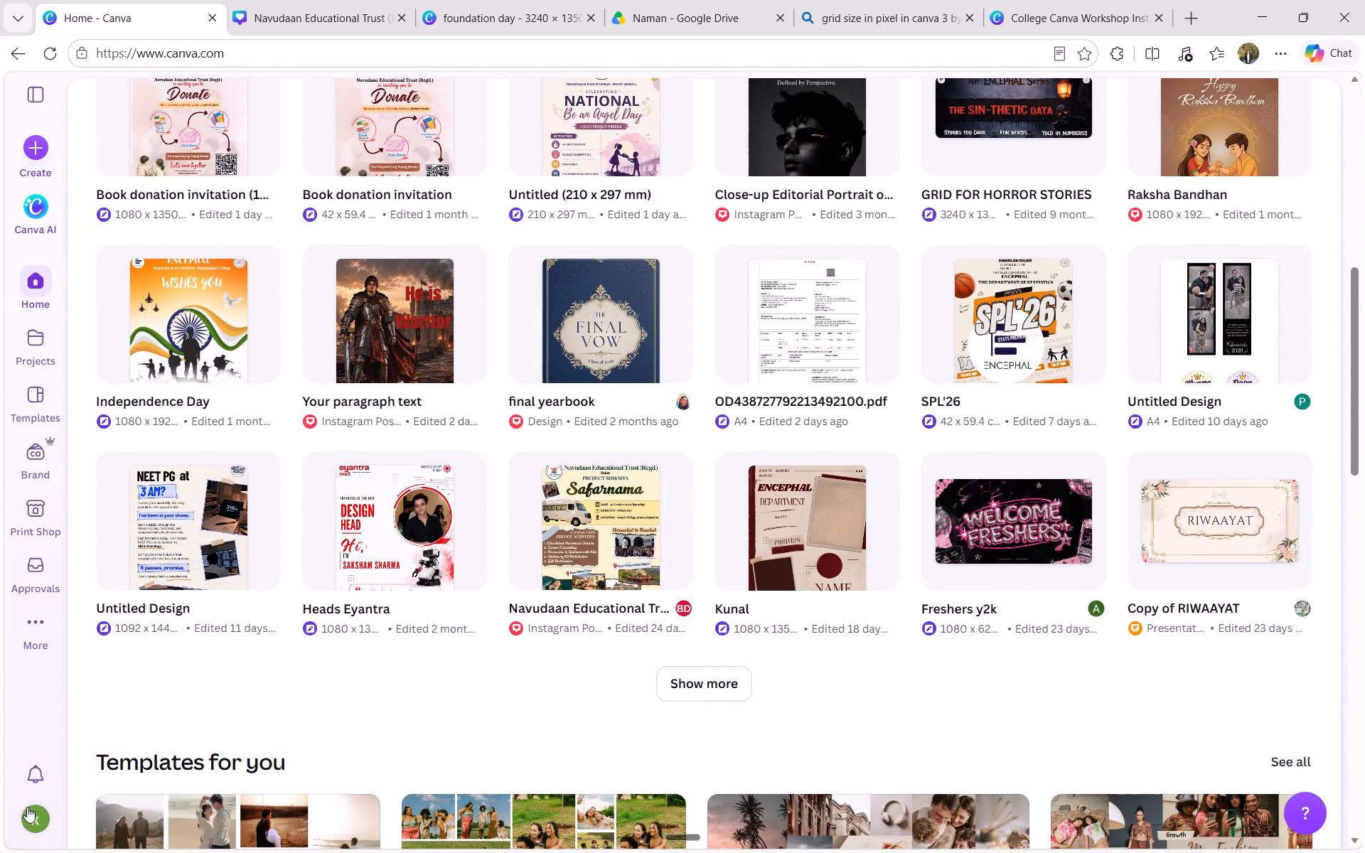
{"action": "left_click", "coordinate": [28, 808]}
{"action": "left_click", "coordinate": [278, 360]}
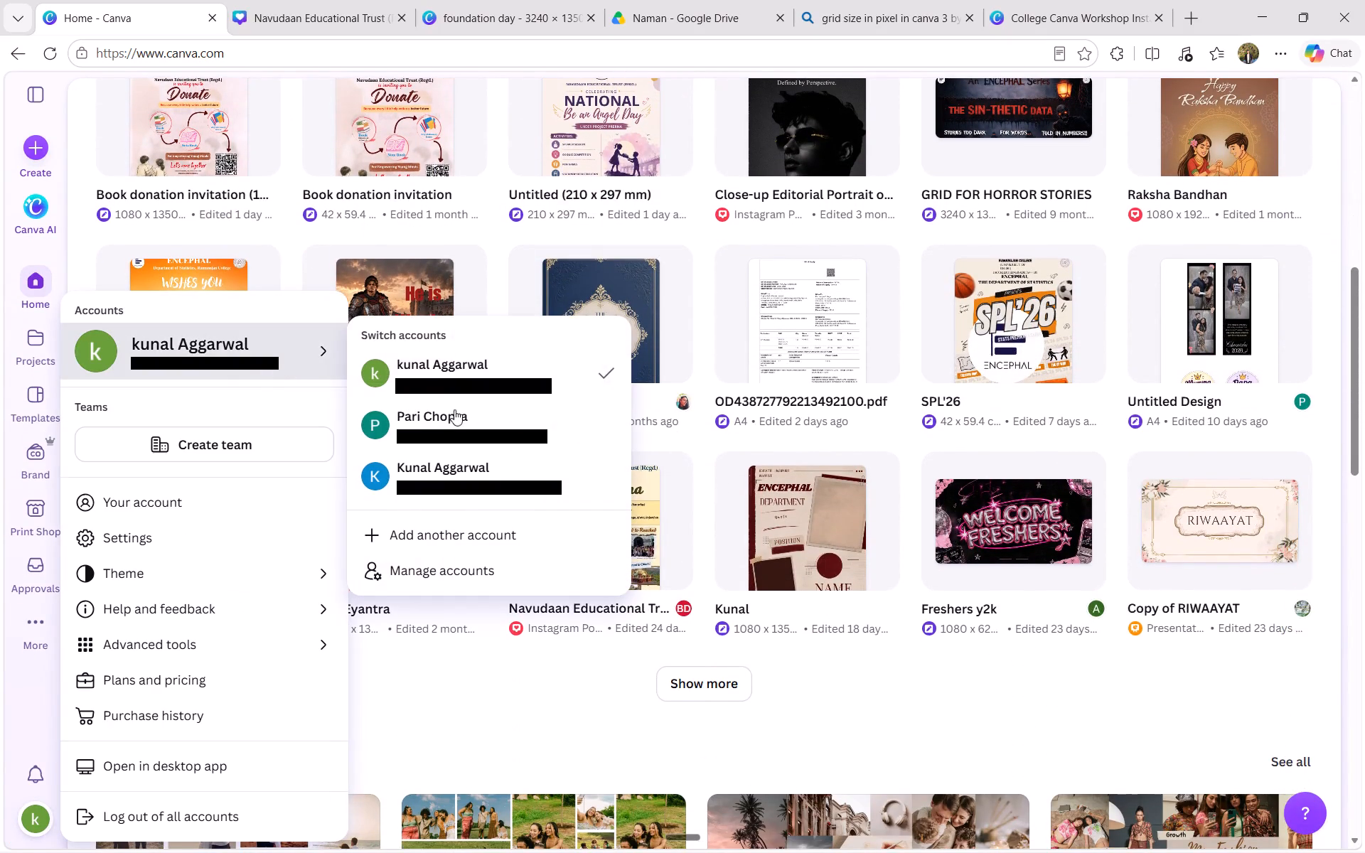
{"action": "left_click", "coordinate": [475, 424]}
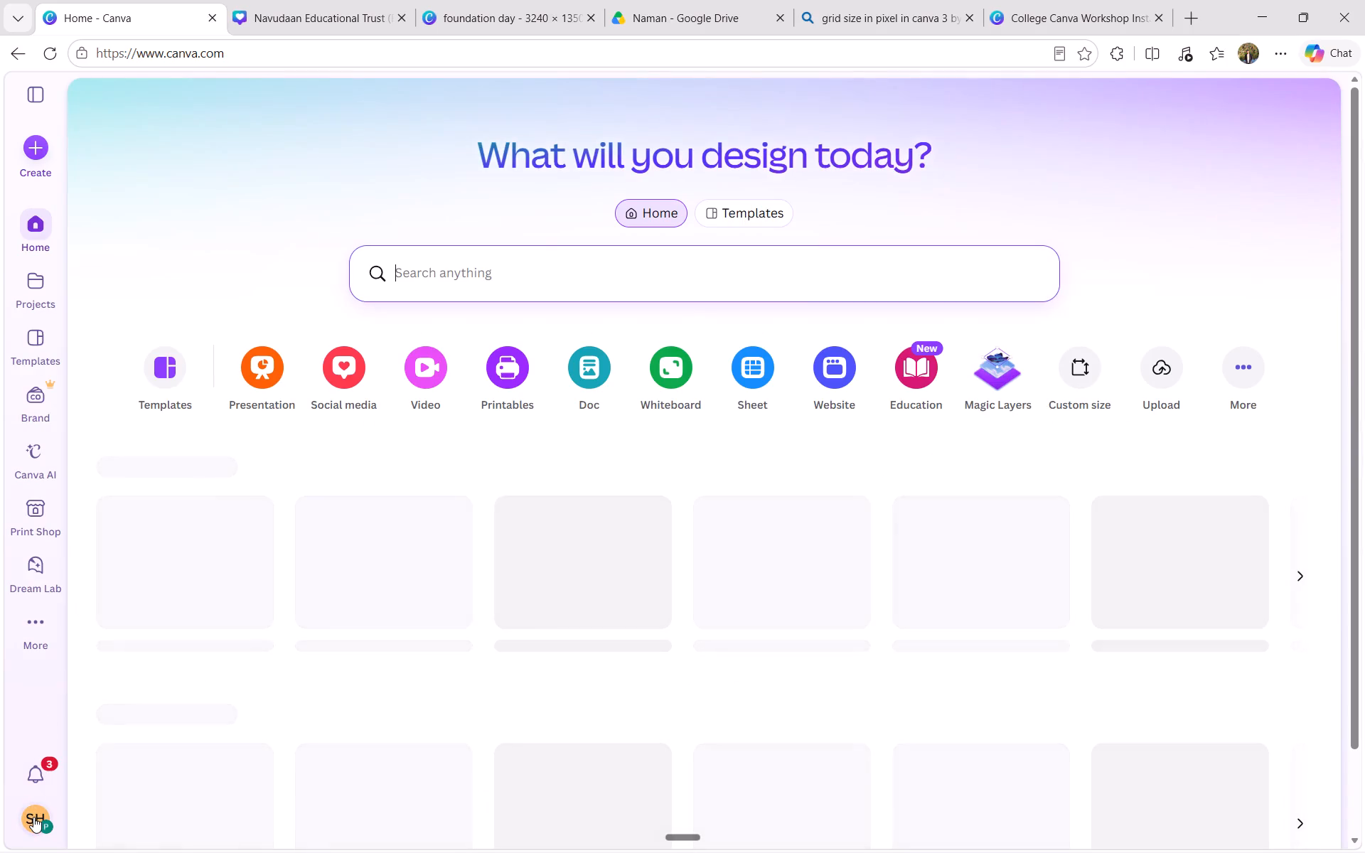
Check which teams are available to the current account in the account list.
{"action": "left_click", "coordinate": [33, 817]}
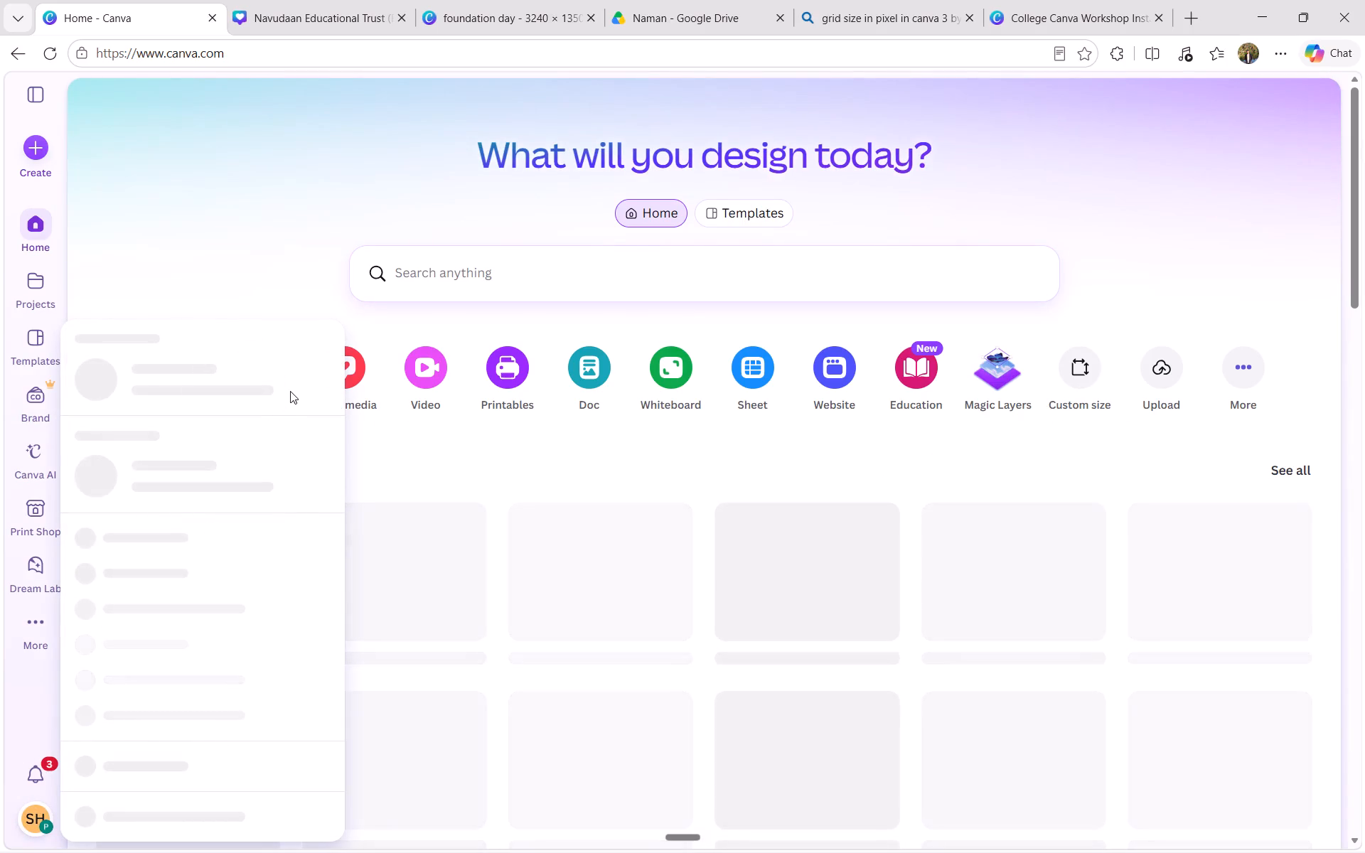
{"action": "left_click", "coordinate": [434, 449]}
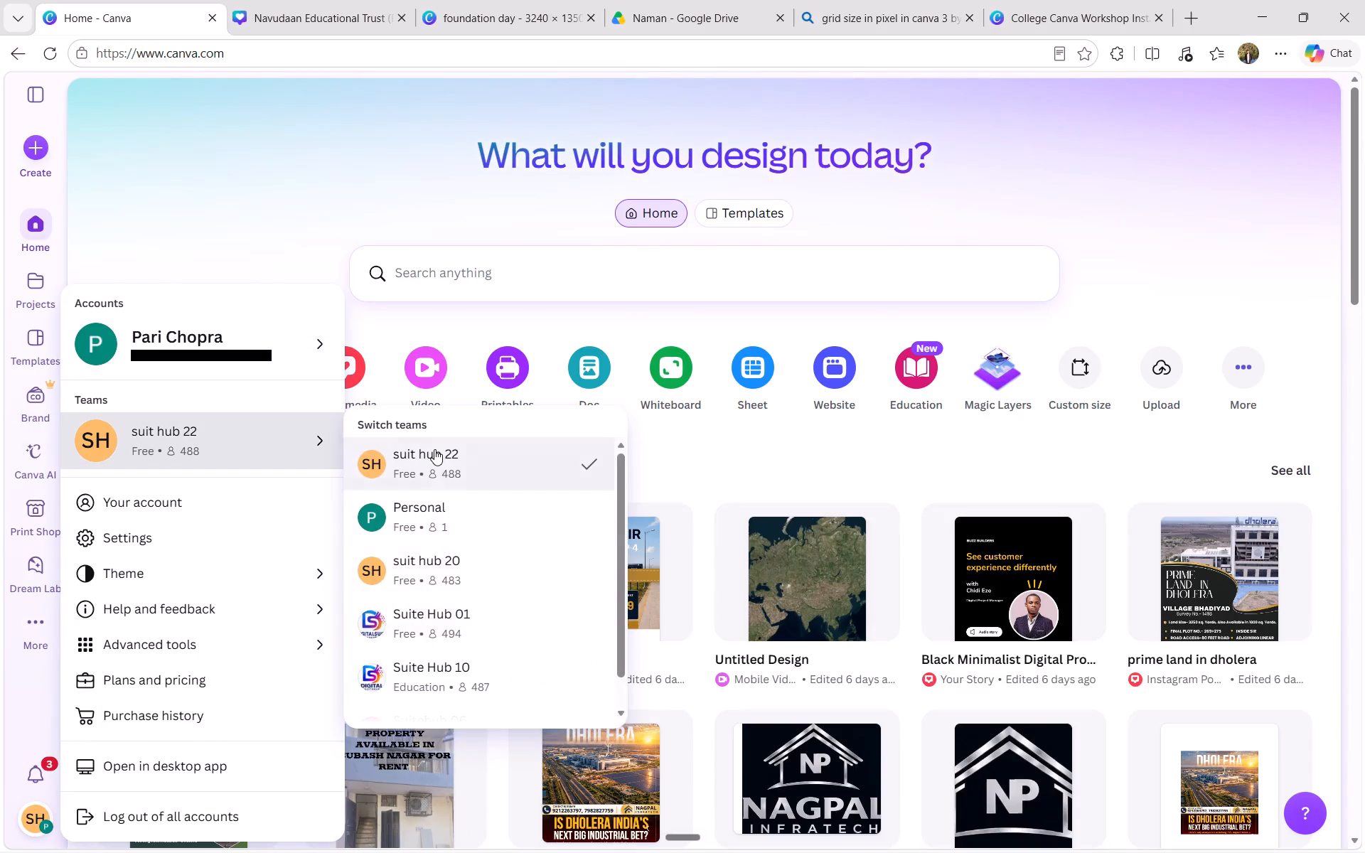
{"action": "left_click", "coordinate": [700, 451]}
{"action": "left_click", "coordinate": [699, 451]}
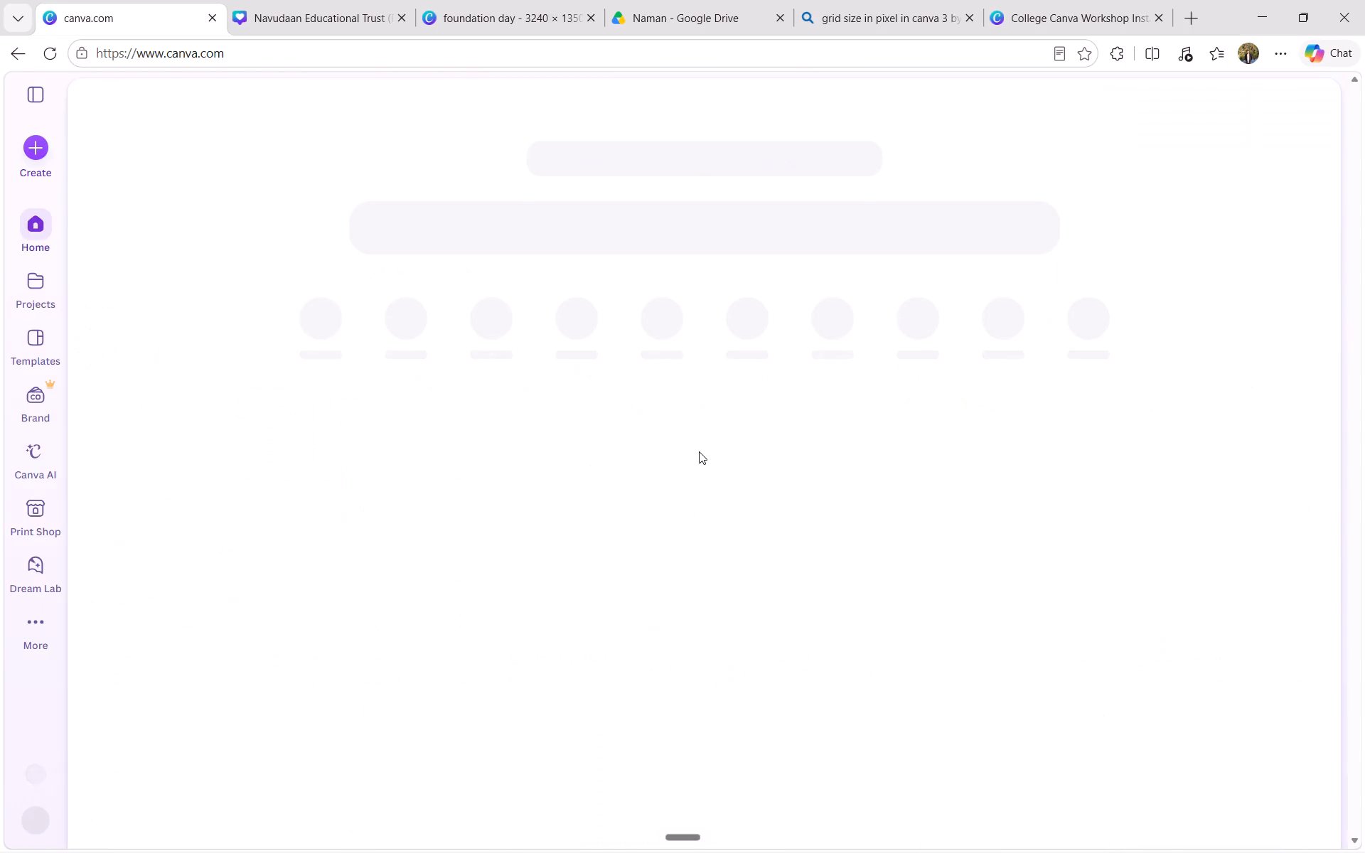
{"action": "scroll", "coordinate": [699, 451], "scroll_direction": "right", "scroll_amount": 7}
{"action": "scroll", "coordinate": [699, 451], "scroll_direction": "left", "scroll_amount": 7}
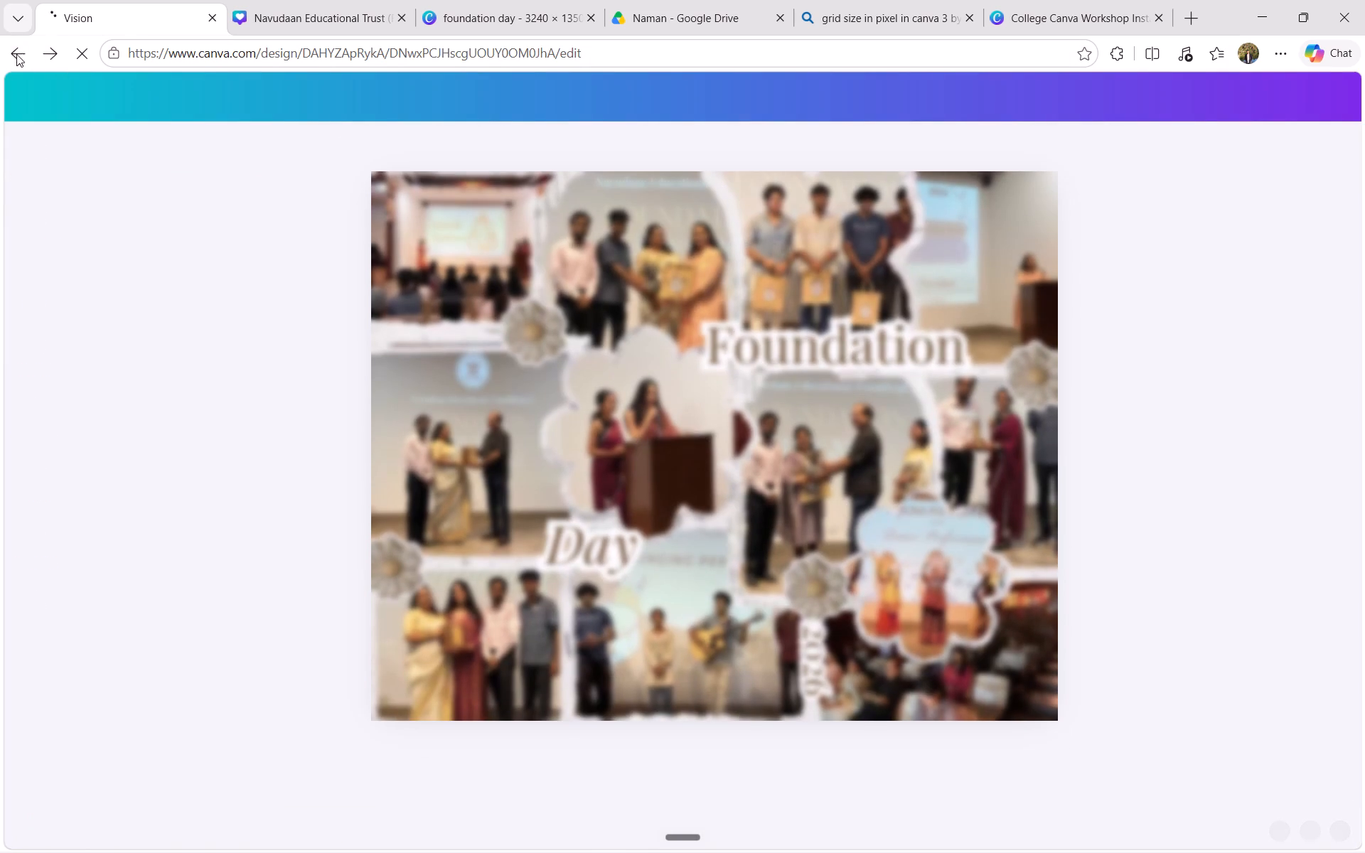
Leave the Vision design, reopen Canva from the browser's new tab page, and close the College Canva Workshop design.
{"action": "left_click", "coordinate": [17, 58]}
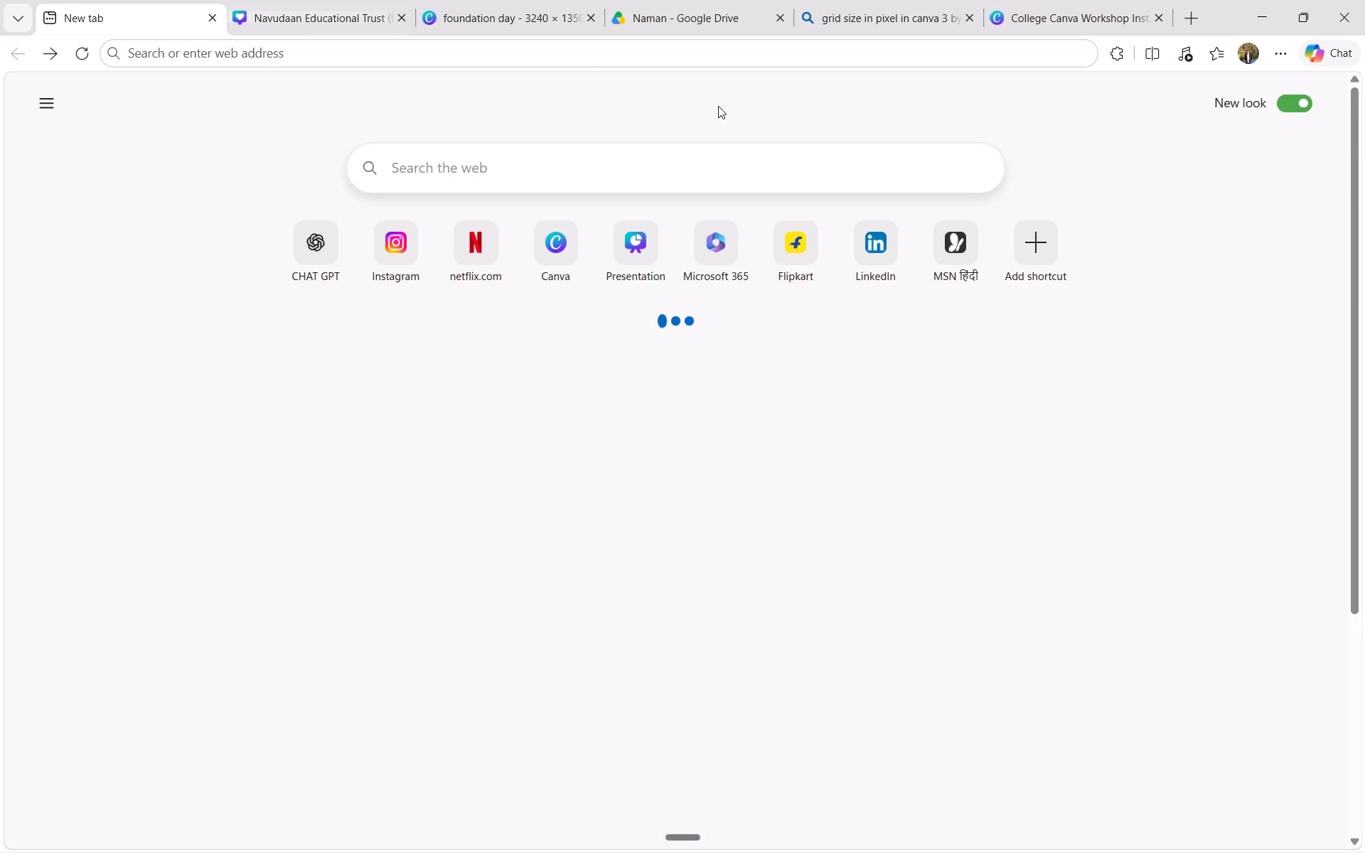
{"action": "left_click", "coordinate": [729, 165]}
{"action": "left_click", "coordinate": [1049, 0]}
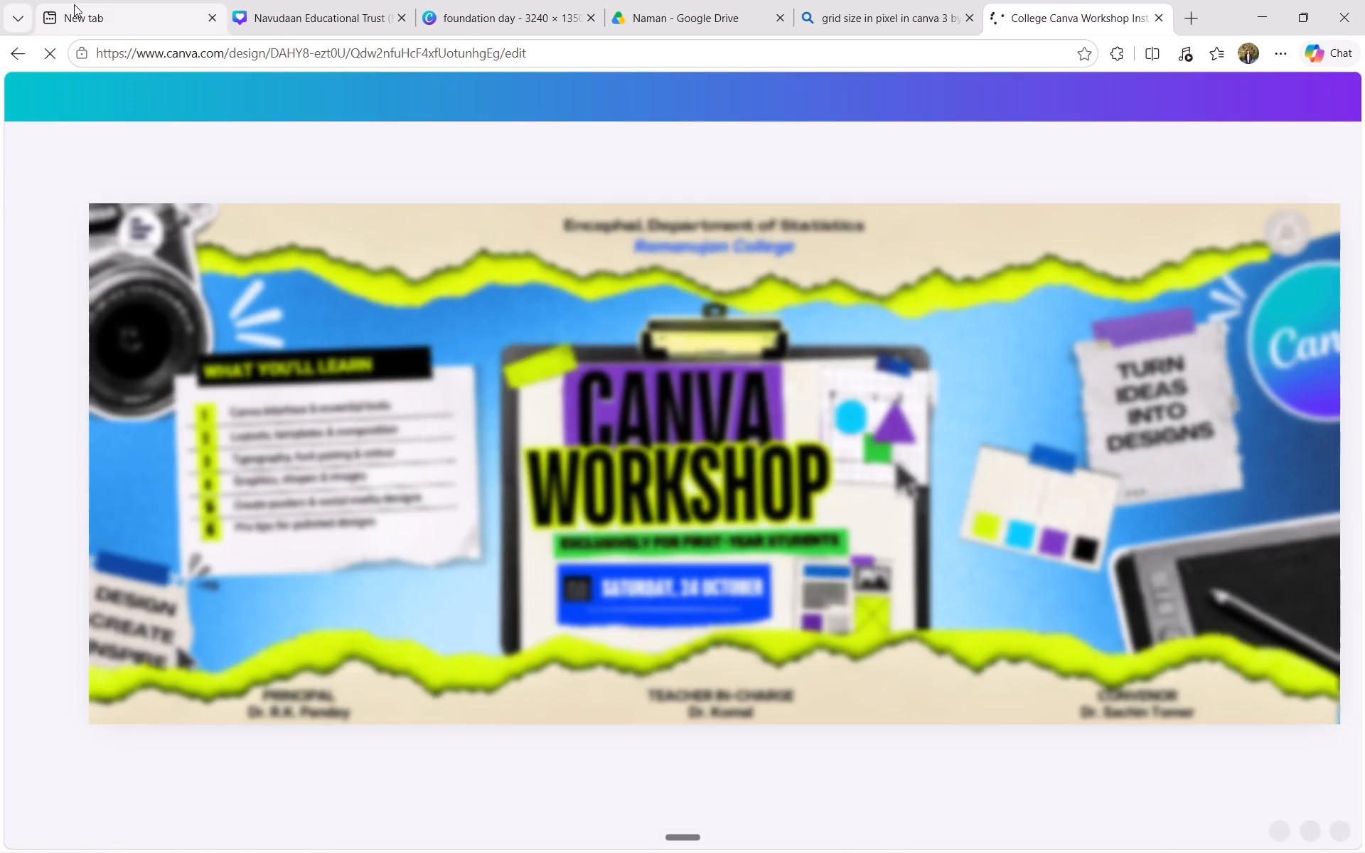
{"action": "left_click", "coordinate": [74, 4]}
{"action": "left_click", "coordinate": [565, 239]}
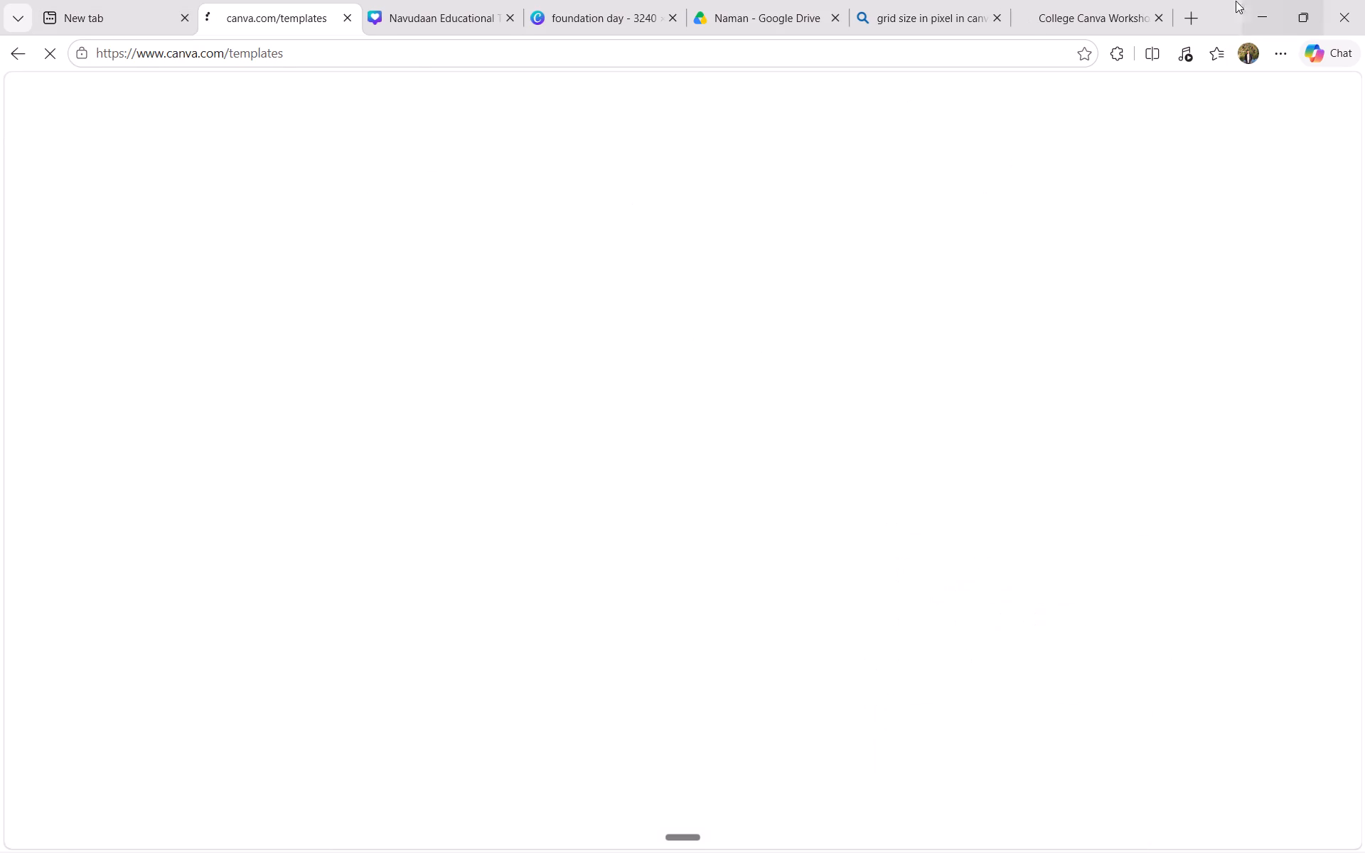
{"action": "left_click", "coordinate": [1158, 14]}
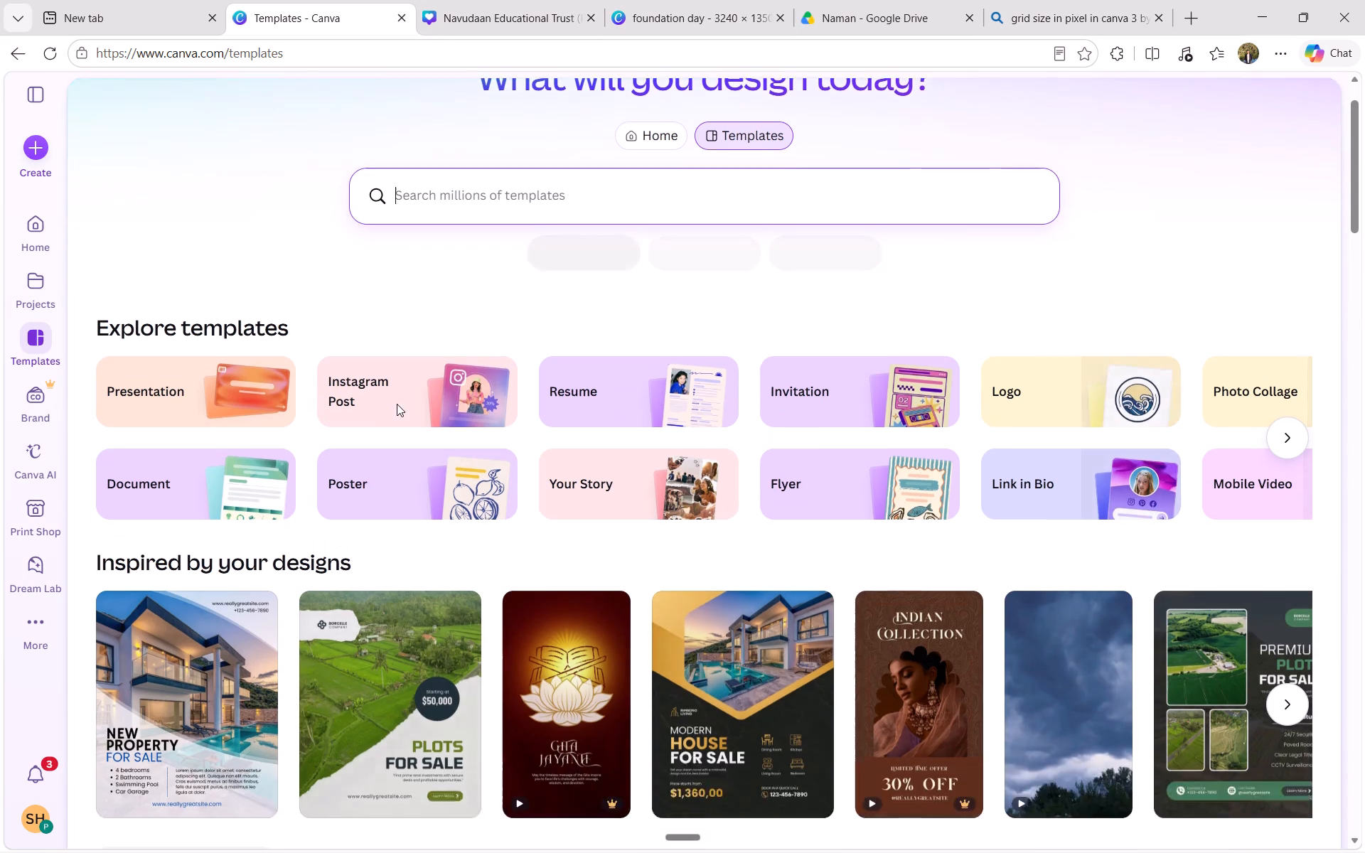
Look over the suggested templates and open the overview of all Canva projects.
{"action": "scroll", "coordinate": [397, 404], "scroll_direction": "down", "scroll_amount": 1}
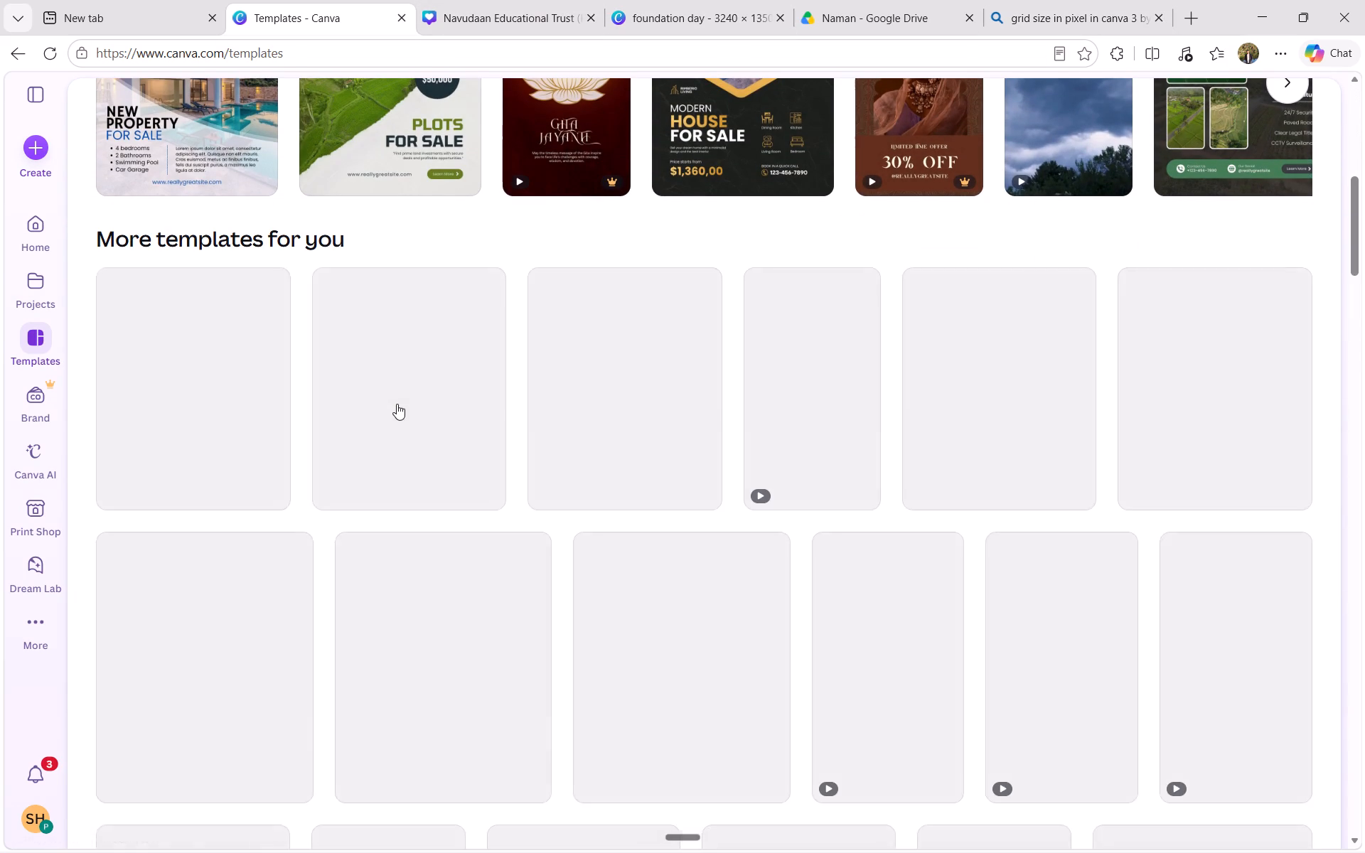
{"action": "scroll", "coordinate": [397, 404], "scroll_direction": "up", "scroll_amount": 1}
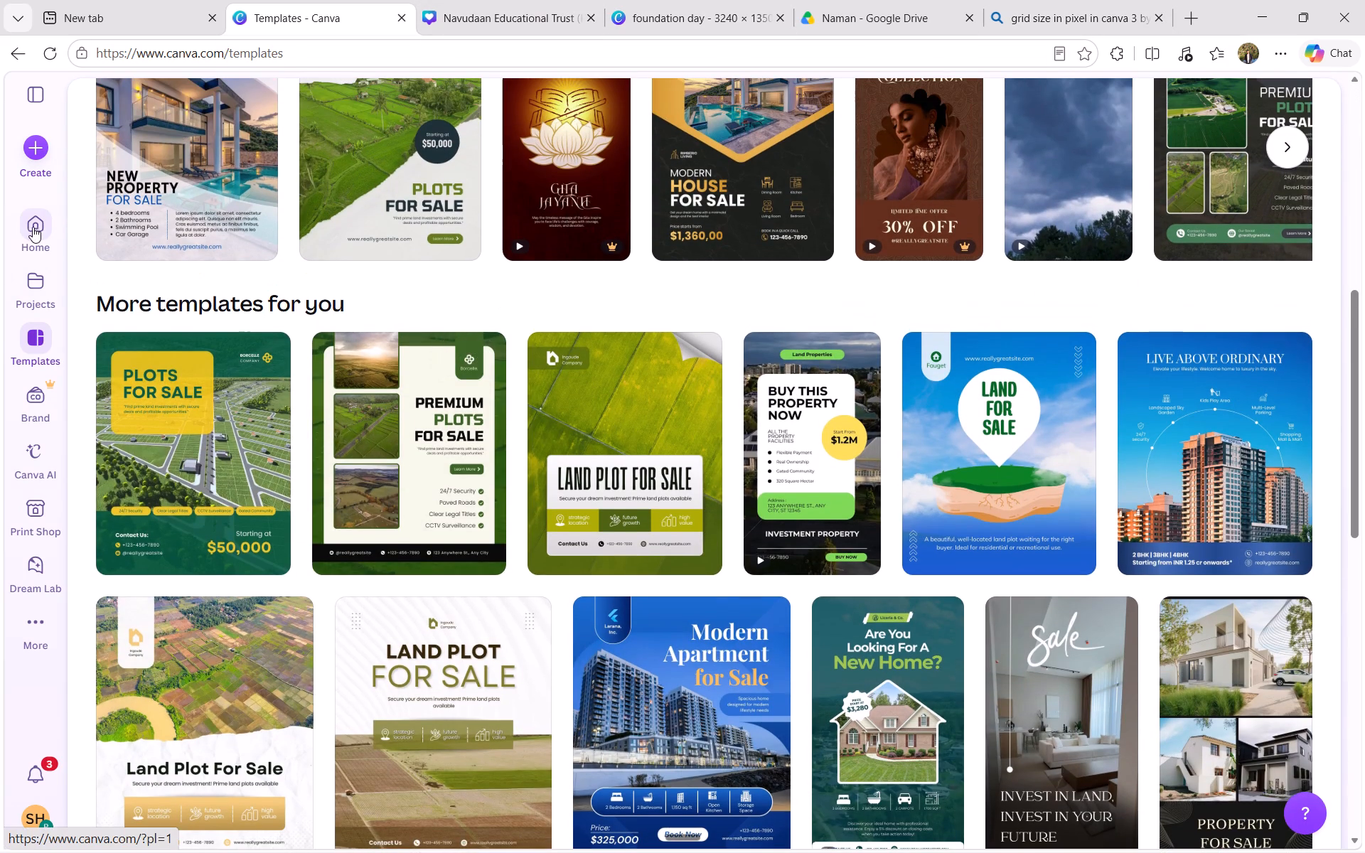
{"action": "left_click", "coordinate": [33, 264]}
{"action": "left_click", "coordinate": [31, 279]}
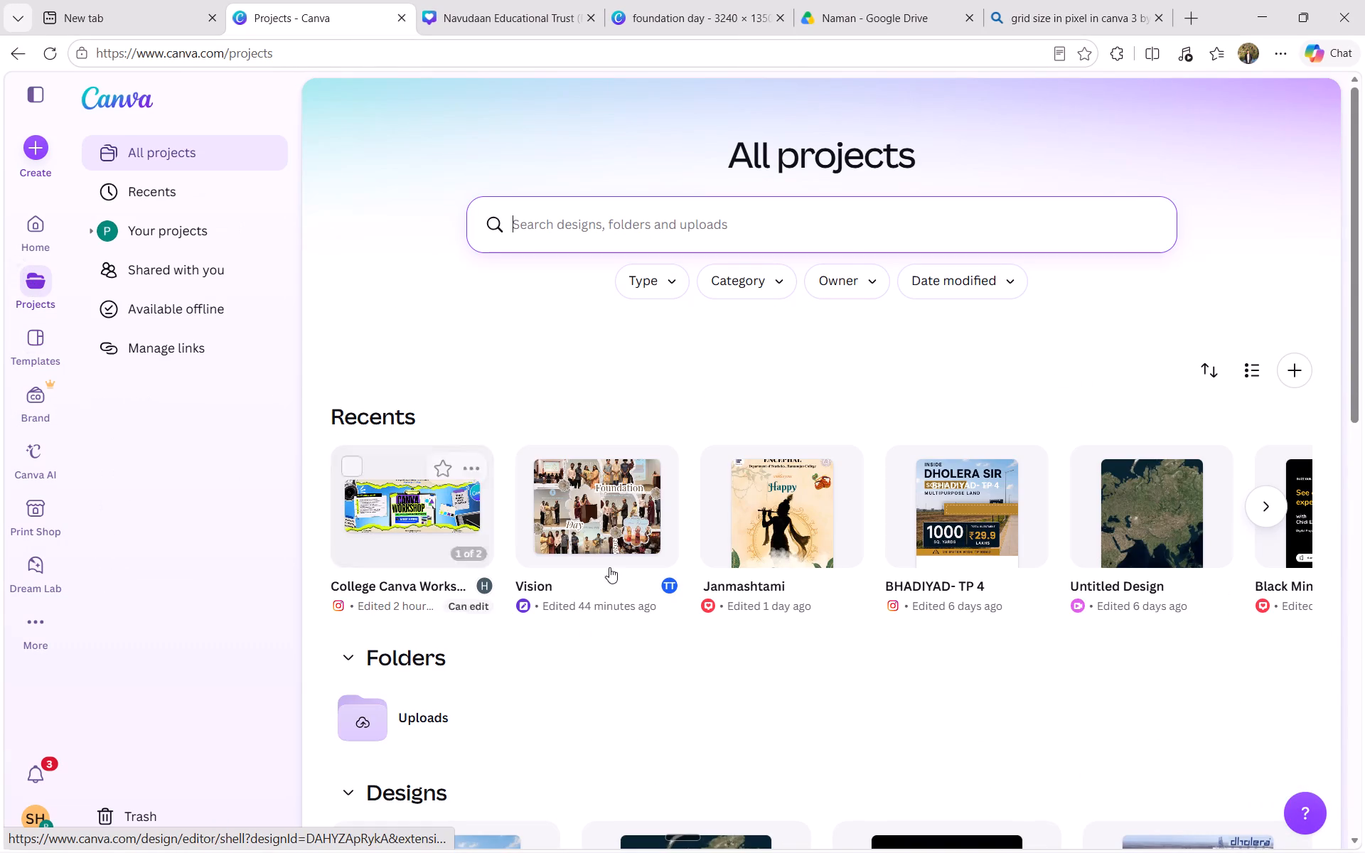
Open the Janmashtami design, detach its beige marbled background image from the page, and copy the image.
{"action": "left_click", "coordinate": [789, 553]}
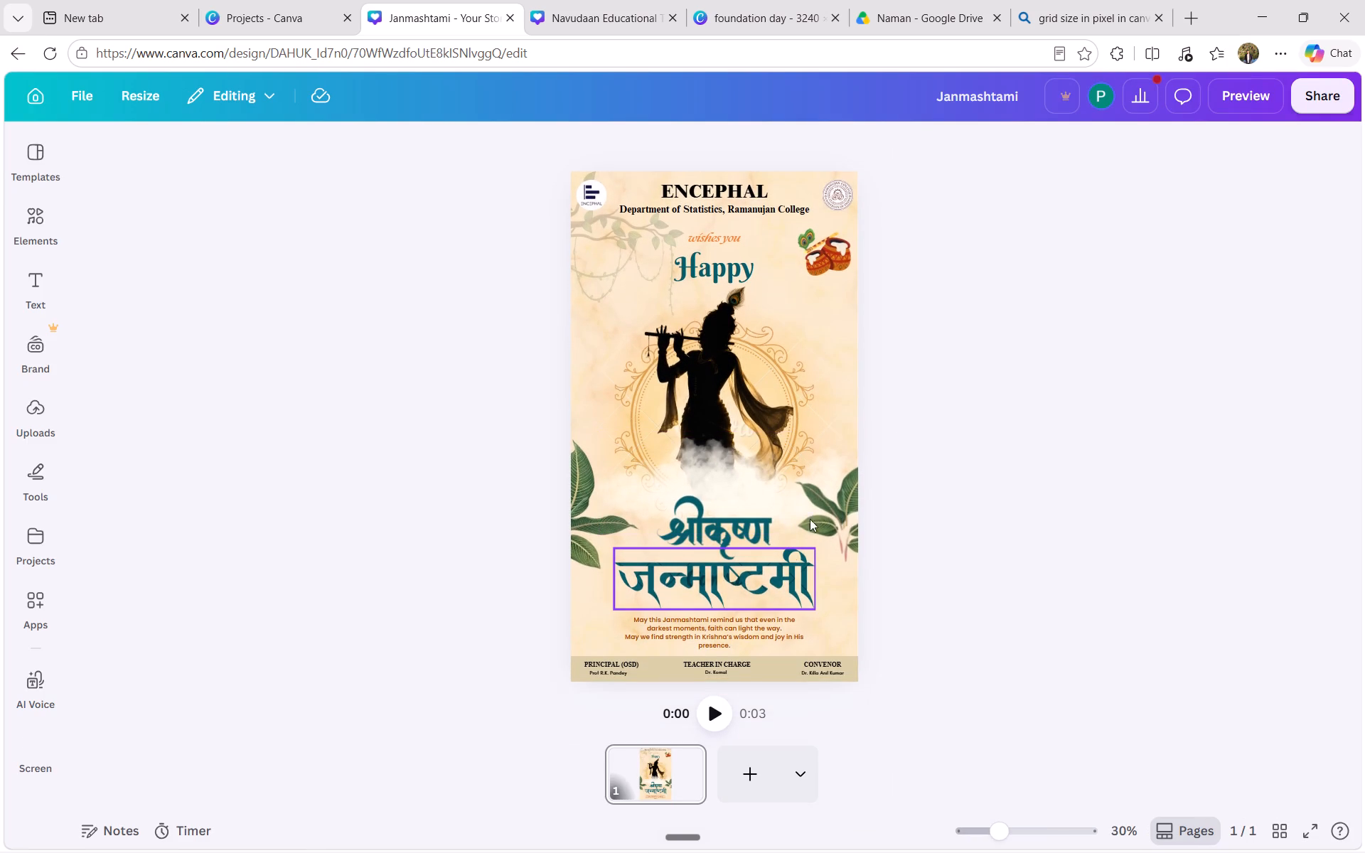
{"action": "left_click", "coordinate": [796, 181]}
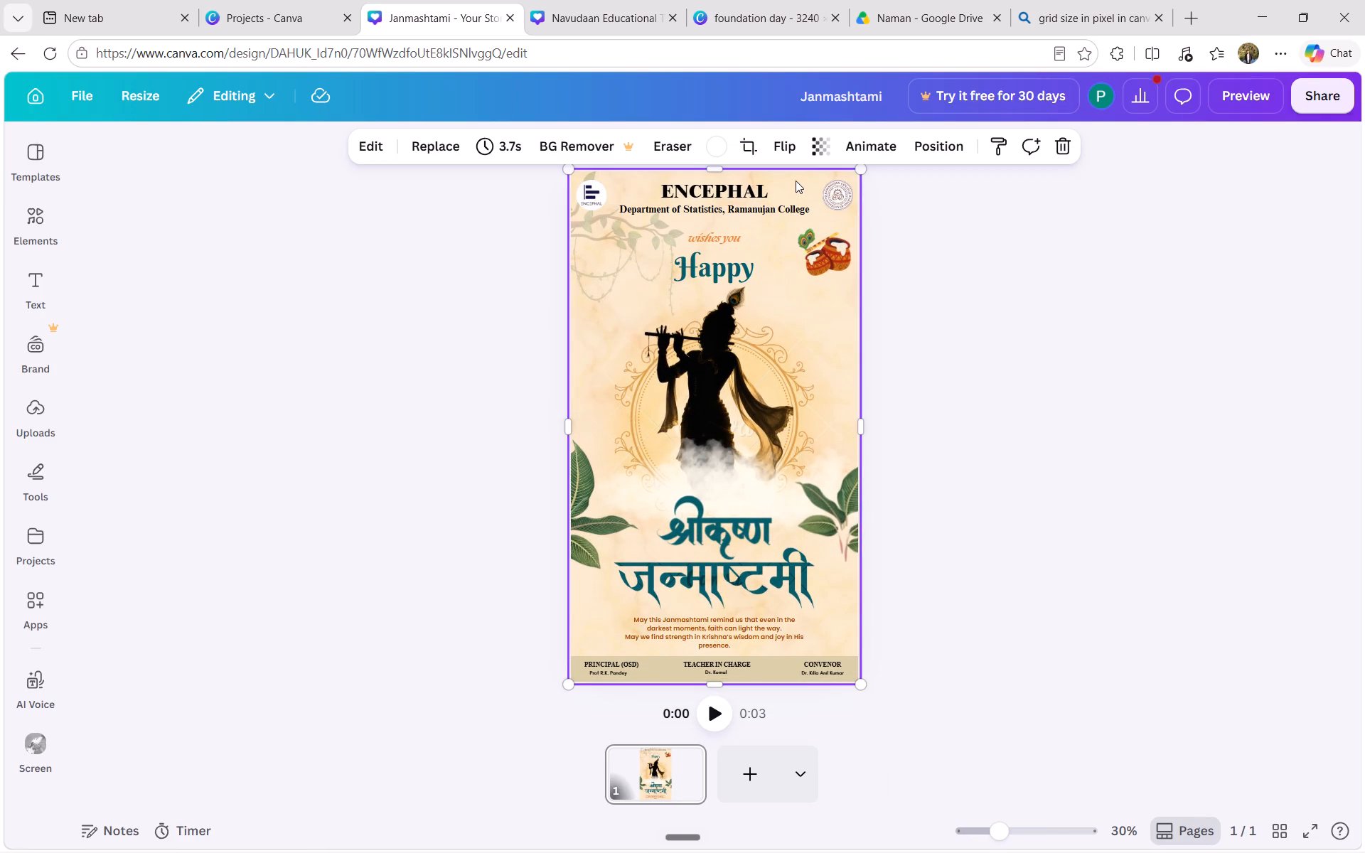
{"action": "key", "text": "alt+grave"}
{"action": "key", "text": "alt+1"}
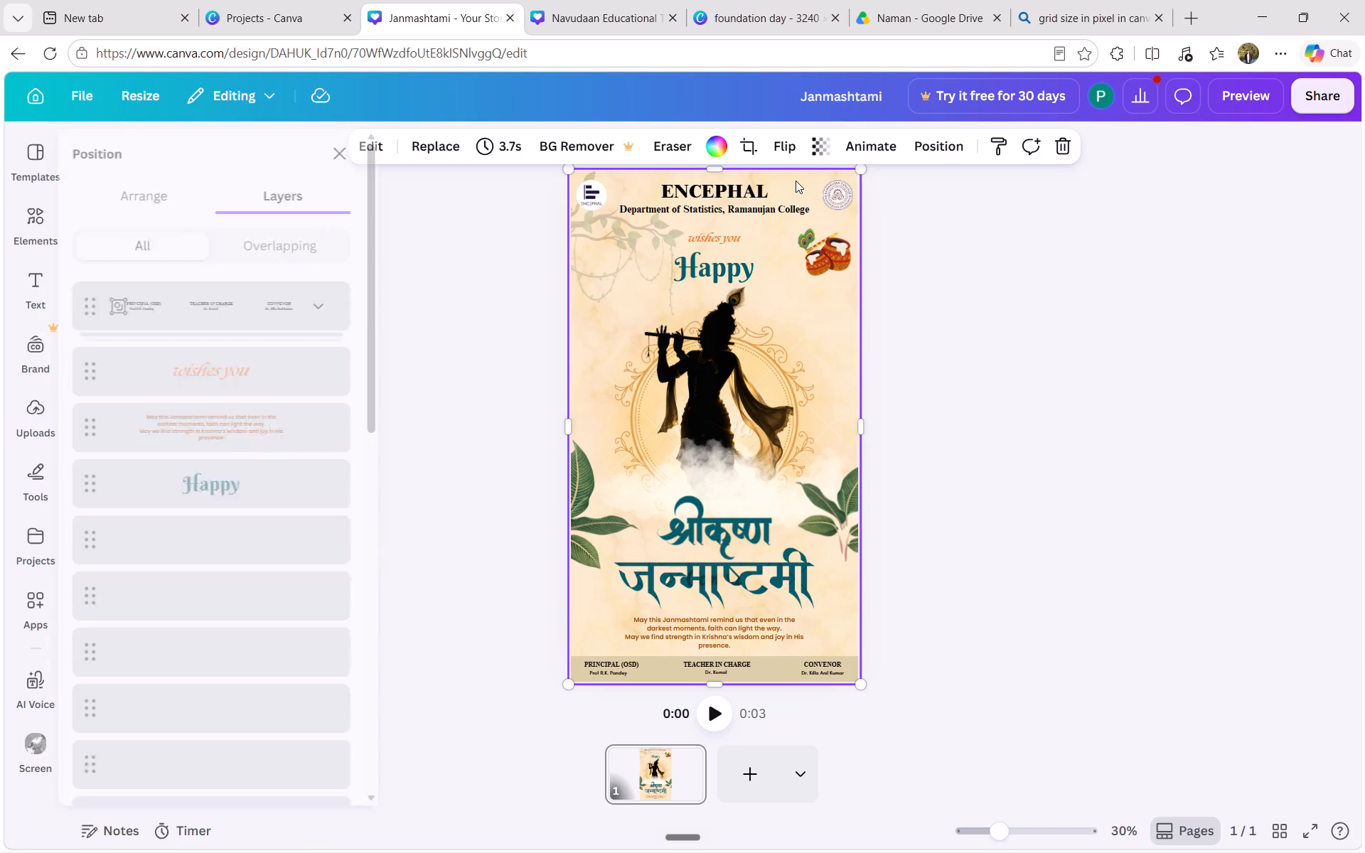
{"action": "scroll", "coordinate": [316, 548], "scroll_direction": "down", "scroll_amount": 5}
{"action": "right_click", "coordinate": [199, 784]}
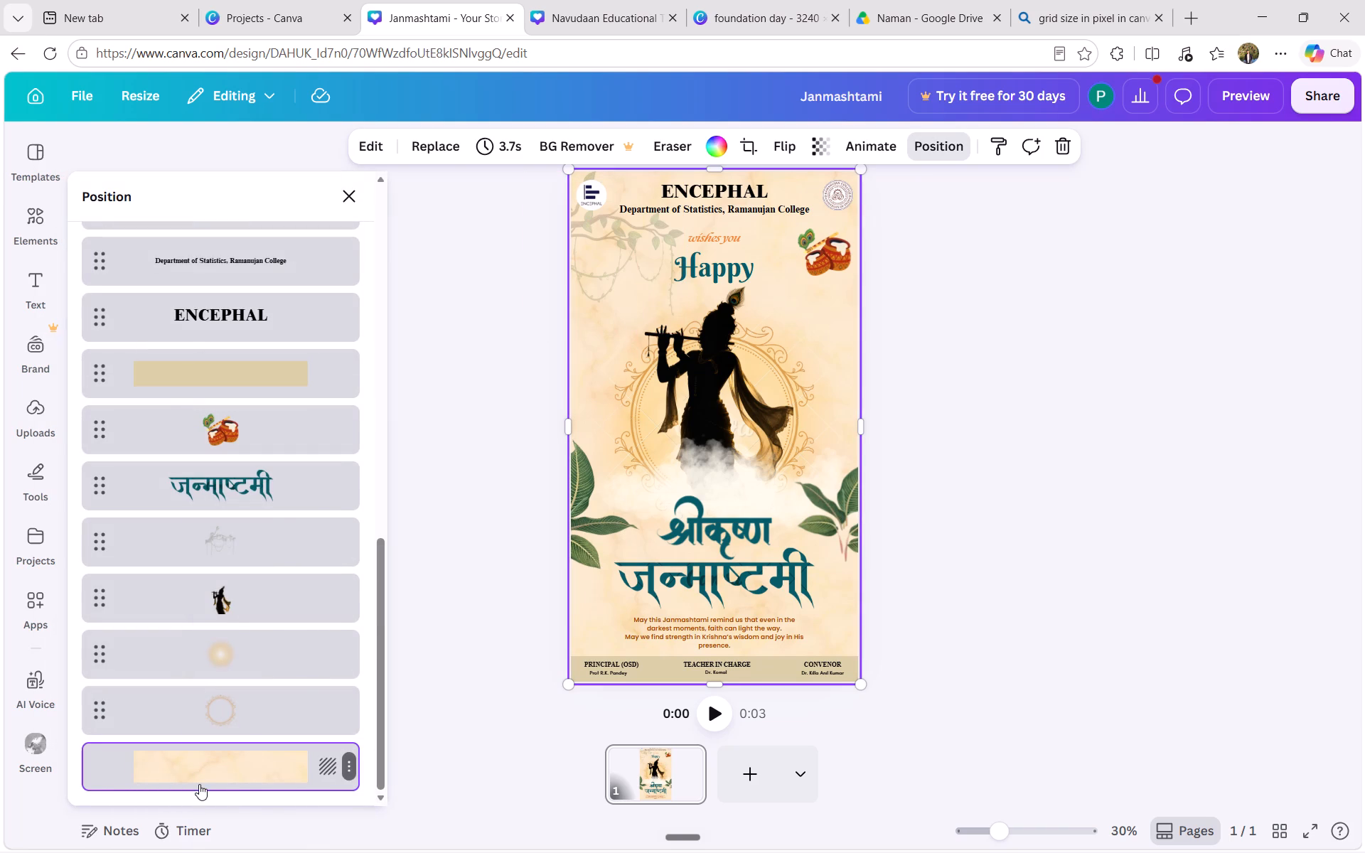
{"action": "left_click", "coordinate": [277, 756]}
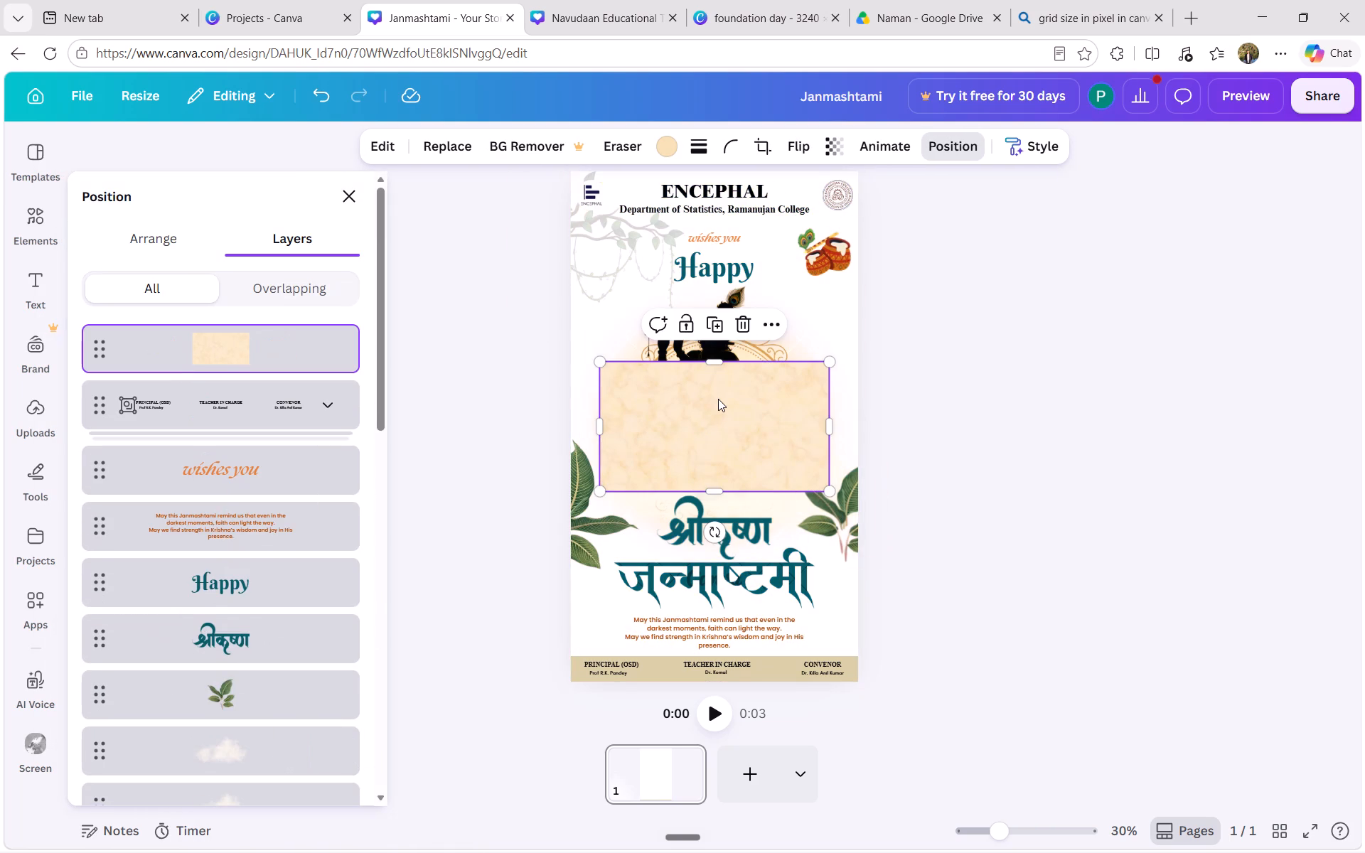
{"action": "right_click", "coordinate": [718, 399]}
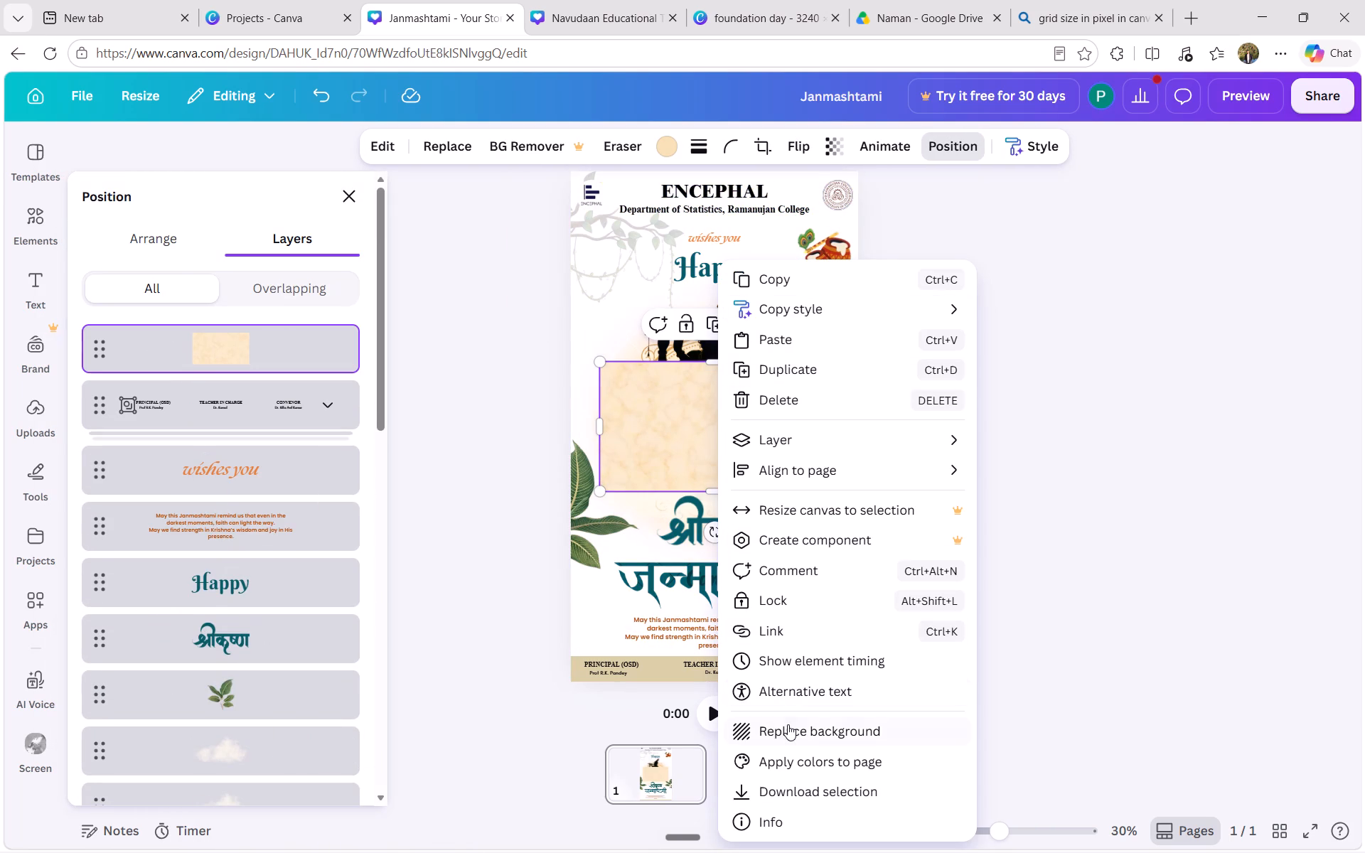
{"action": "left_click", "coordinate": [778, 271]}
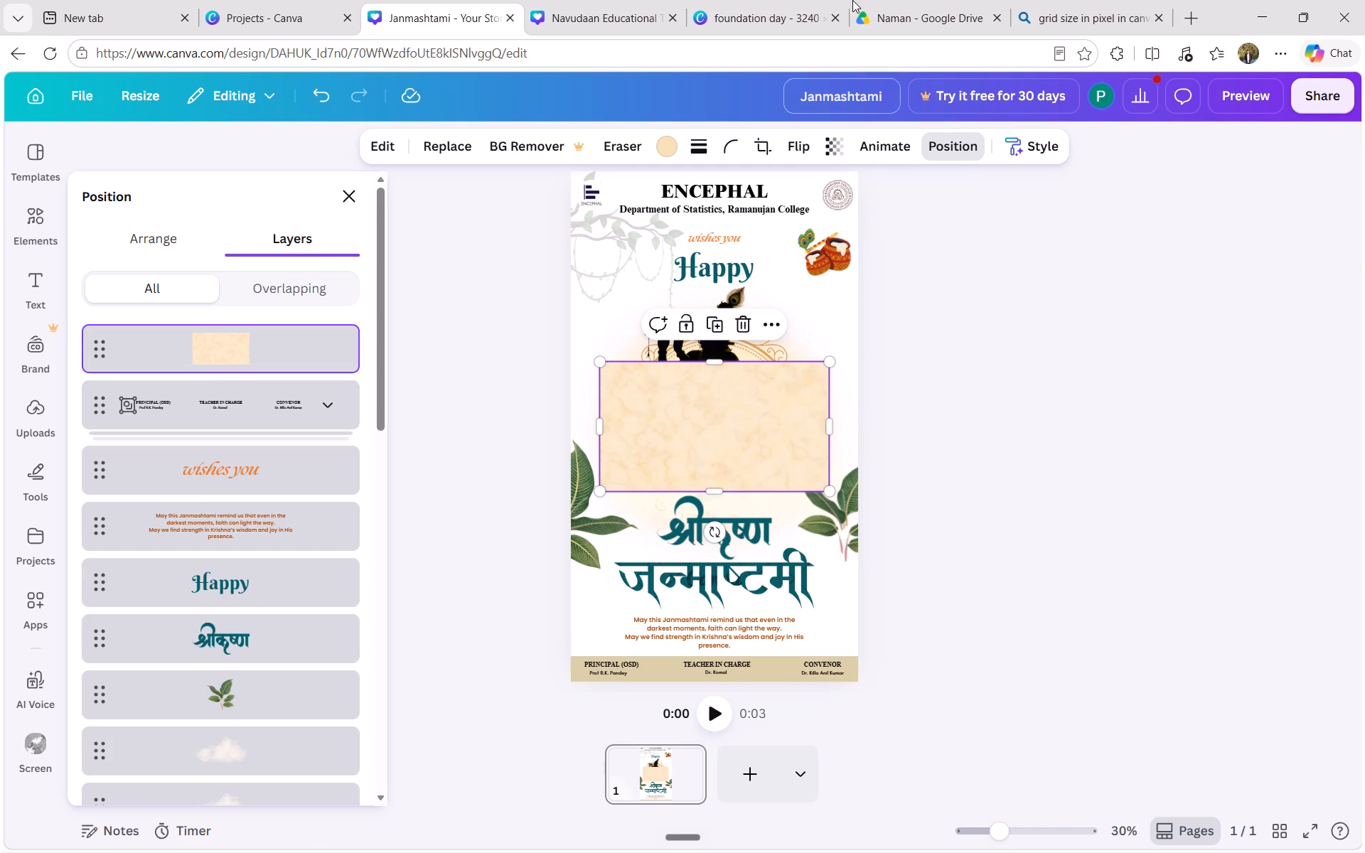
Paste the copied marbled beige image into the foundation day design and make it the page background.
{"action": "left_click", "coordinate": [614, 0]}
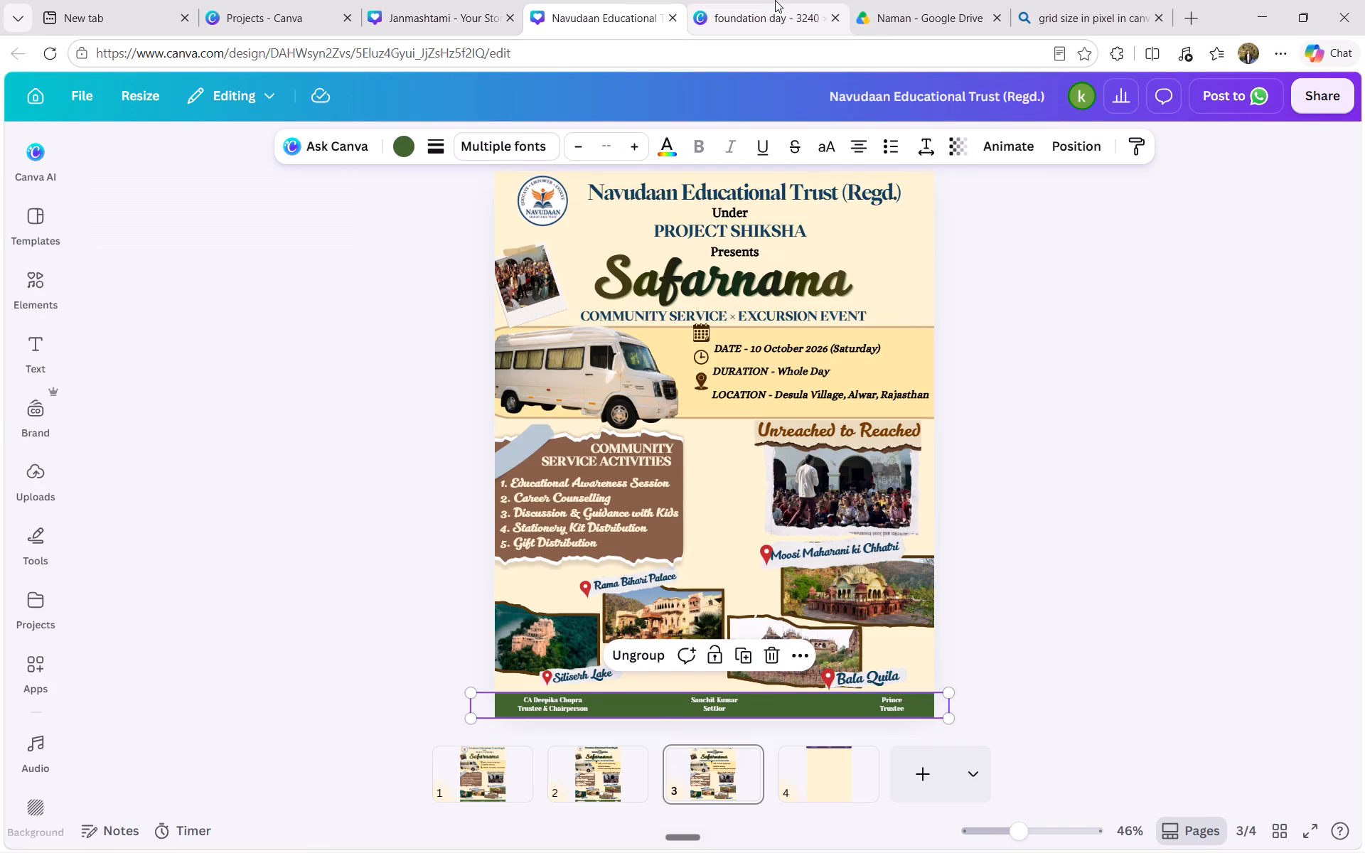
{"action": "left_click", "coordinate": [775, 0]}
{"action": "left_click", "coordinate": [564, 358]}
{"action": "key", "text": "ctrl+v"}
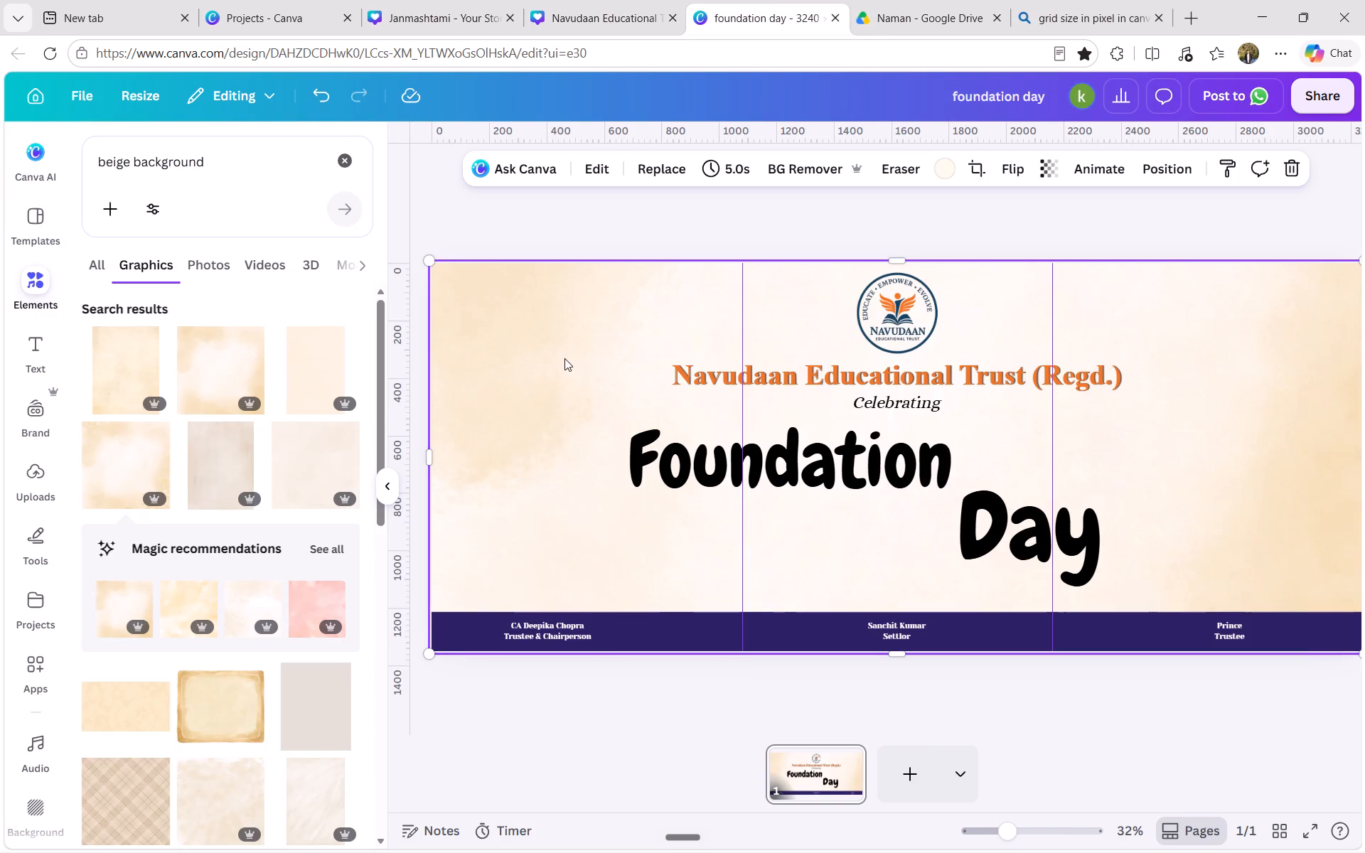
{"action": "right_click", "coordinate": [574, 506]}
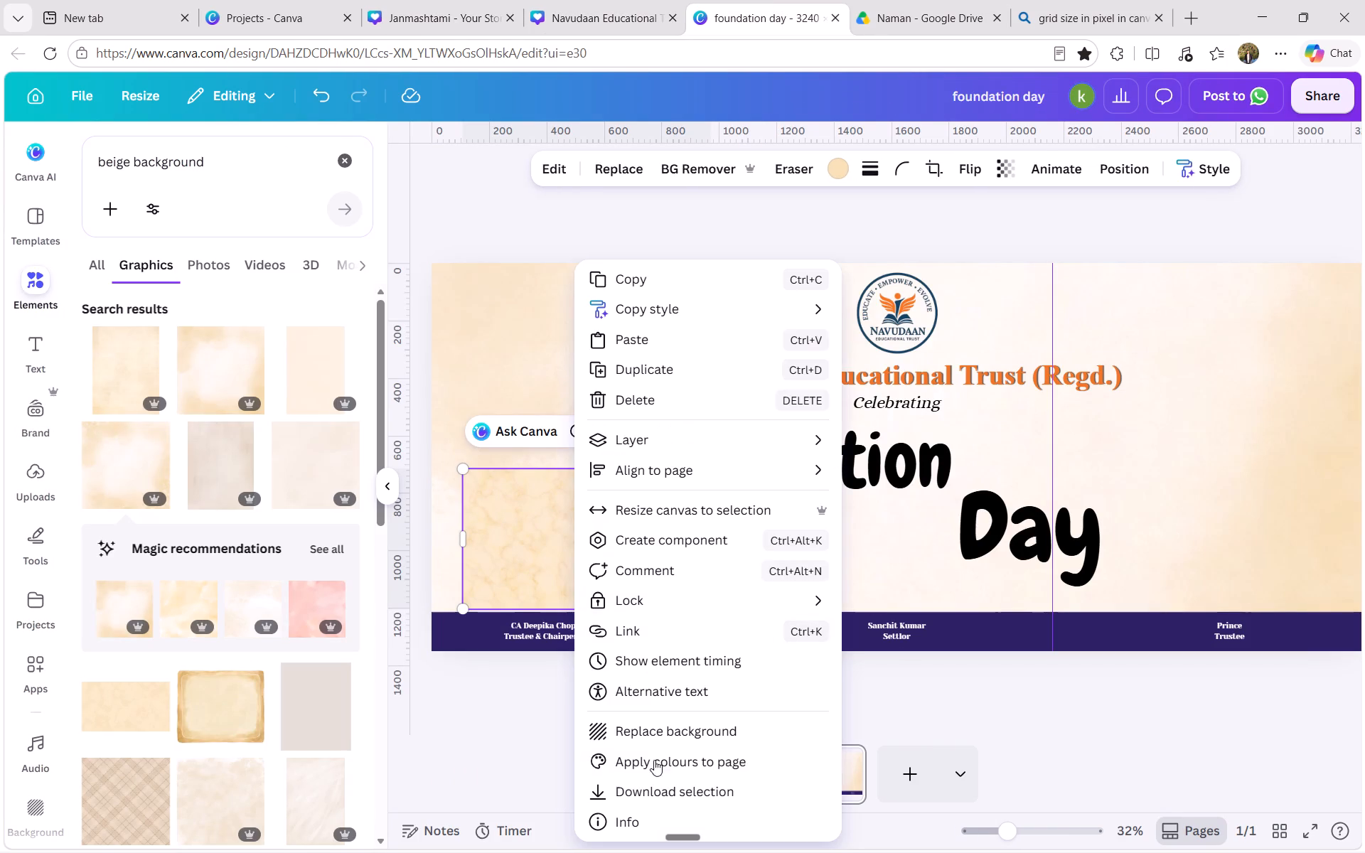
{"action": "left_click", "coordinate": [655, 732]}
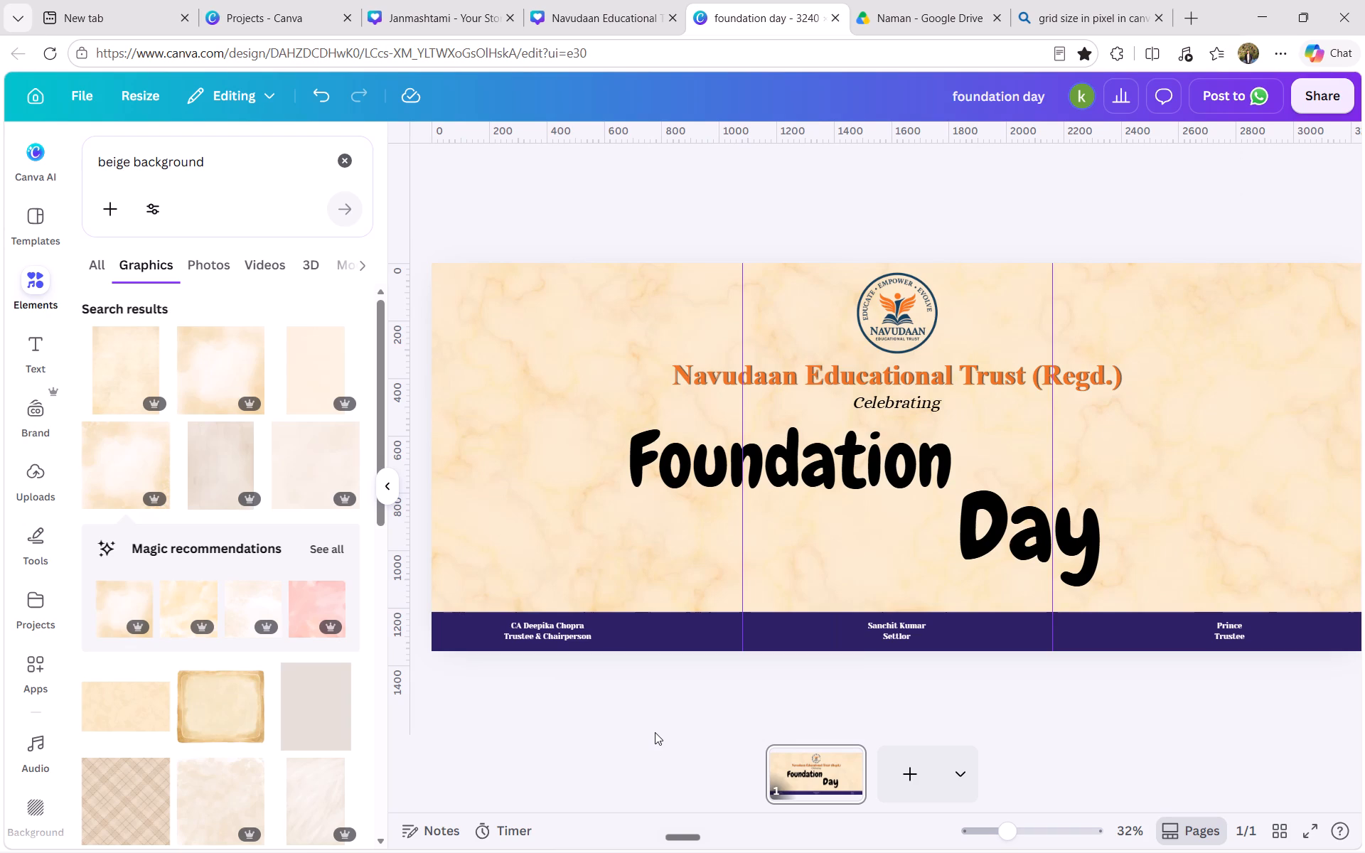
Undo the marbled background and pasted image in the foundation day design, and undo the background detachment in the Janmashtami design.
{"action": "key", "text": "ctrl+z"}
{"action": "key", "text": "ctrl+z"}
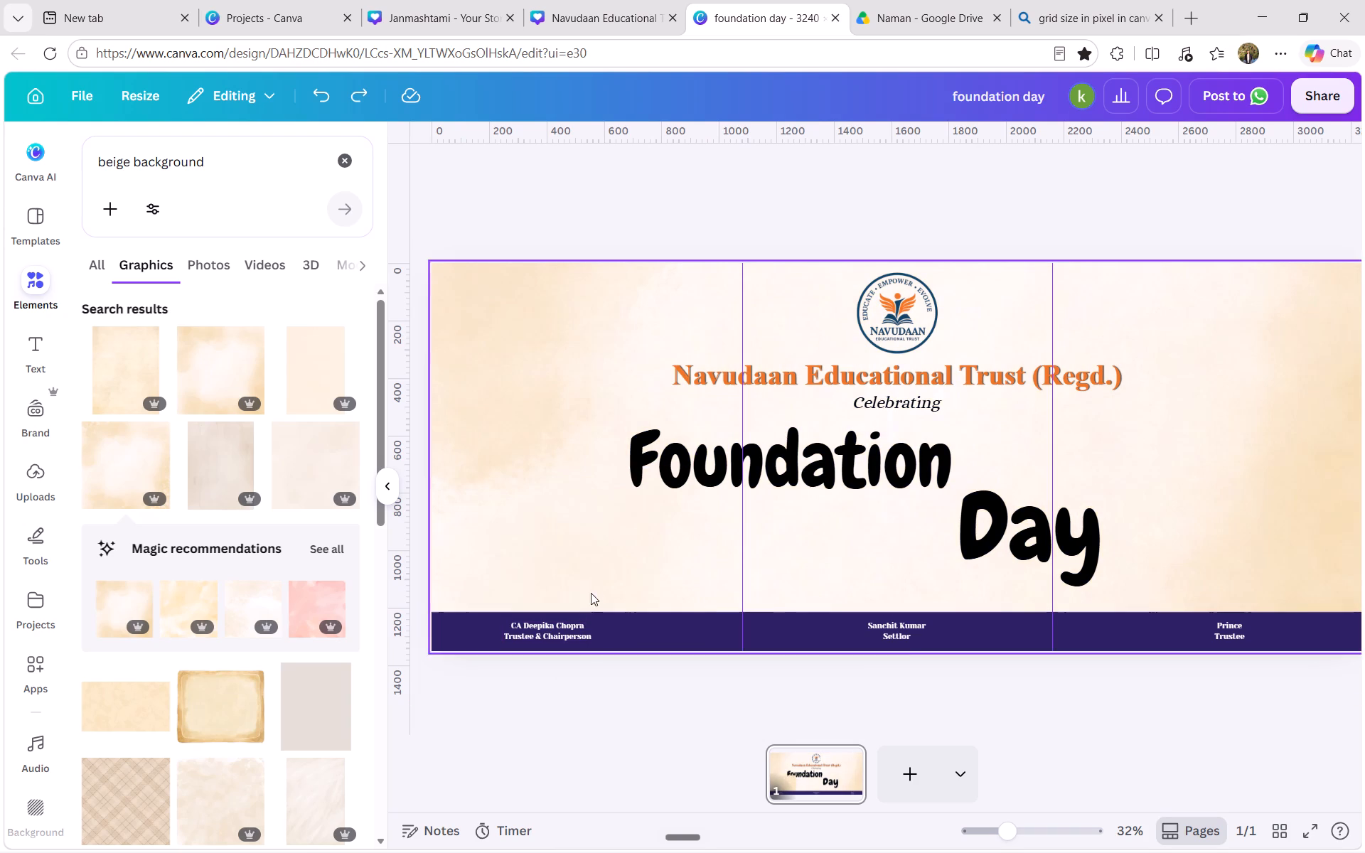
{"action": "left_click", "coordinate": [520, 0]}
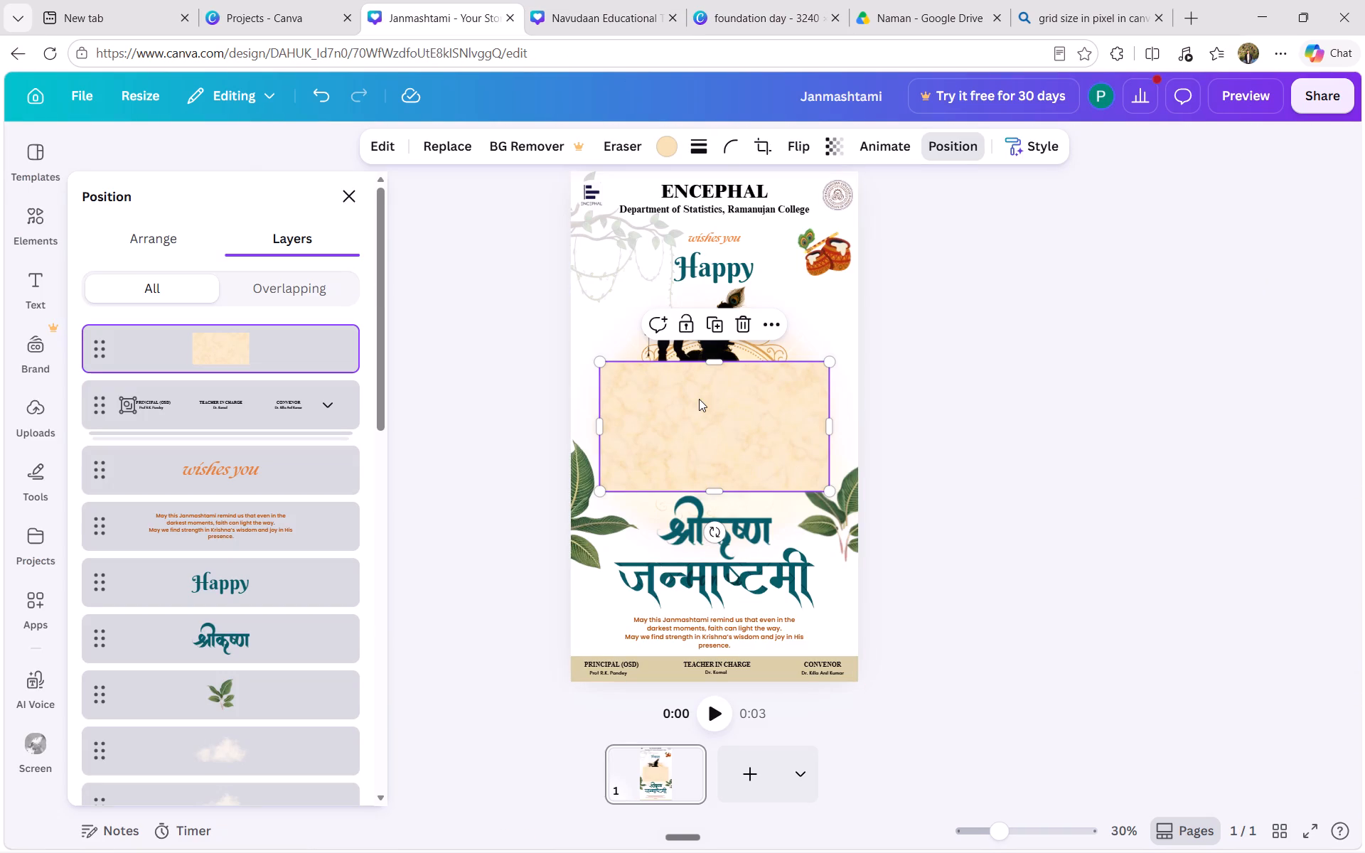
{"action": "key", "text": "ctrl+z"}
Look up the teal of the Hindi title in the Janmashtami design and set the "Foundation" text colour to #065C68.
{"action": "left_click", "coordinate": [703, 544]}
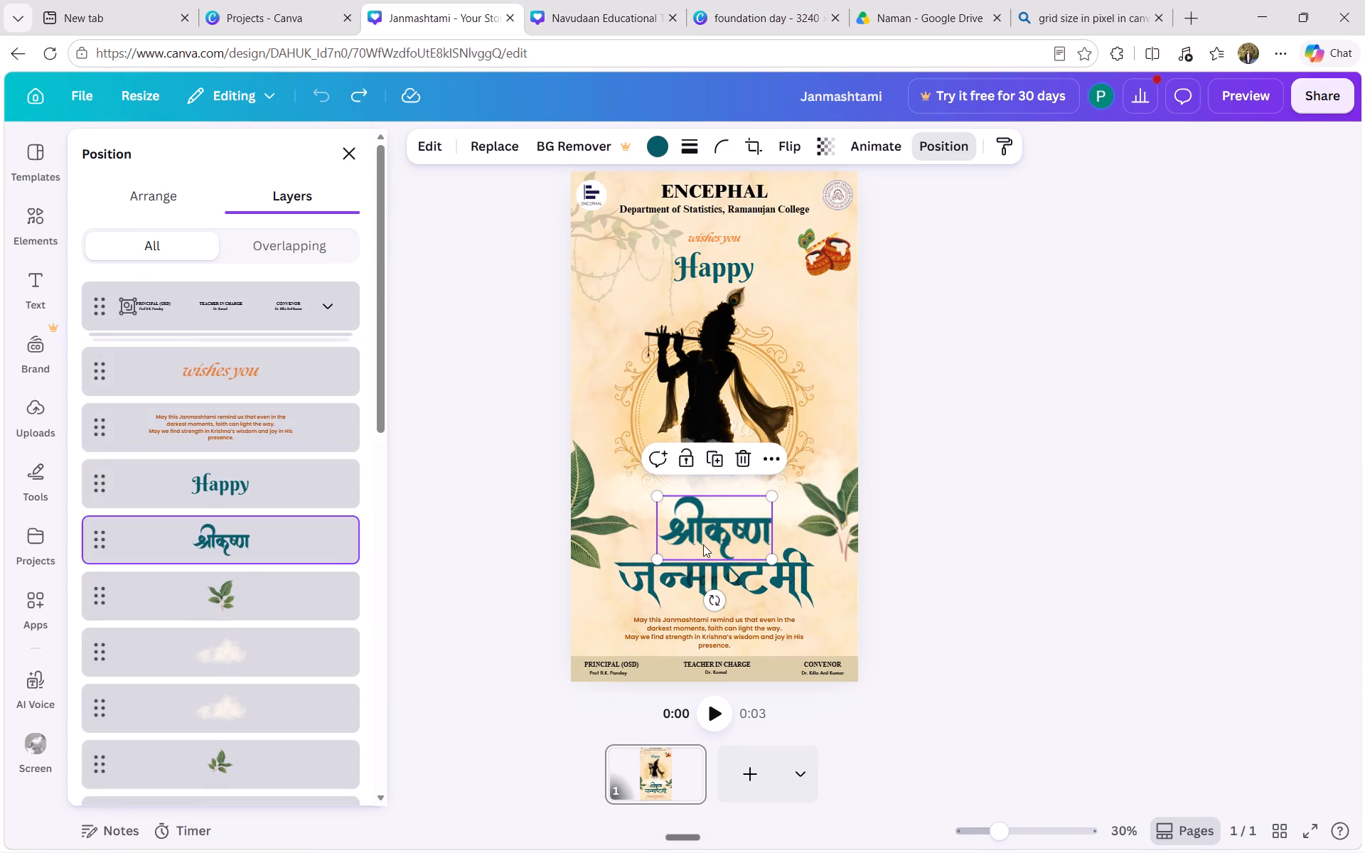
{"action": "left_click", "coordinate": [651, 146]}
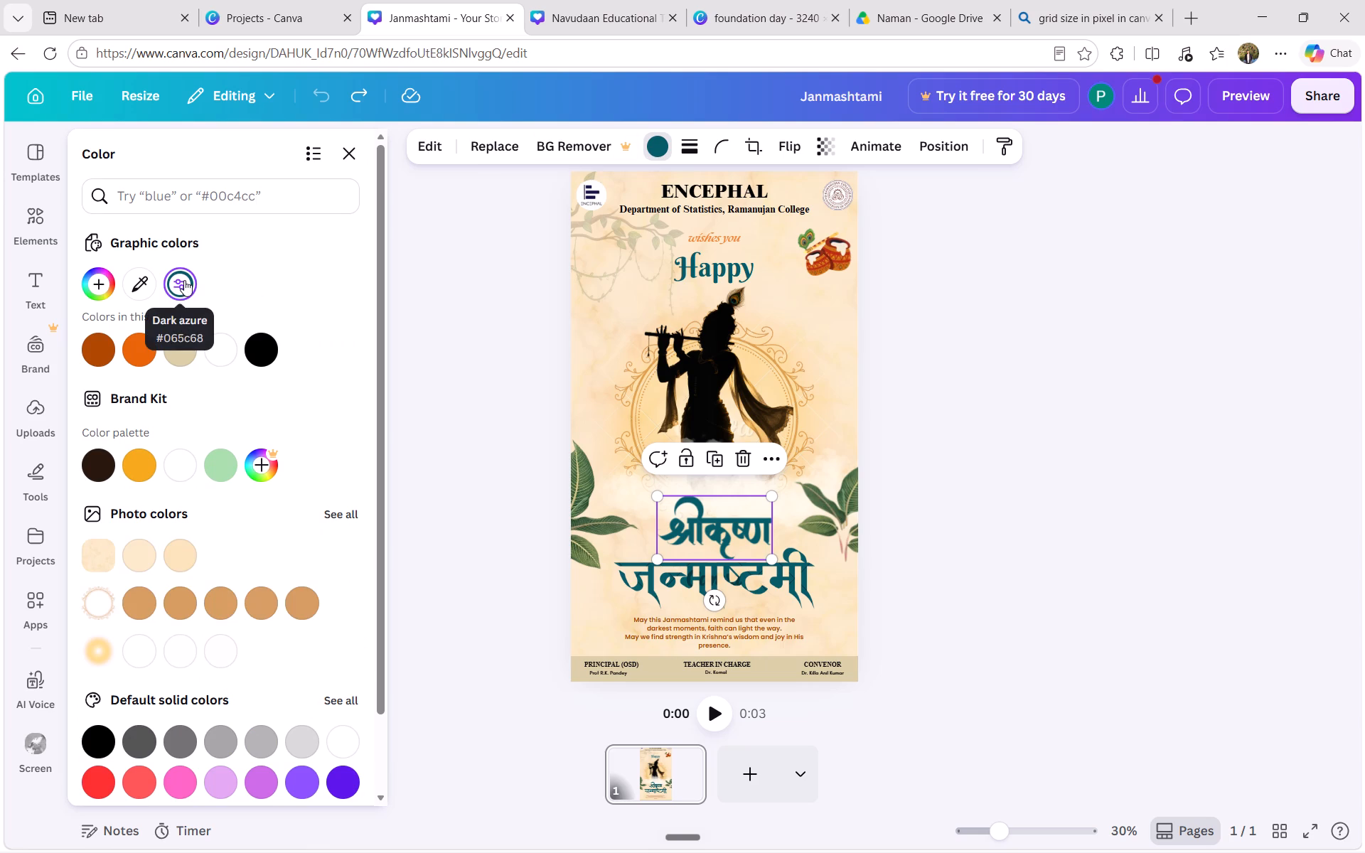
{"action": "left_click", "coordinate": [758, 1]}
{"action": "left_click", "coordinate": [787, 483]}
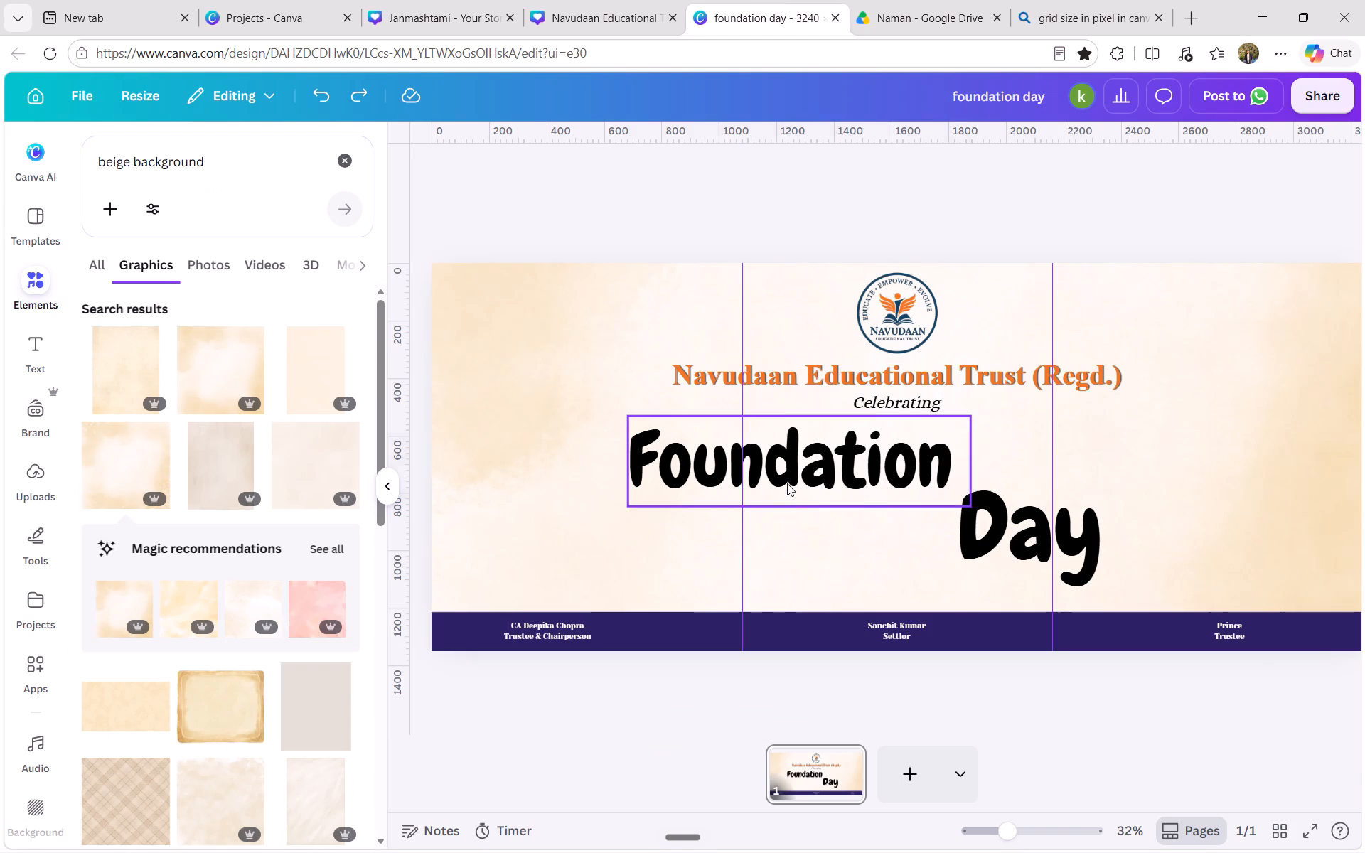
{"action": "left_click", "coordinate": [725, 177]}
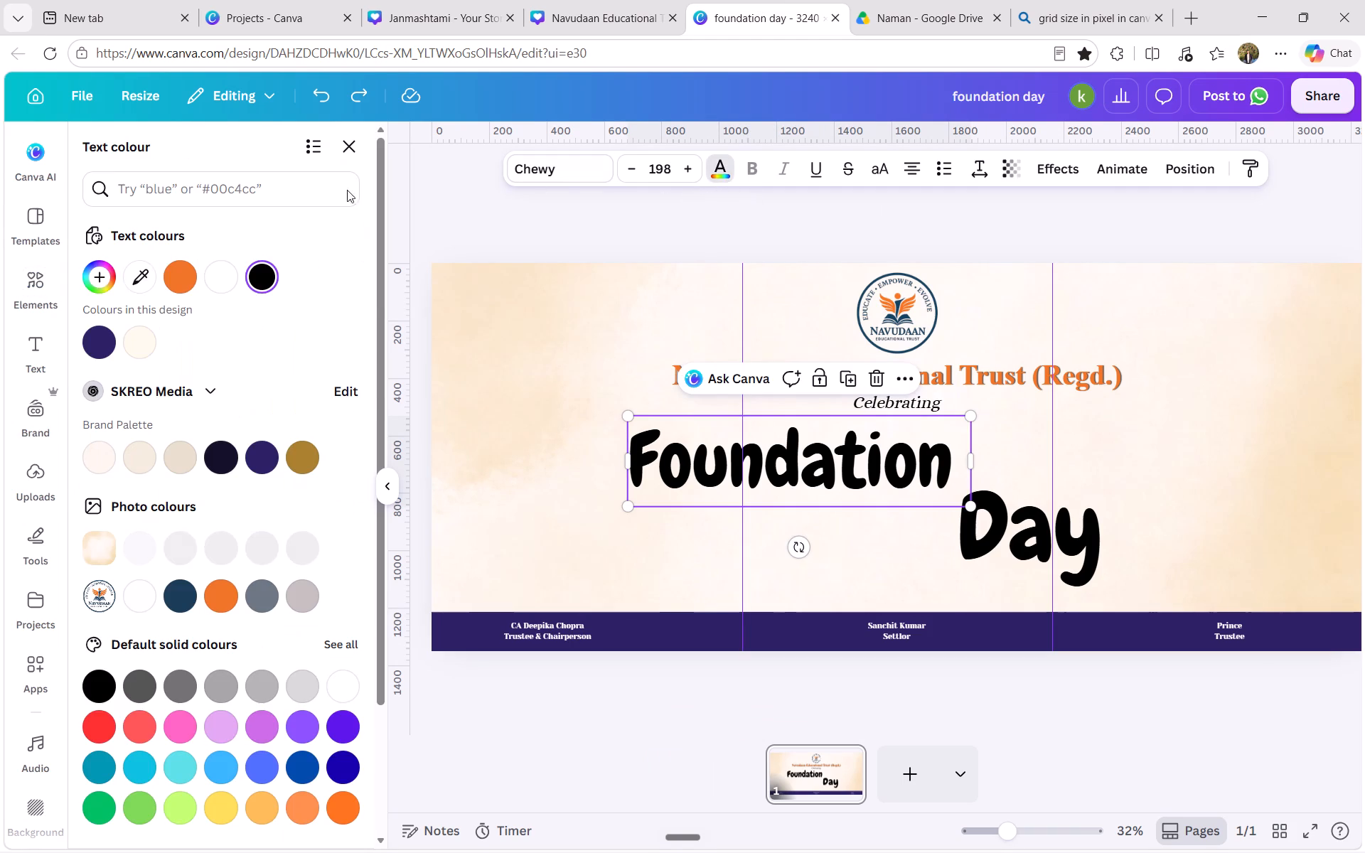
{"action": "left_click", "coordinate": [98, 272]}
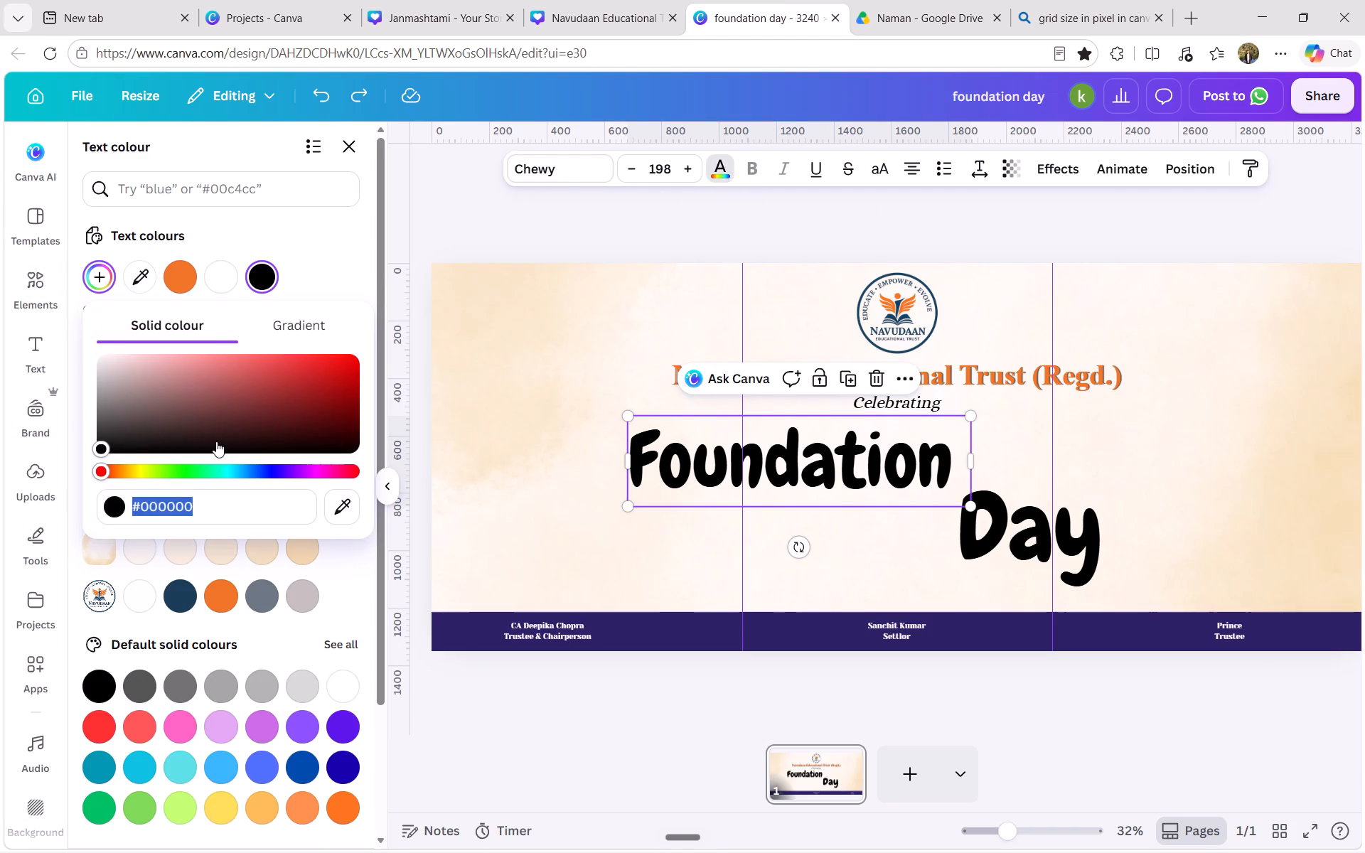
{"action": "key", "text": "BackSpace"}
{"action": "type", "text": "065c6"}
{"action": "key", "text": "8"}
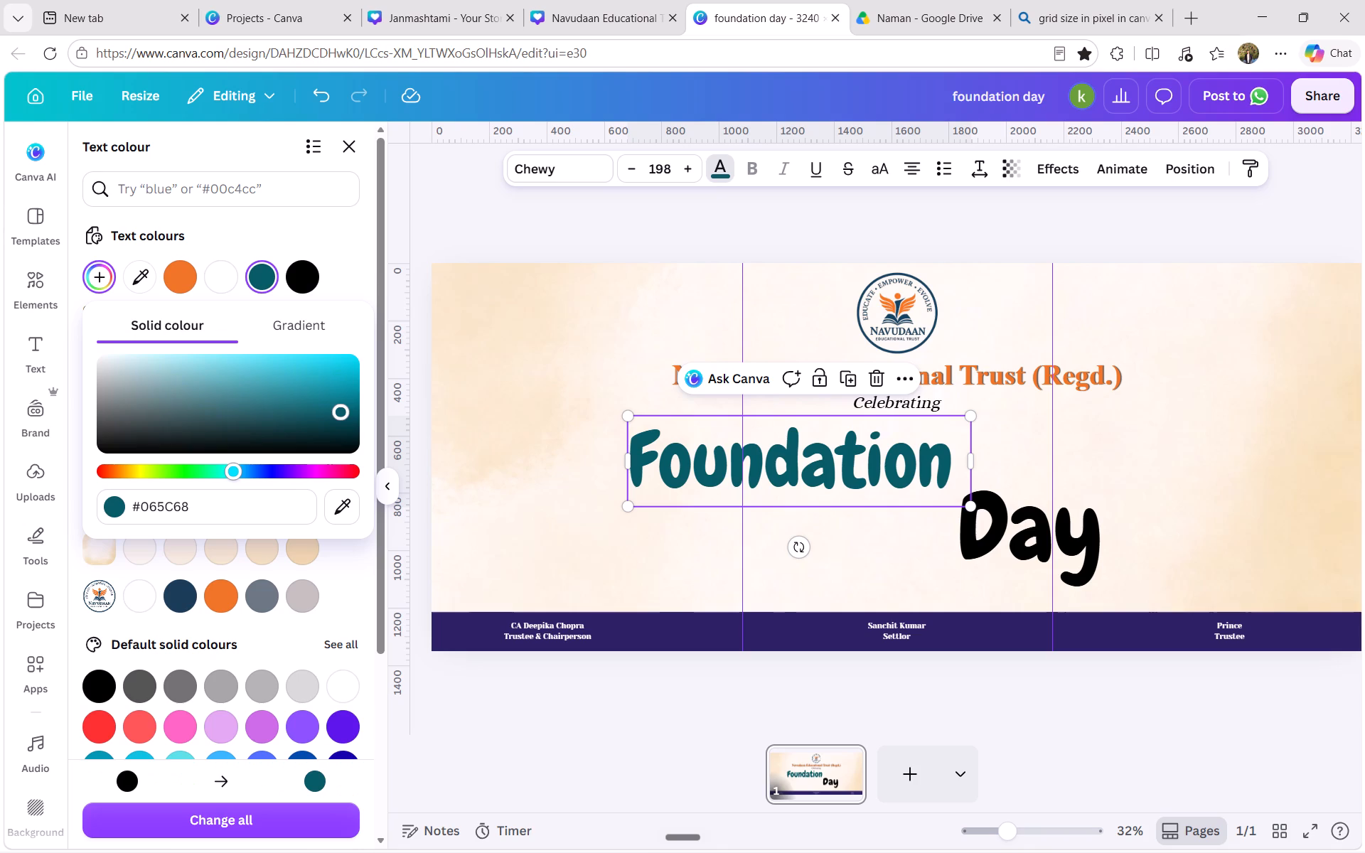
{"action": "key", "text": "Return"}
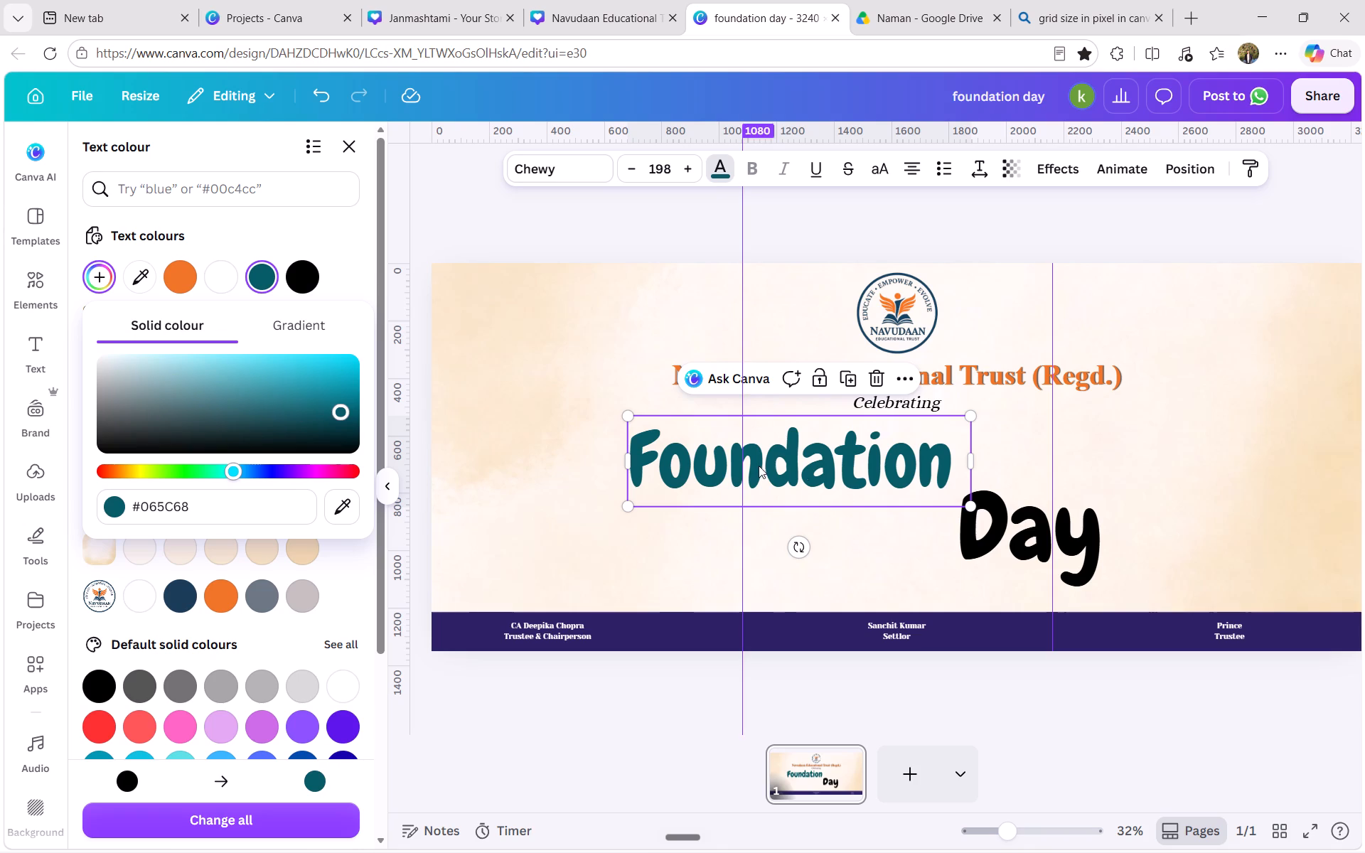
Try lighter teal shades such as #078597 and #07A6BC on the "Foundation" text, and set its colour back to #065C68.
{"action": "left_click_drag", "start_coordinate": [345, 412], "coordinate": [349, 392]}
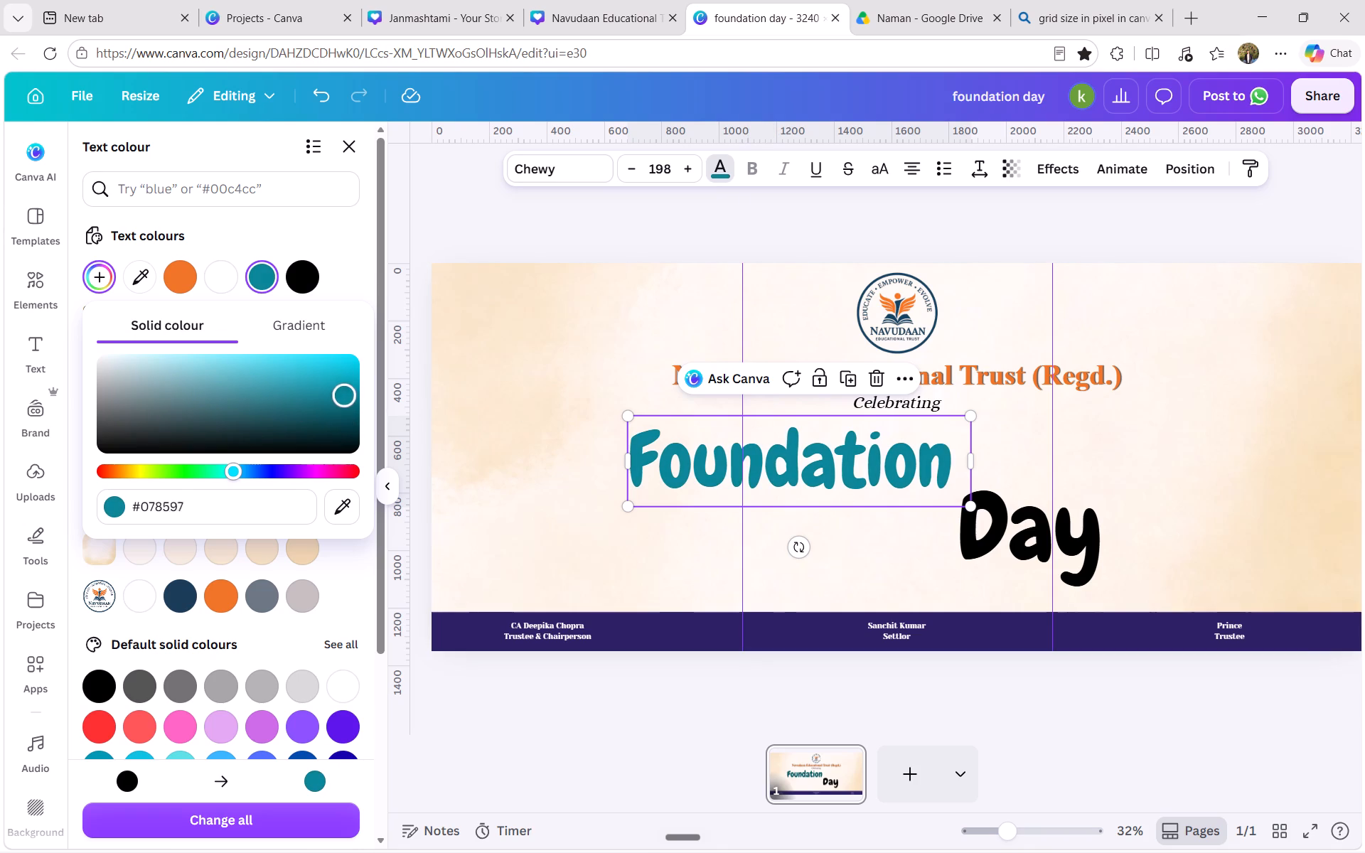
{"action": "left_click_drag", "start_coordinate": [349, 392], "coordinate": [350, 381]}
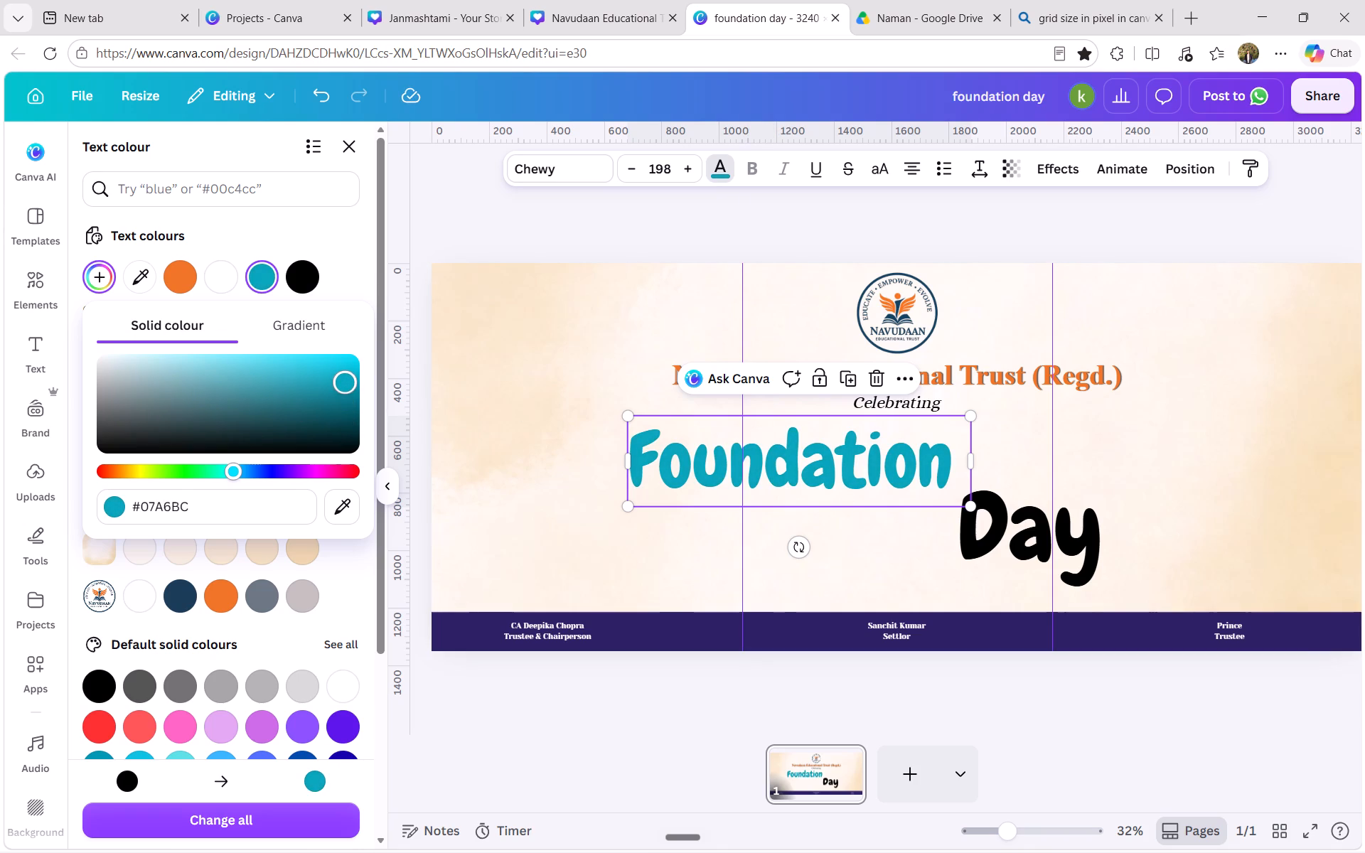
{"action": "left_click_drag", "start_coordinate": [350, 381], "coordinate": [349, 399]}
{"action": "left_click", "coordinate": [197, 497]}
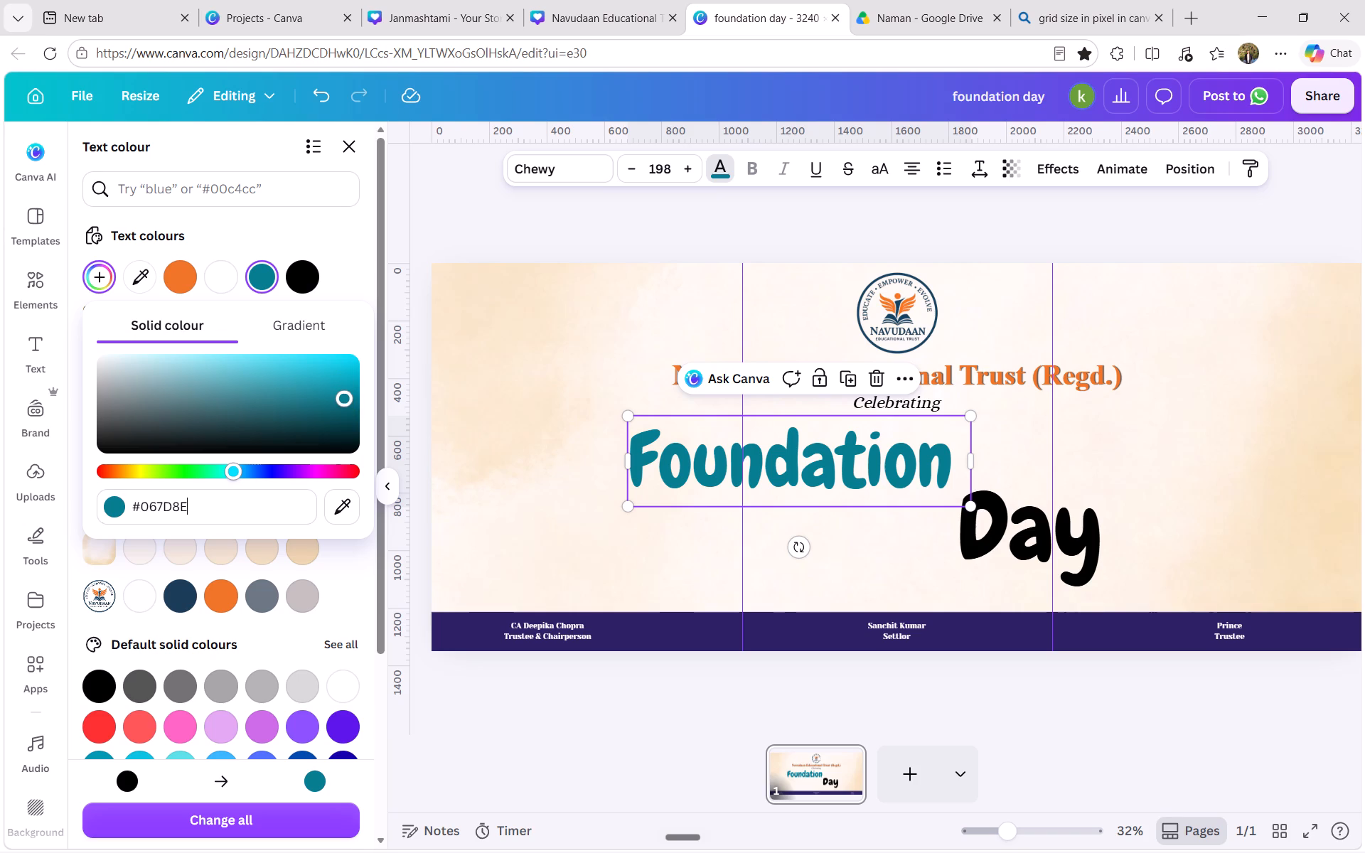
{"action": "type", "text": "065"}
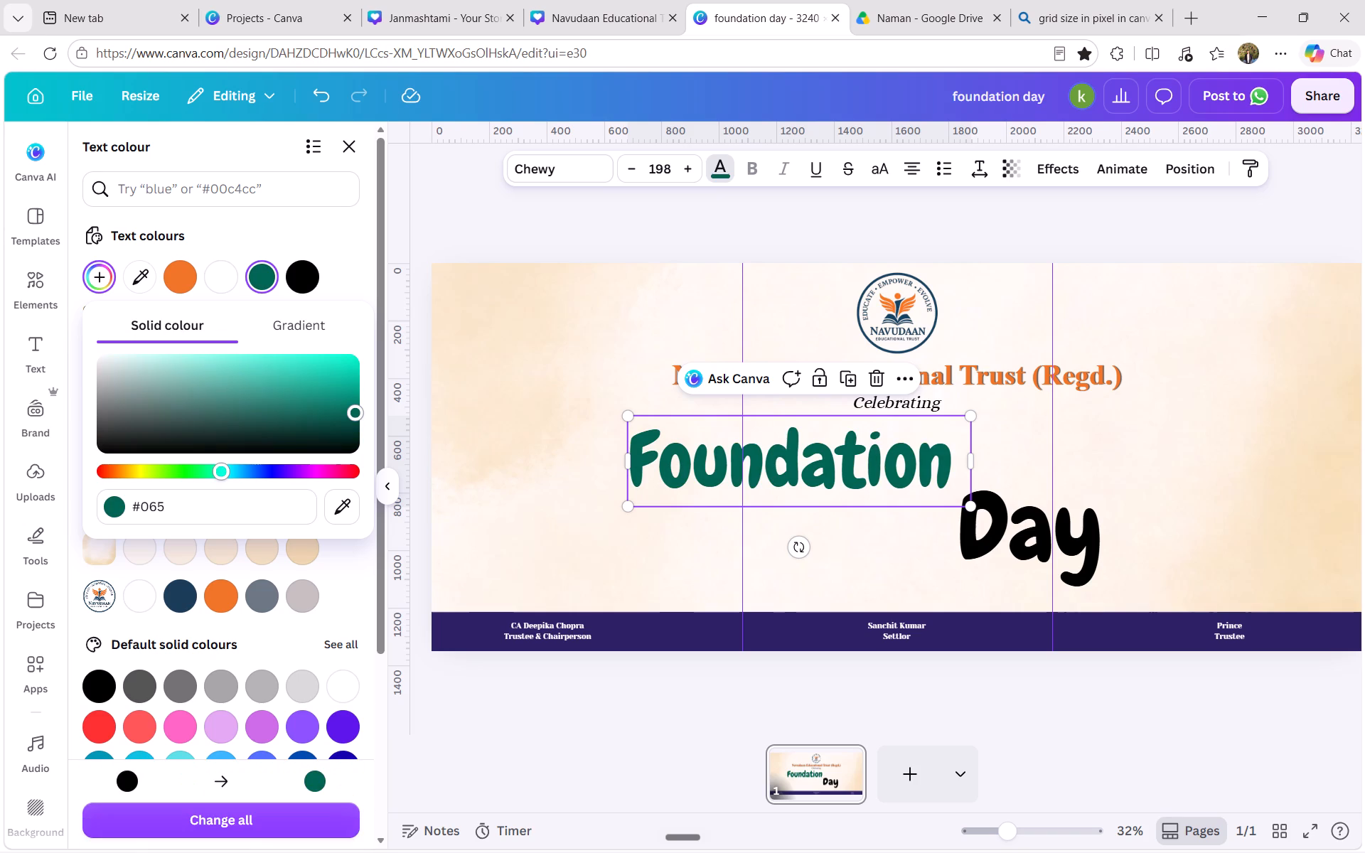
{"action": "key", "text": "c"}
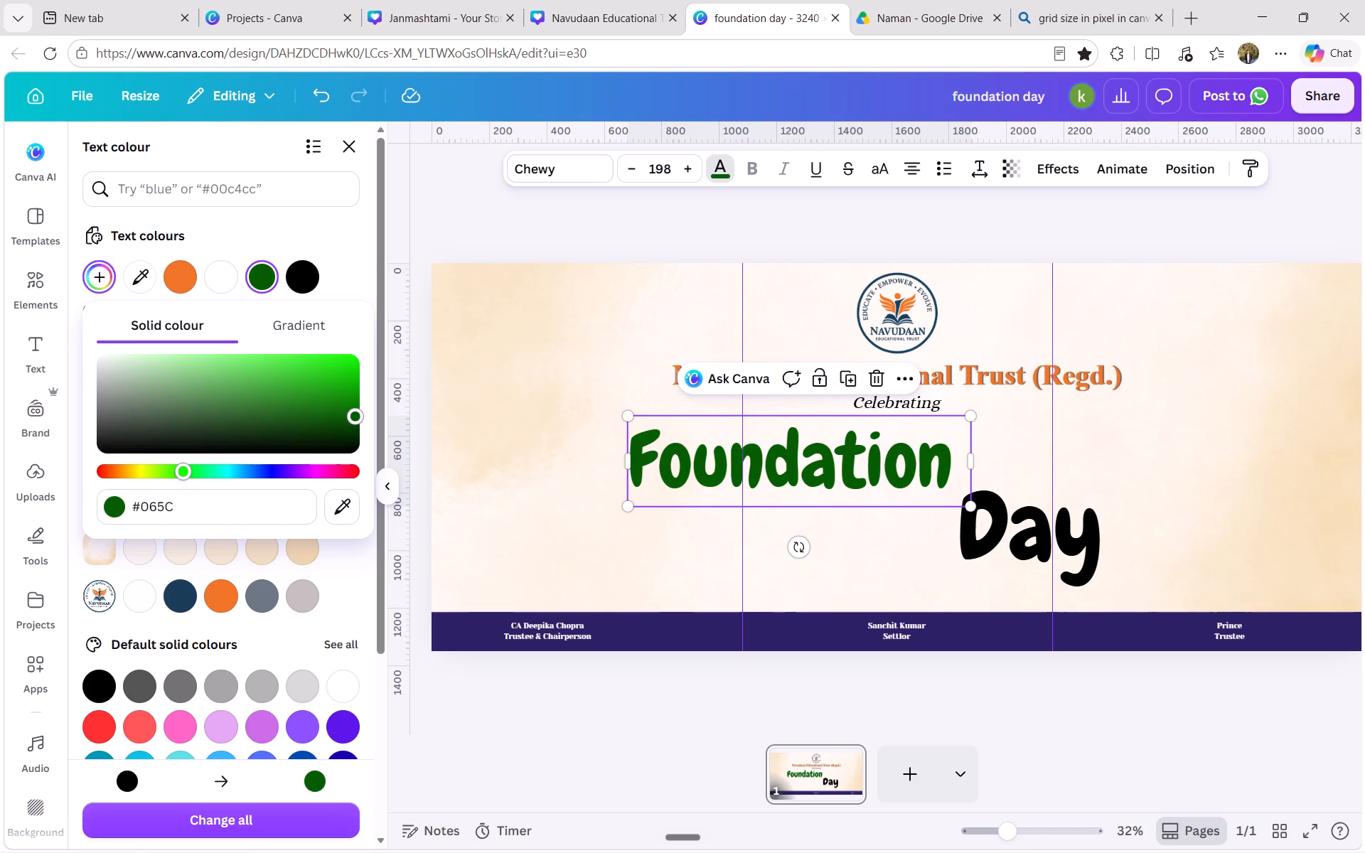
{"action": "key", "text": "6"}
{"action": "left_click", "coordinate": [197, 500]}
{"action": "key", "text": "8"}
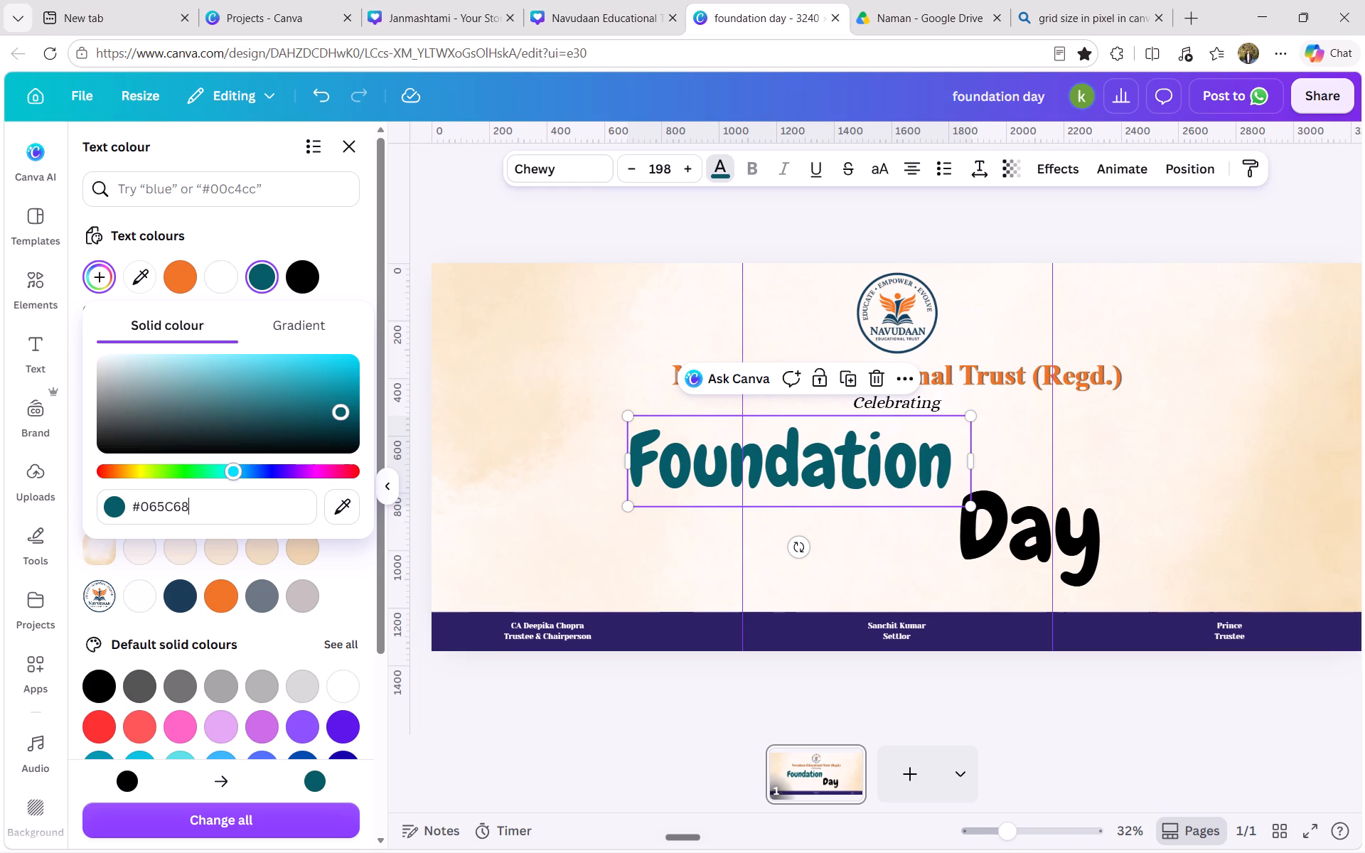
Apply the same dark teal #065C68 to the "Day" text, and close the colour options to see the whole design.
{"action": "left_click", "coordinate": [981, 544]}
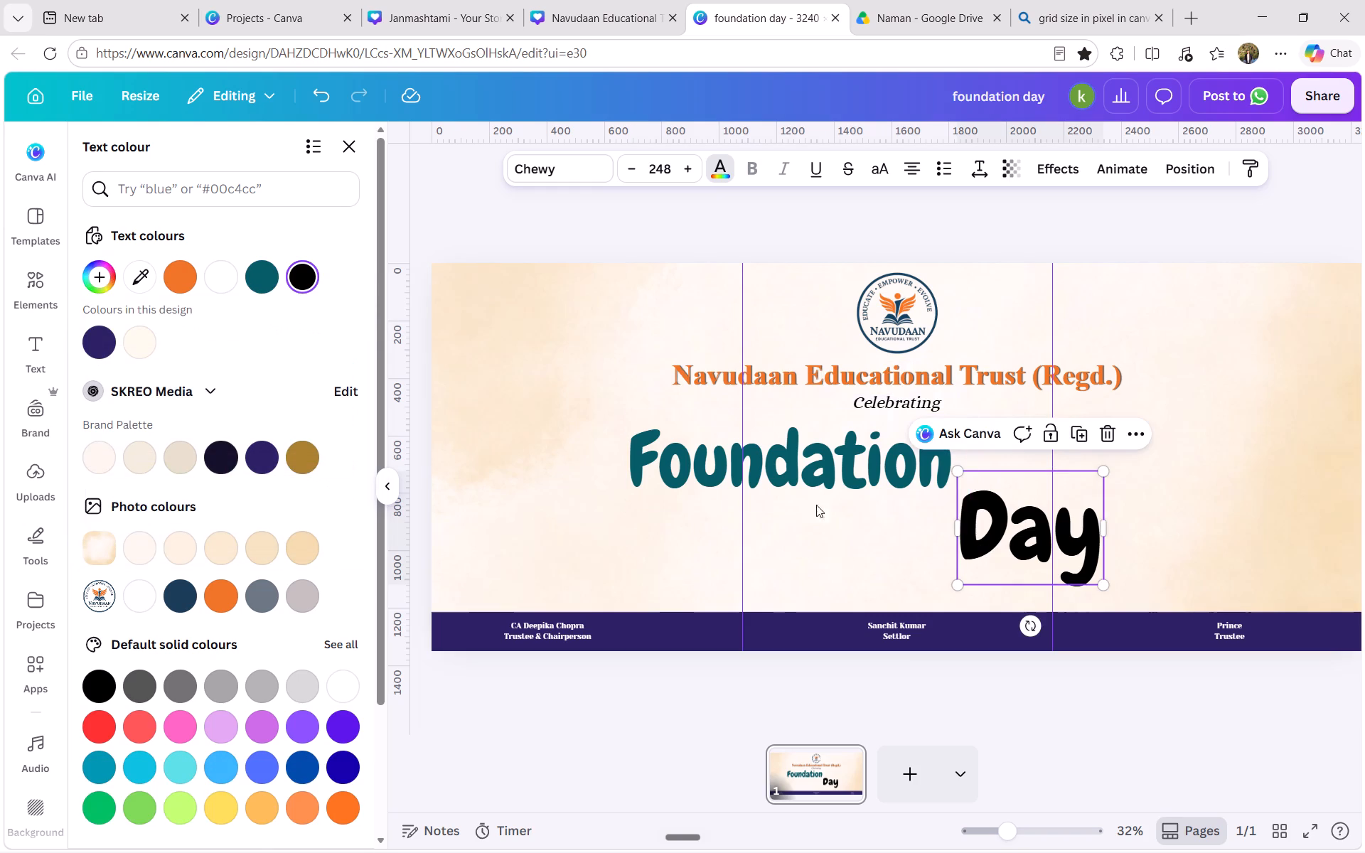
{"action": "left_click", "coordinate": [258, 286]}
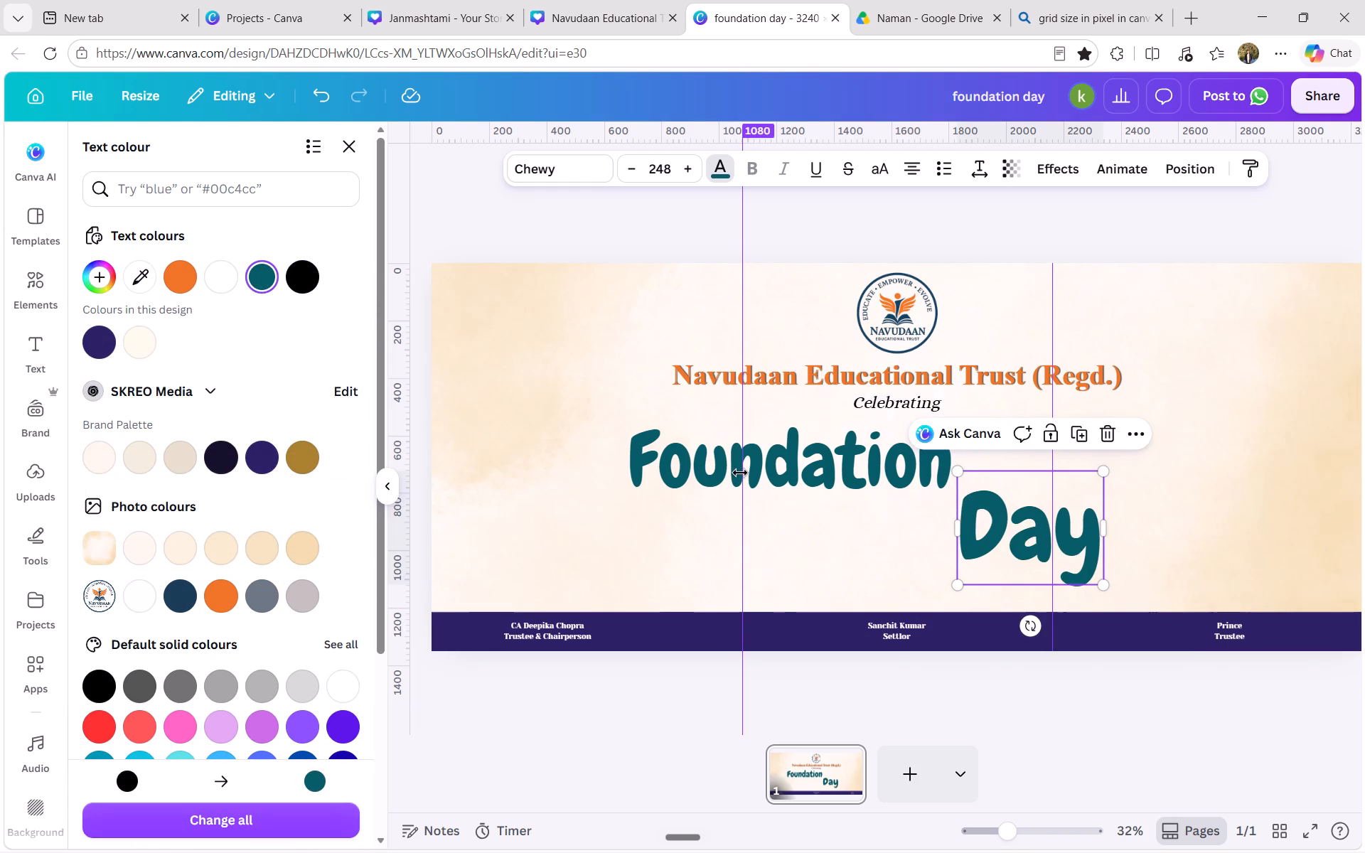
{"action": "left_click", "coordinate": [548, 747]}
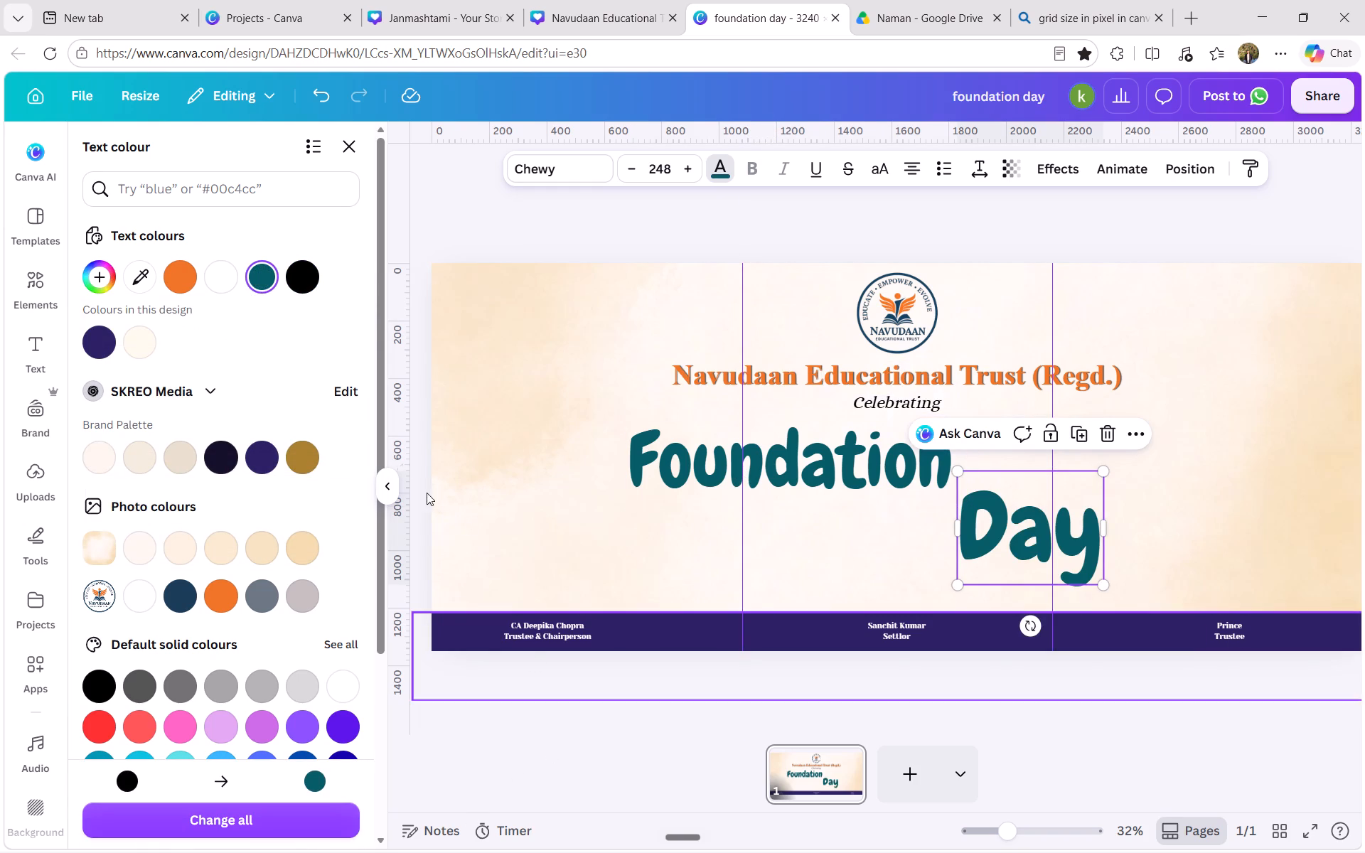
{"action": "left_click", "coordinate": [387, 492]}
{"action": "left_click", "coordinate": [385, 675]}
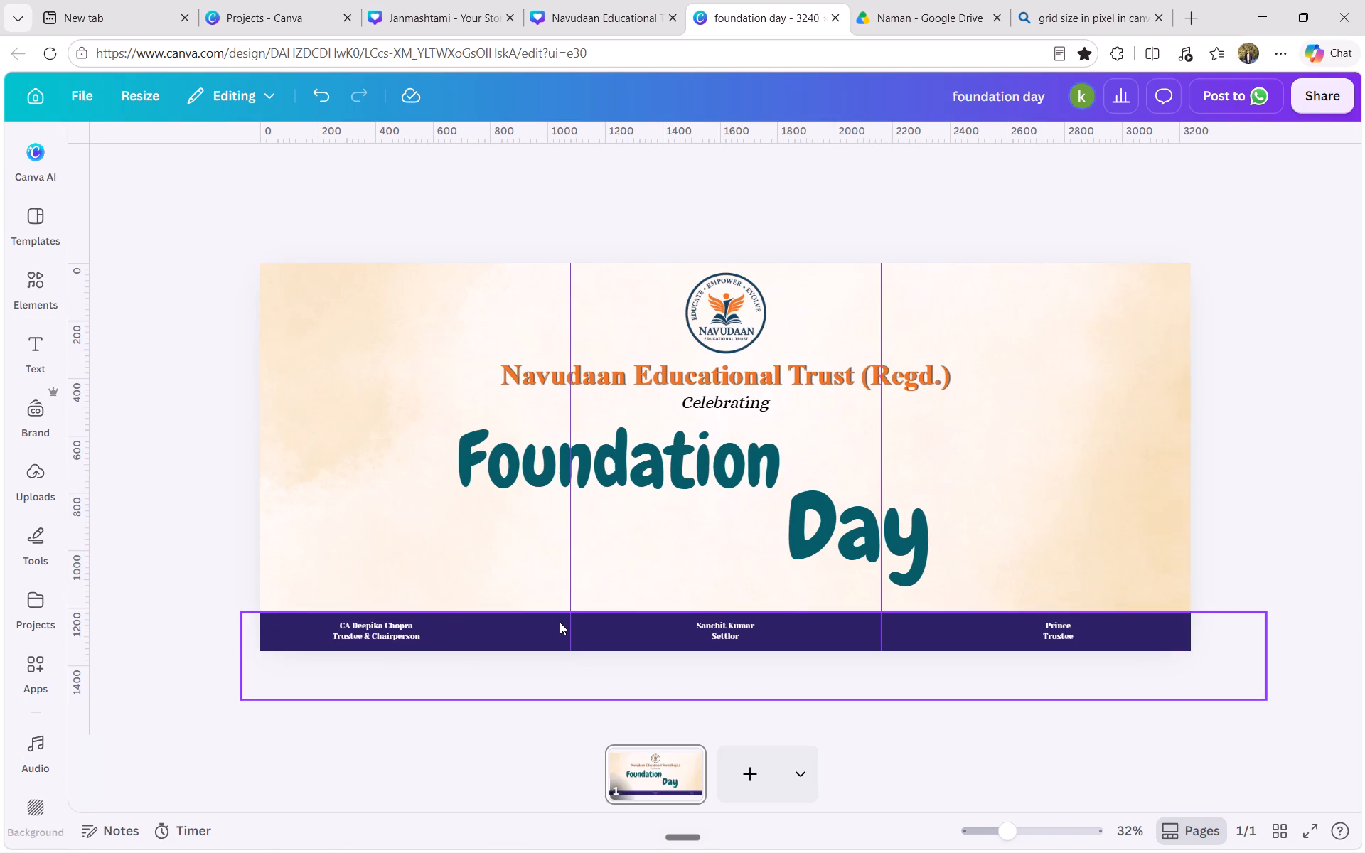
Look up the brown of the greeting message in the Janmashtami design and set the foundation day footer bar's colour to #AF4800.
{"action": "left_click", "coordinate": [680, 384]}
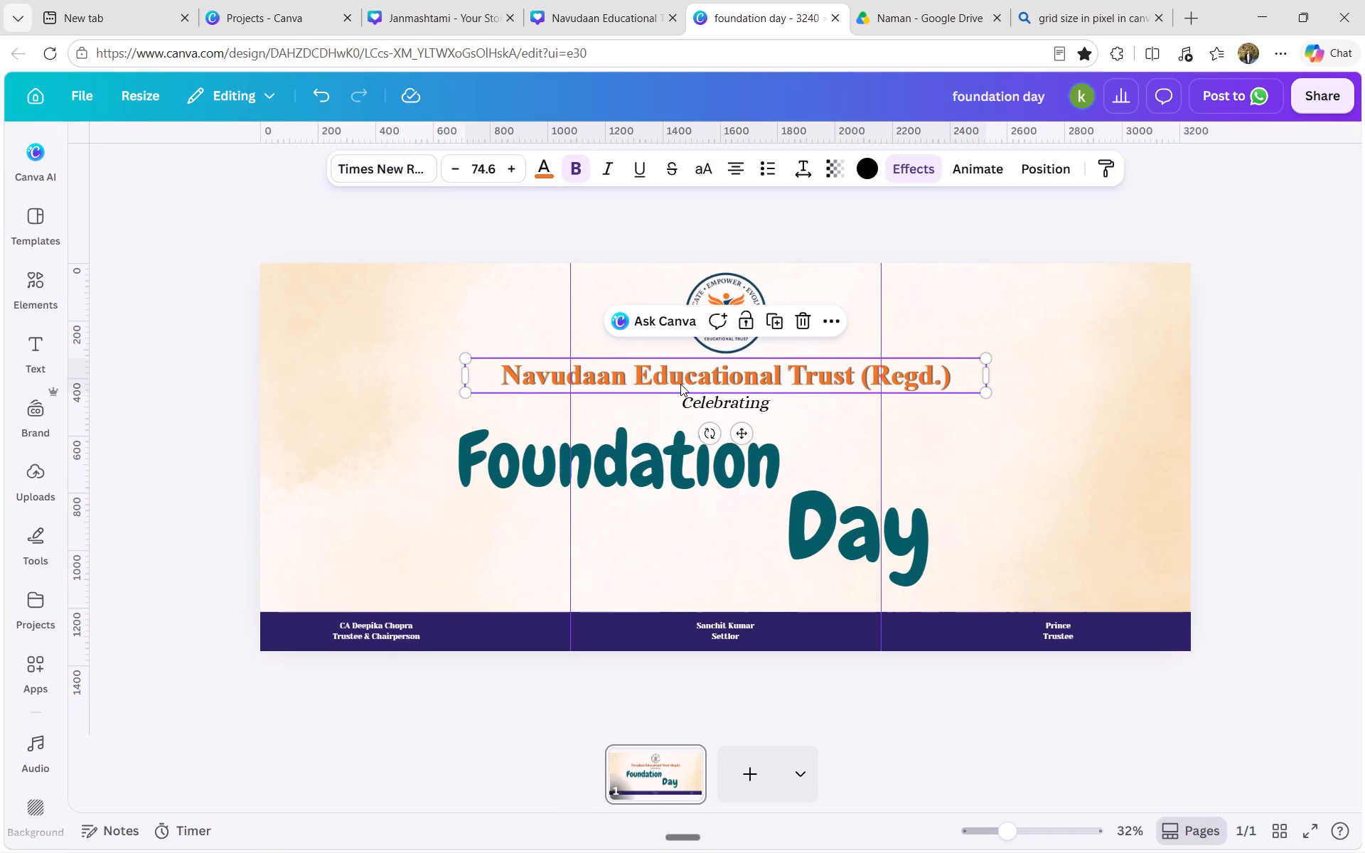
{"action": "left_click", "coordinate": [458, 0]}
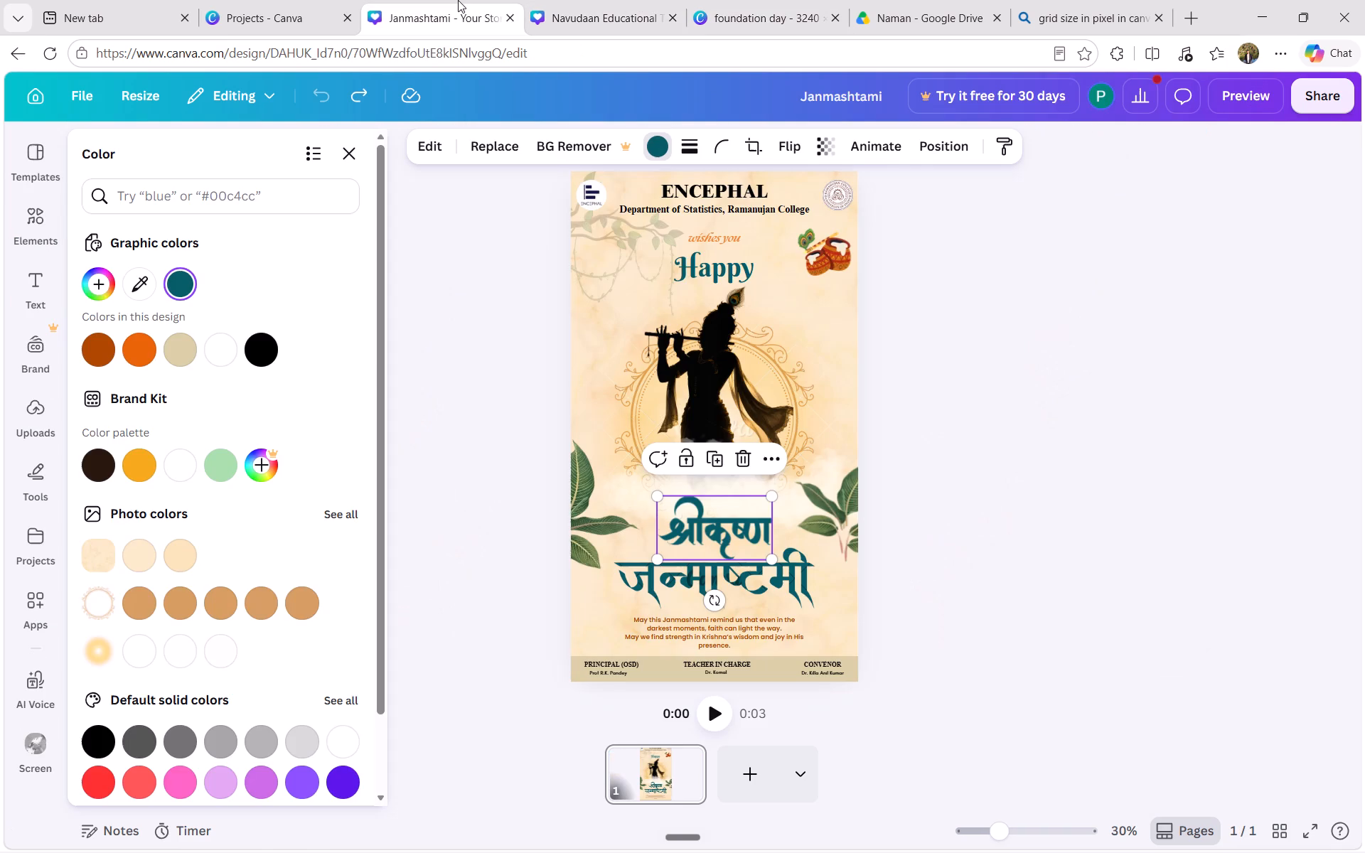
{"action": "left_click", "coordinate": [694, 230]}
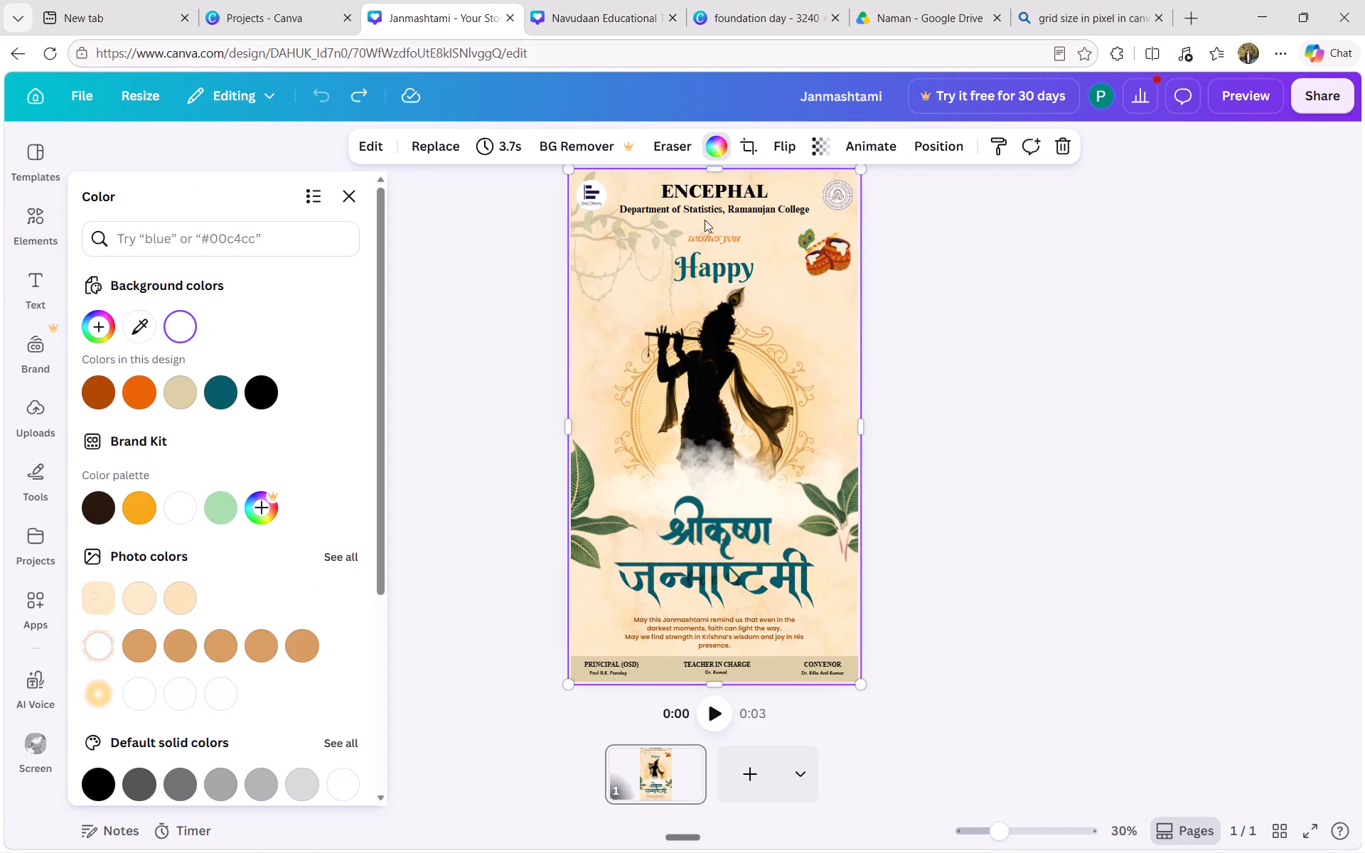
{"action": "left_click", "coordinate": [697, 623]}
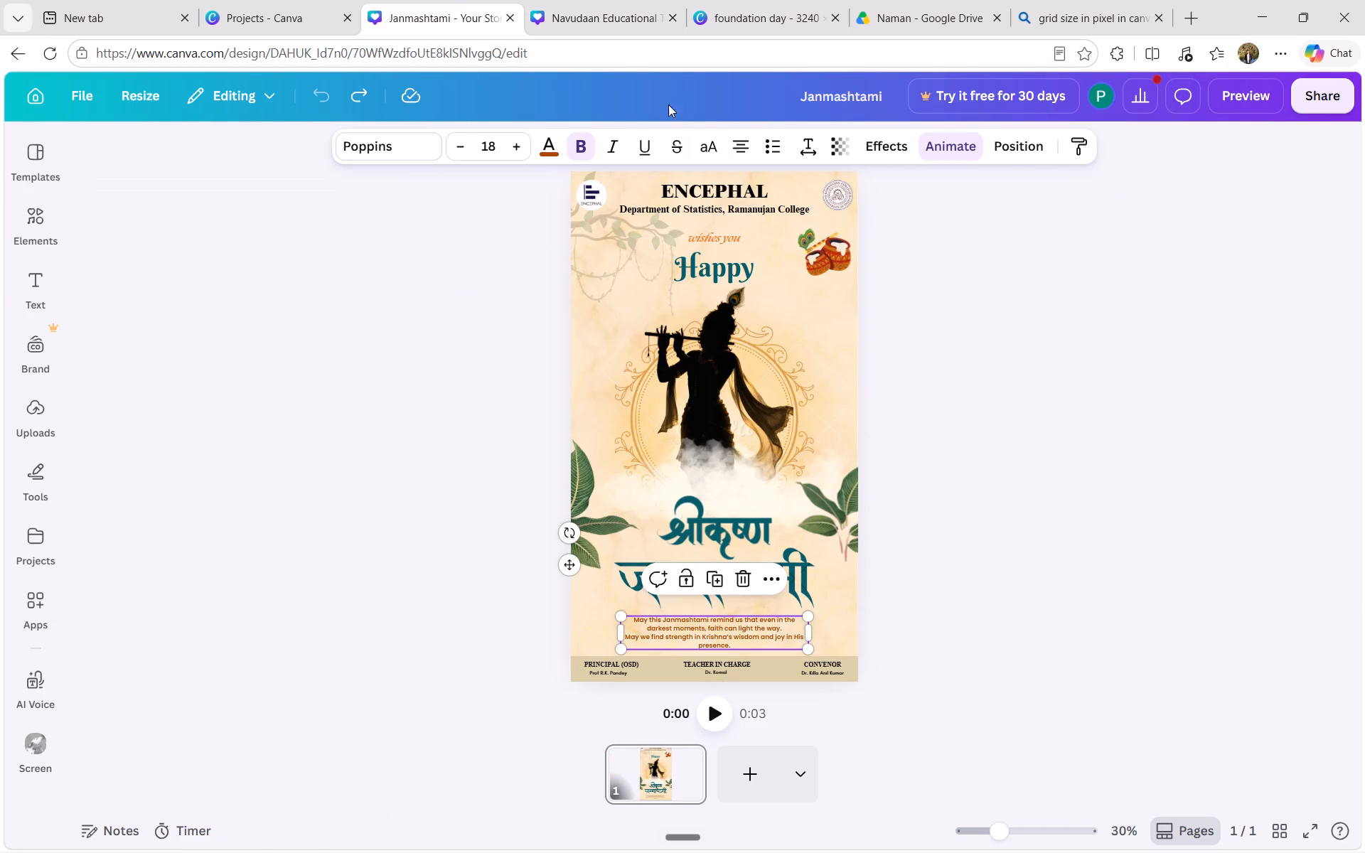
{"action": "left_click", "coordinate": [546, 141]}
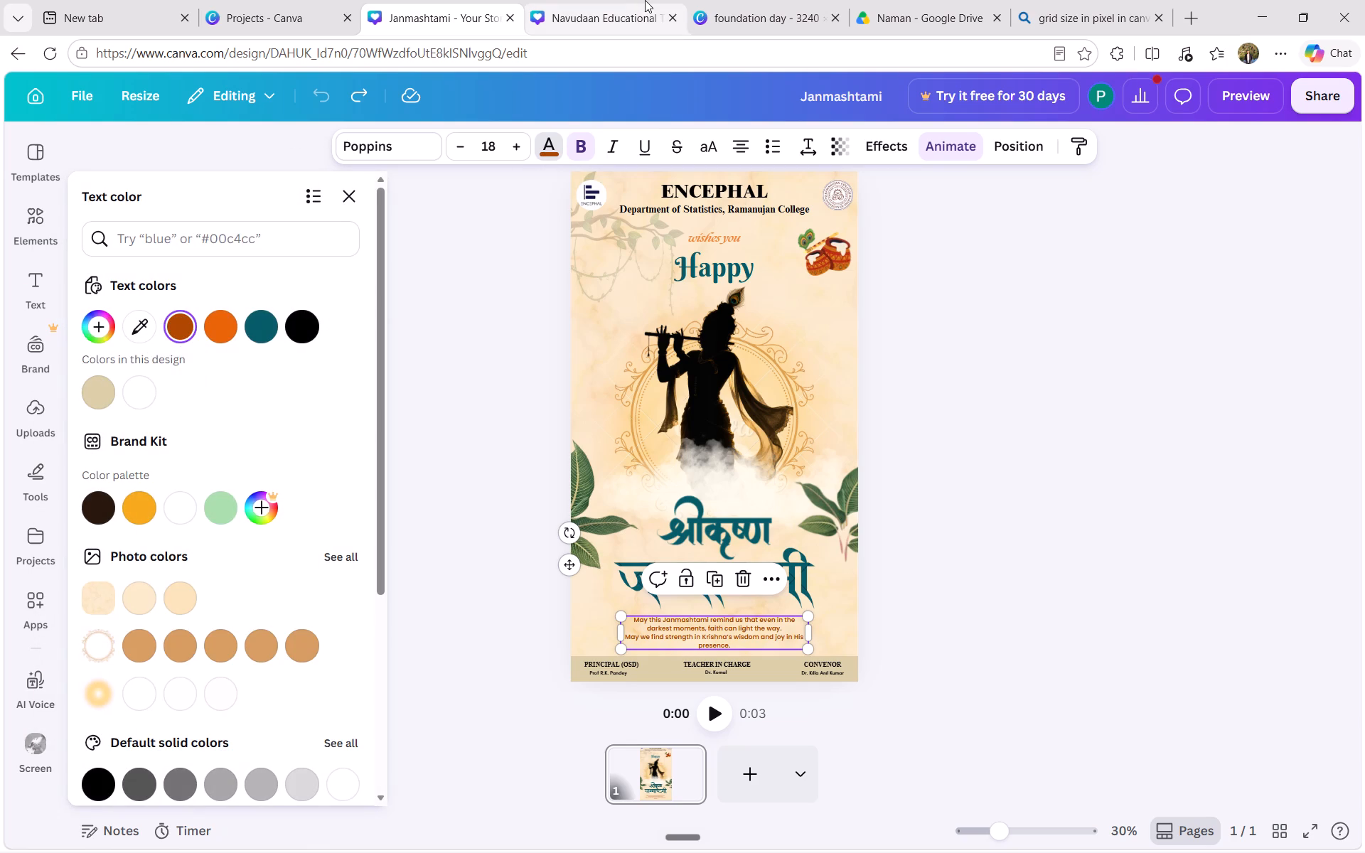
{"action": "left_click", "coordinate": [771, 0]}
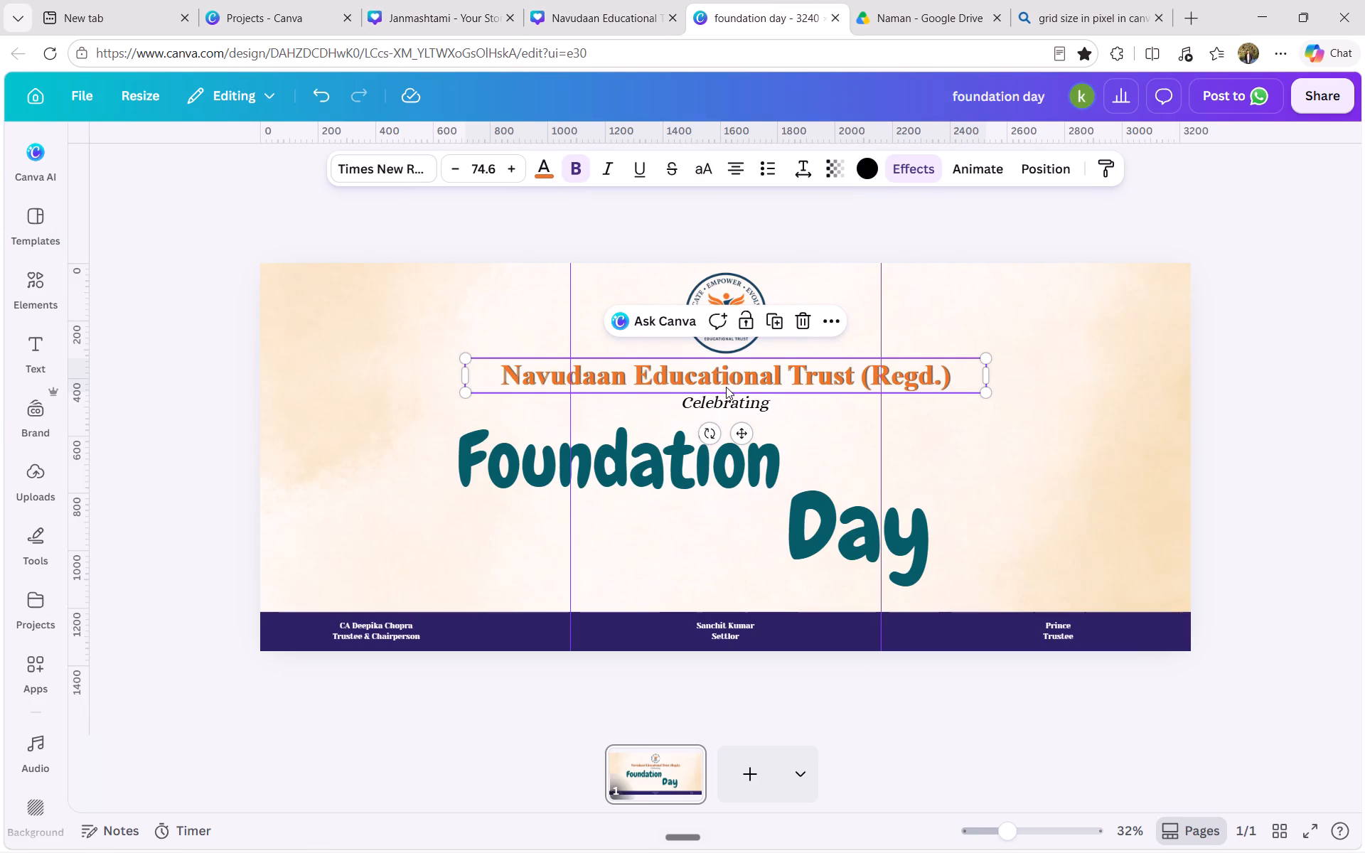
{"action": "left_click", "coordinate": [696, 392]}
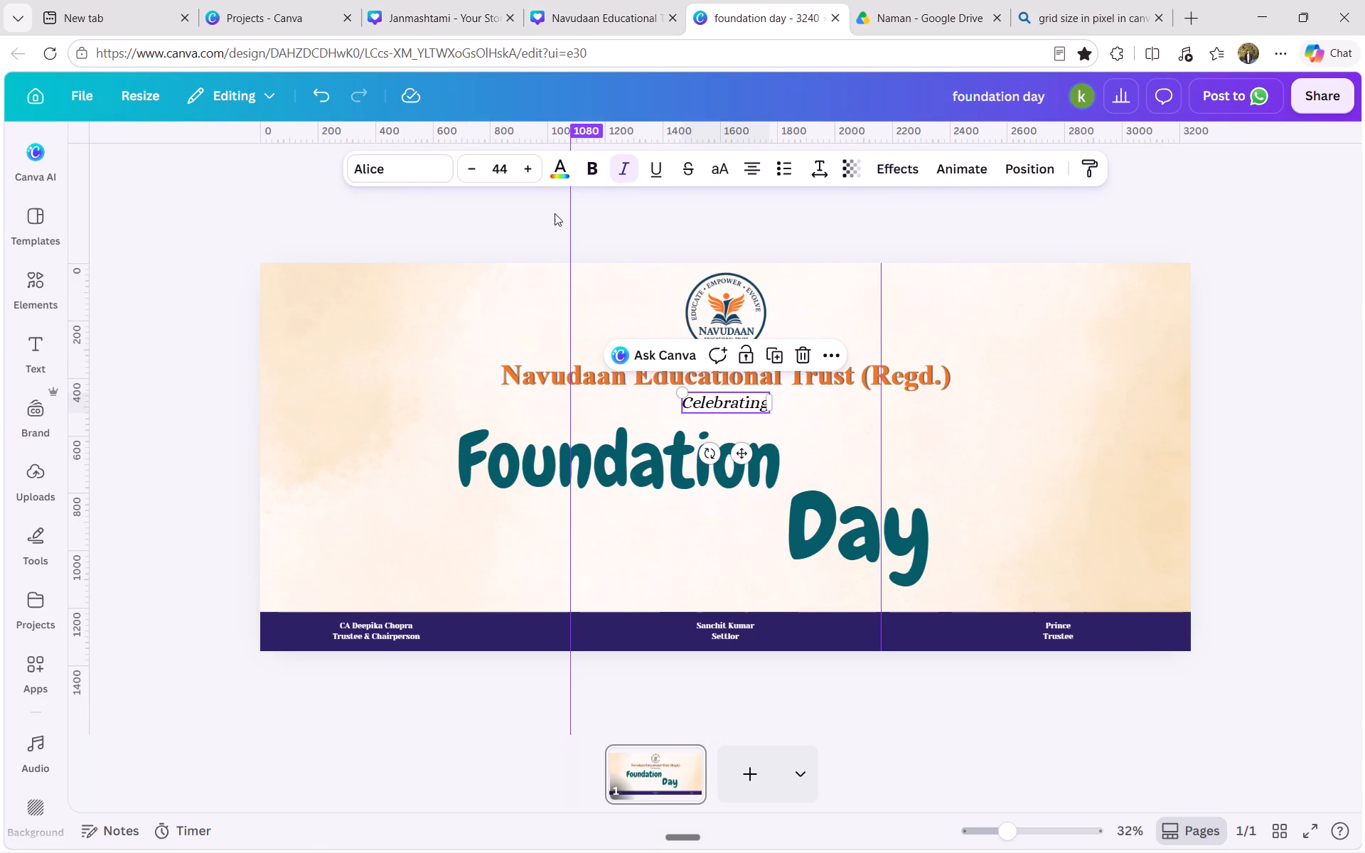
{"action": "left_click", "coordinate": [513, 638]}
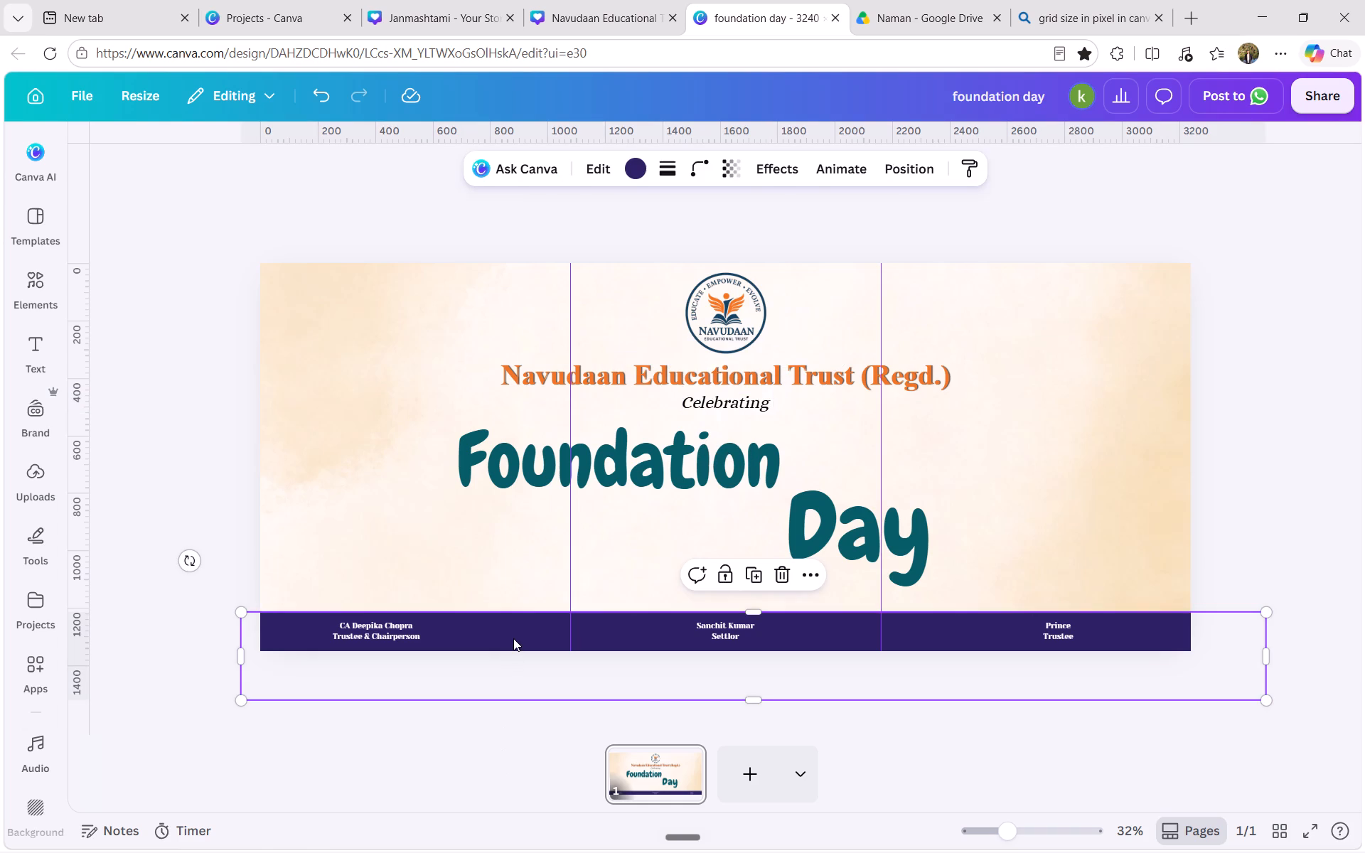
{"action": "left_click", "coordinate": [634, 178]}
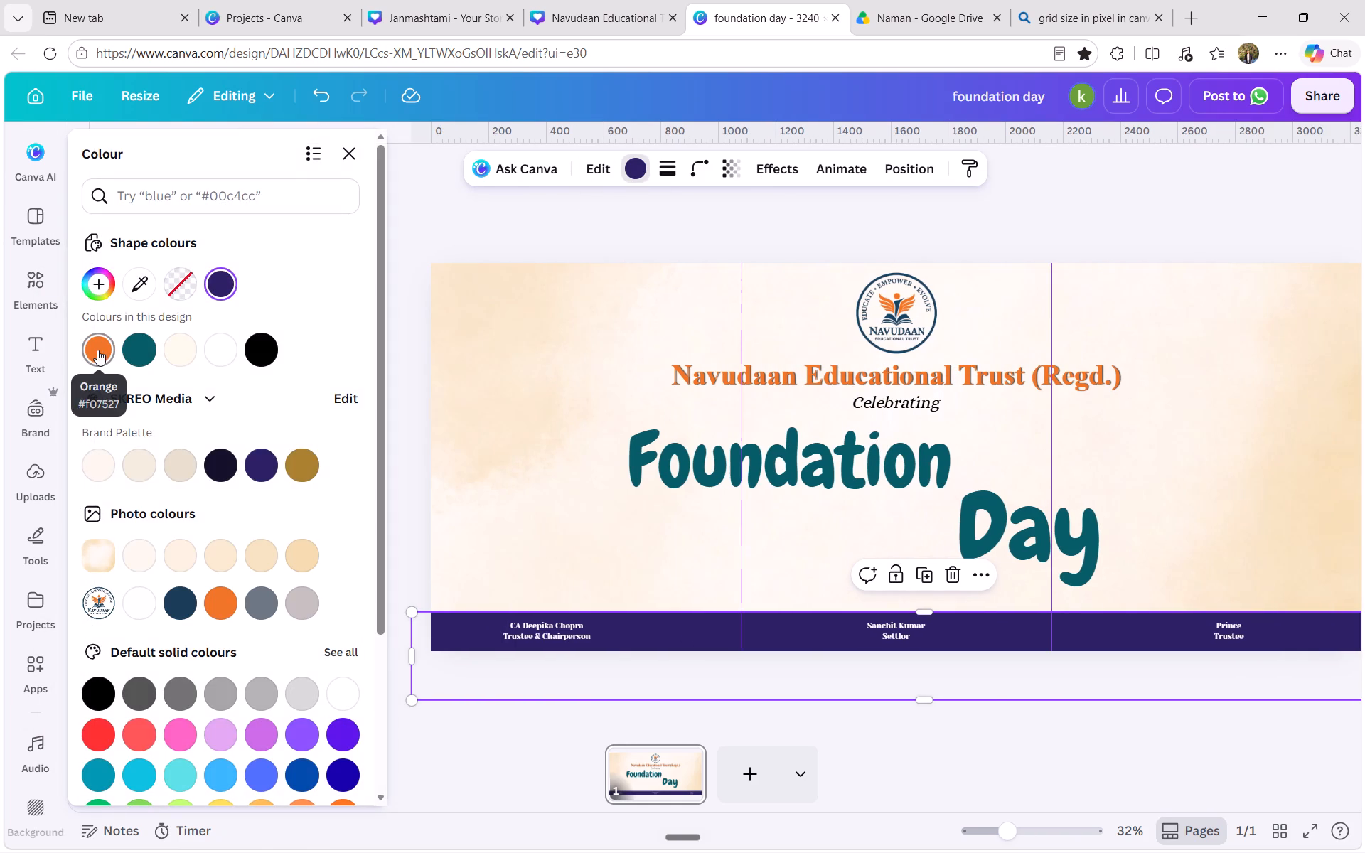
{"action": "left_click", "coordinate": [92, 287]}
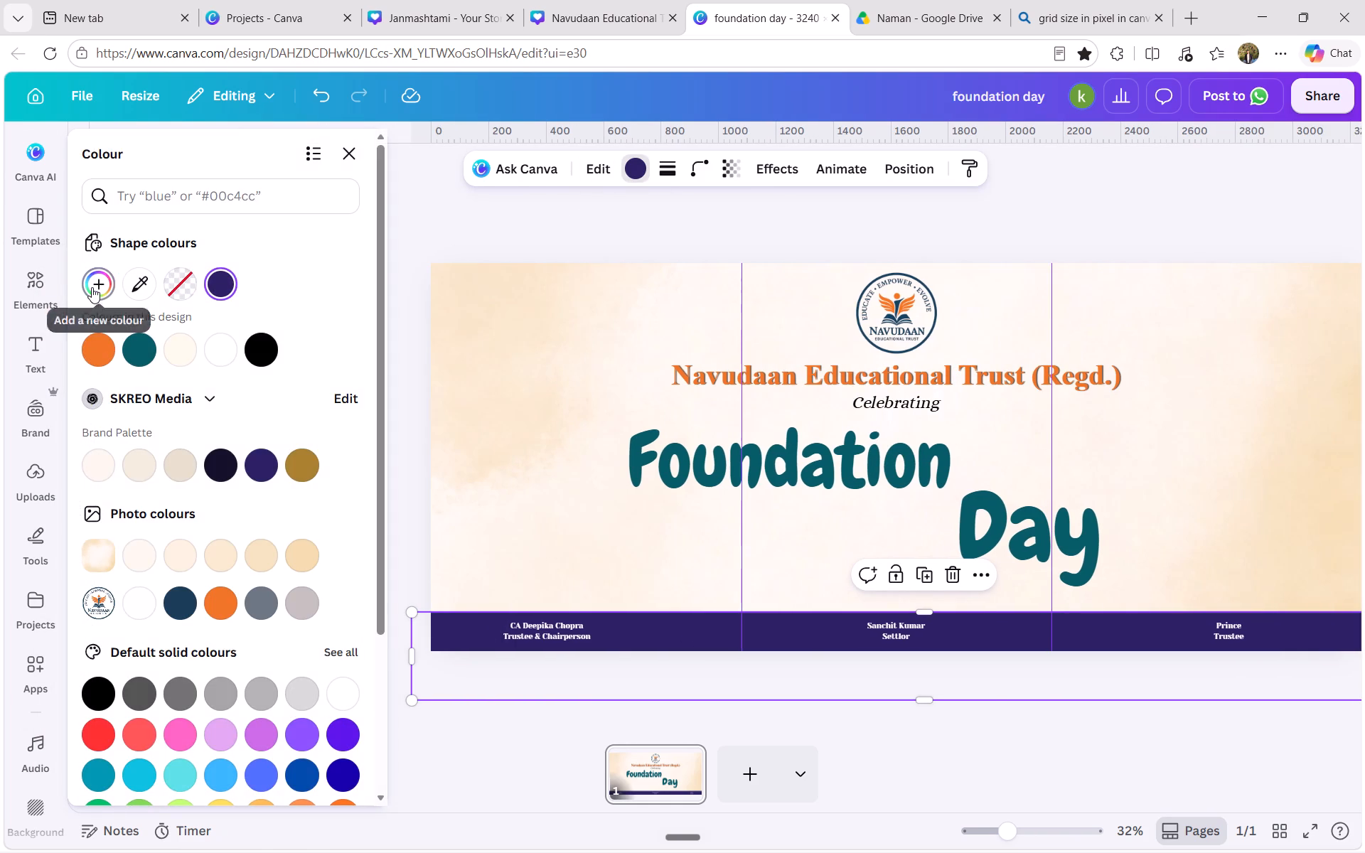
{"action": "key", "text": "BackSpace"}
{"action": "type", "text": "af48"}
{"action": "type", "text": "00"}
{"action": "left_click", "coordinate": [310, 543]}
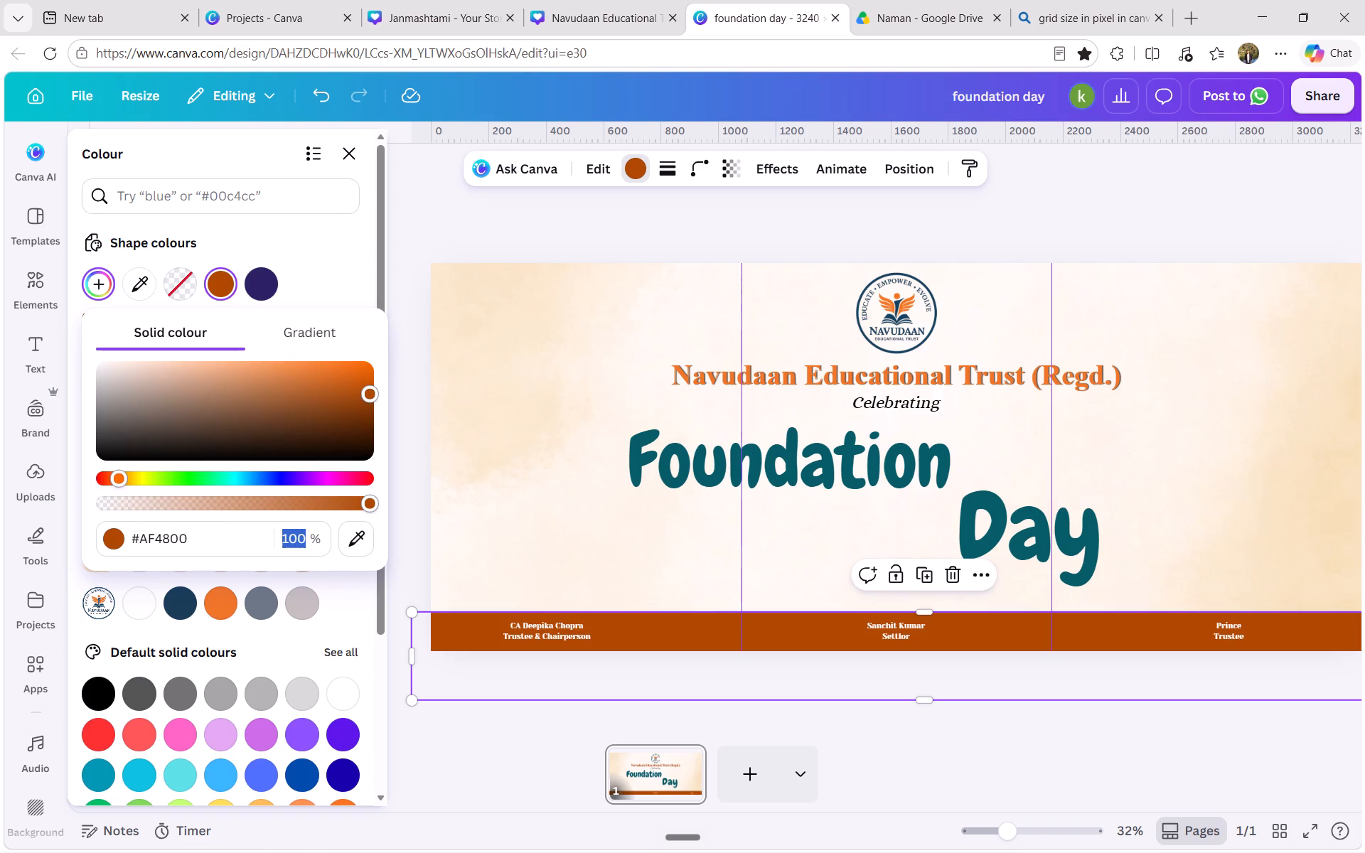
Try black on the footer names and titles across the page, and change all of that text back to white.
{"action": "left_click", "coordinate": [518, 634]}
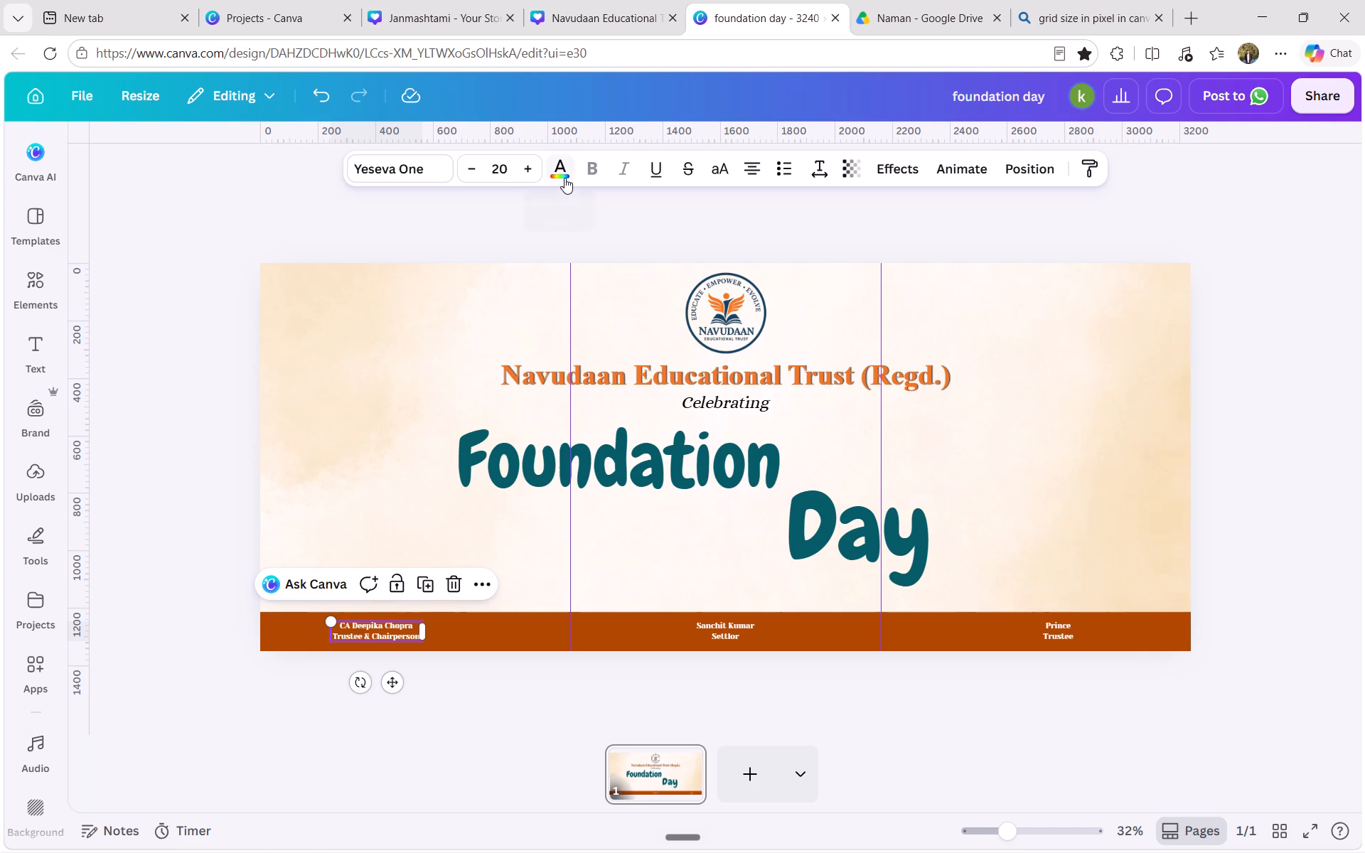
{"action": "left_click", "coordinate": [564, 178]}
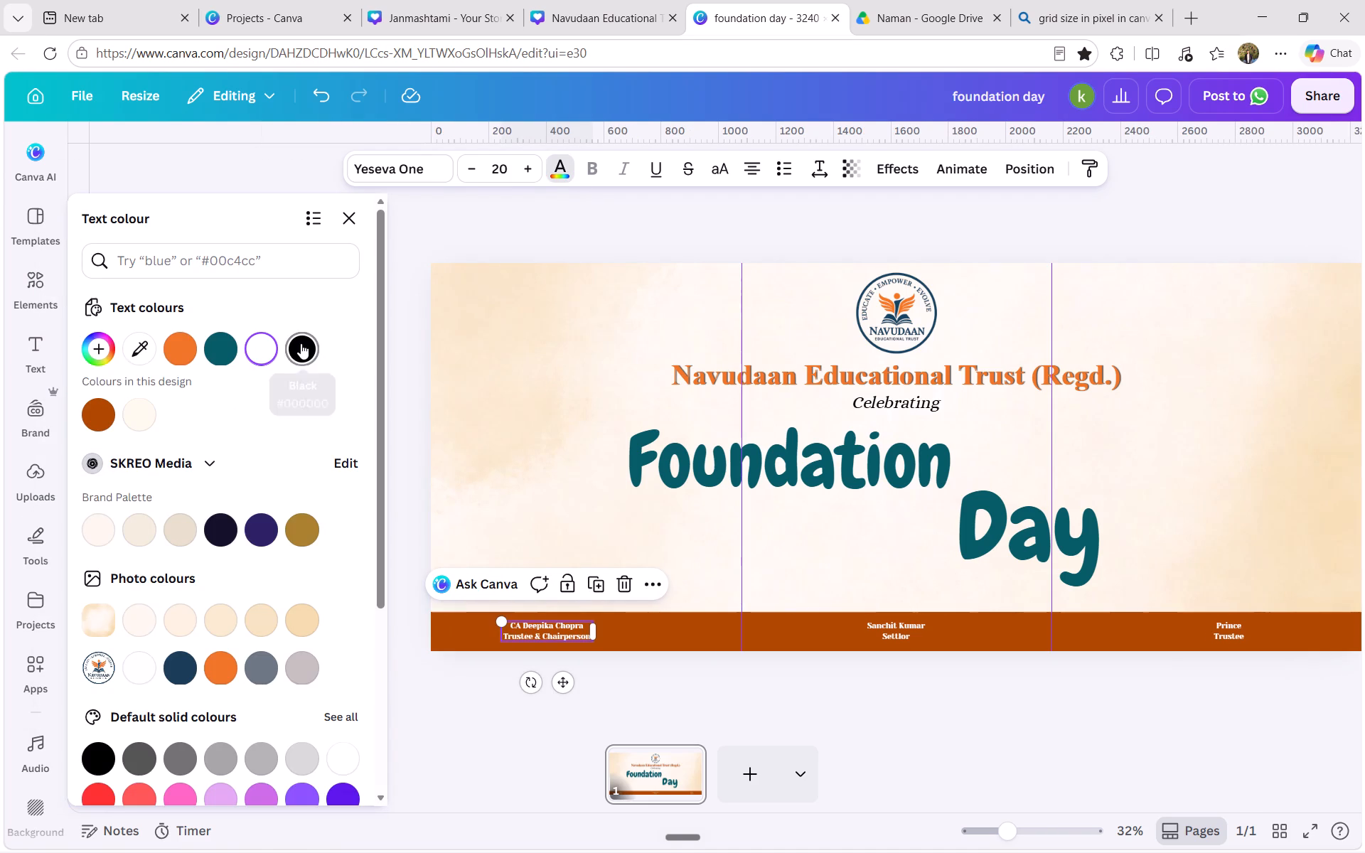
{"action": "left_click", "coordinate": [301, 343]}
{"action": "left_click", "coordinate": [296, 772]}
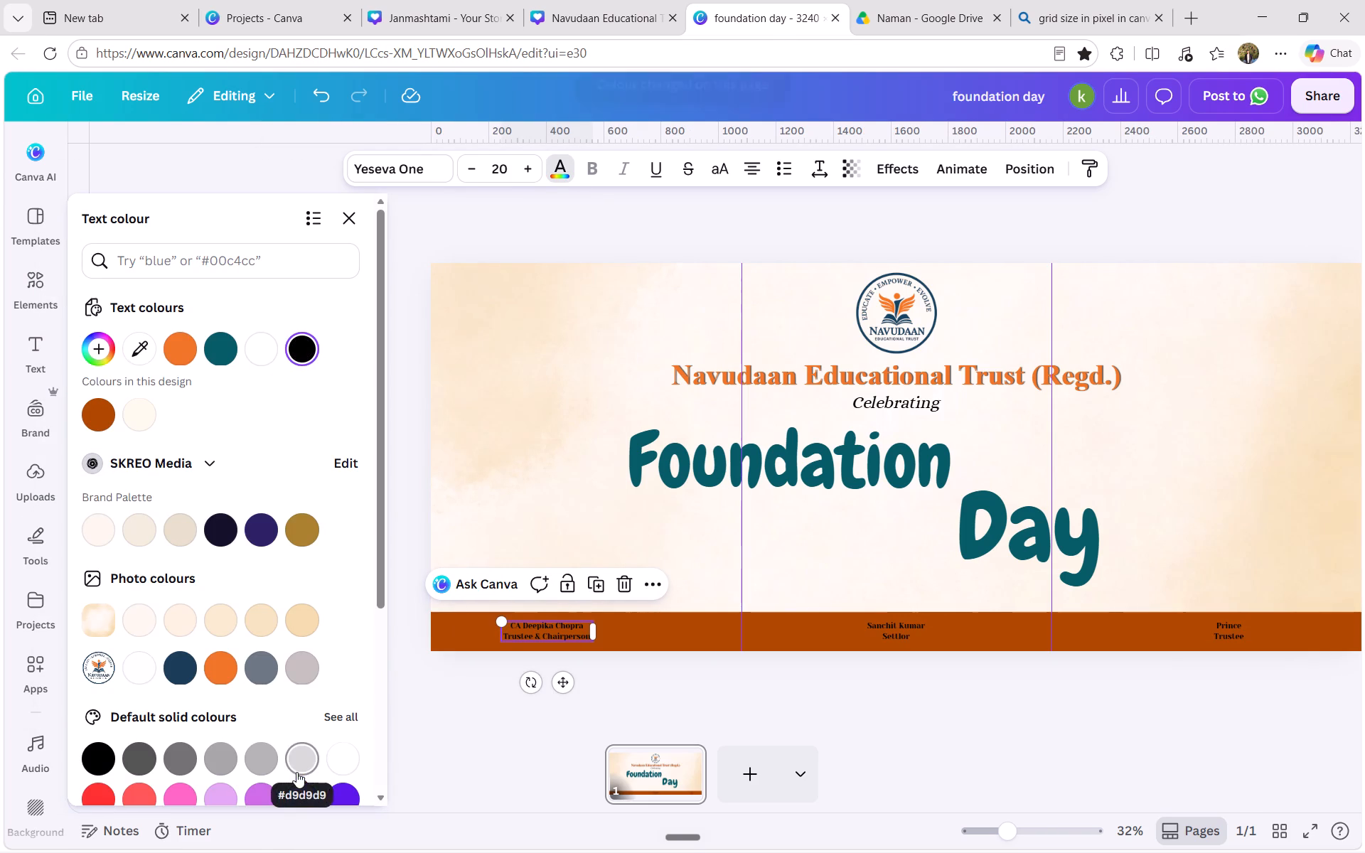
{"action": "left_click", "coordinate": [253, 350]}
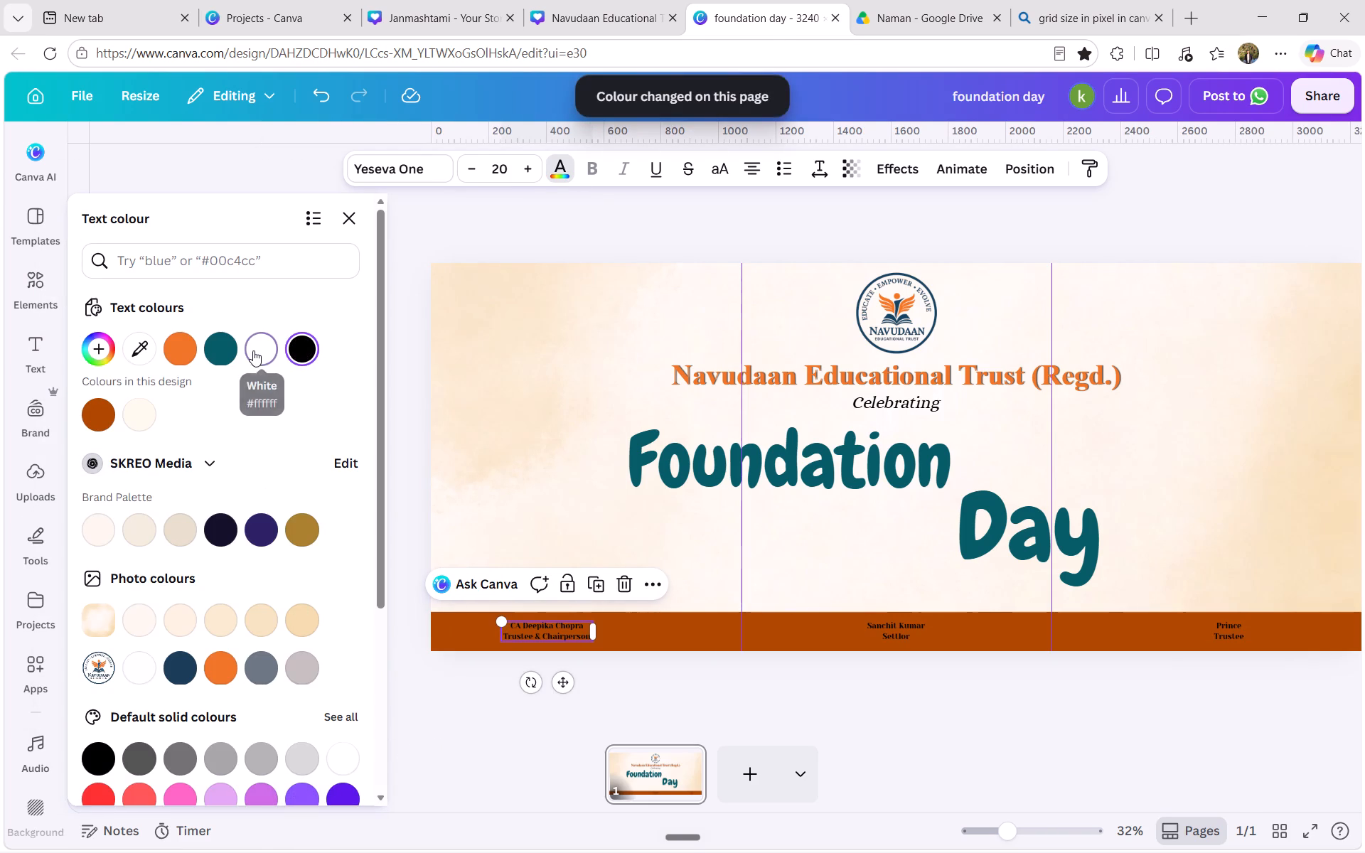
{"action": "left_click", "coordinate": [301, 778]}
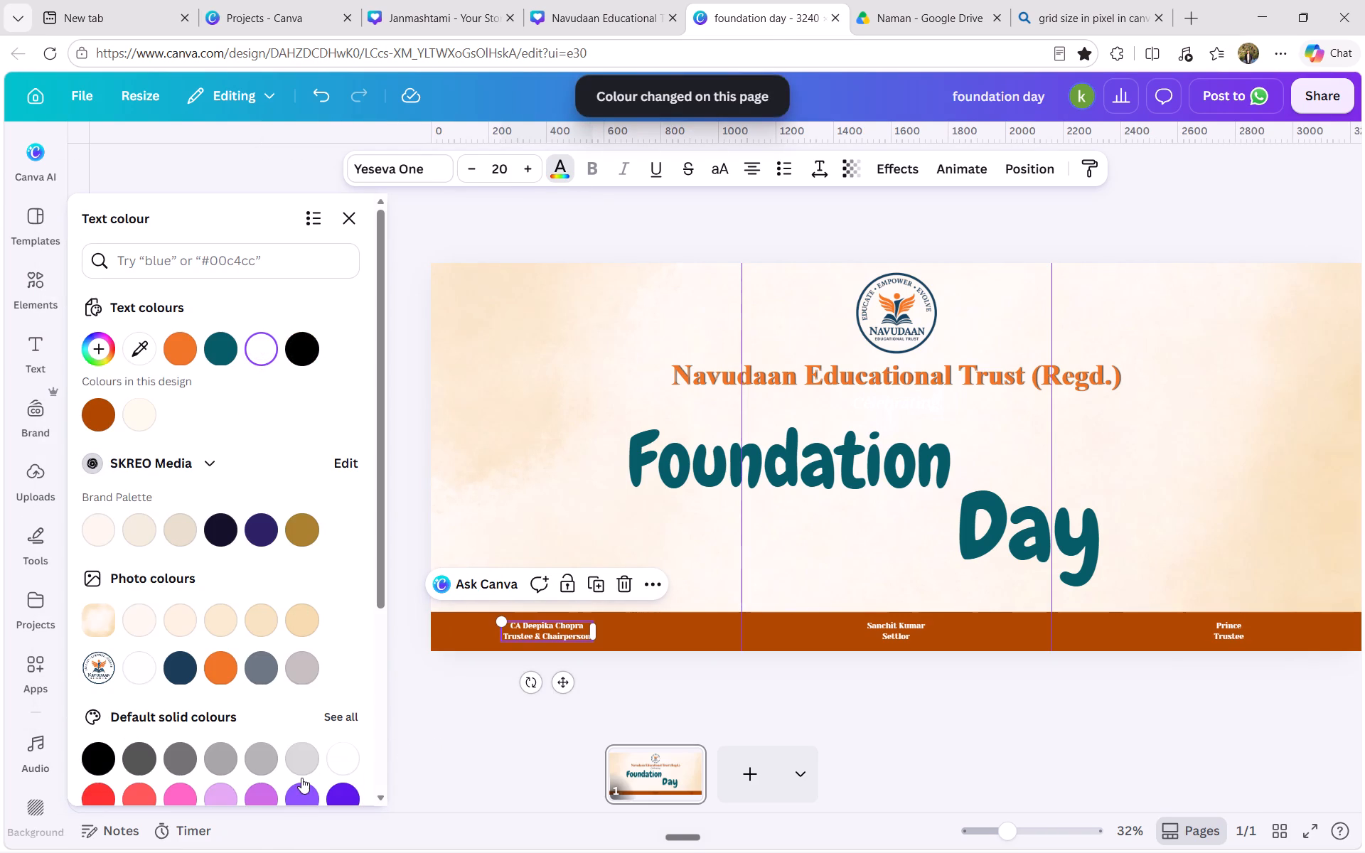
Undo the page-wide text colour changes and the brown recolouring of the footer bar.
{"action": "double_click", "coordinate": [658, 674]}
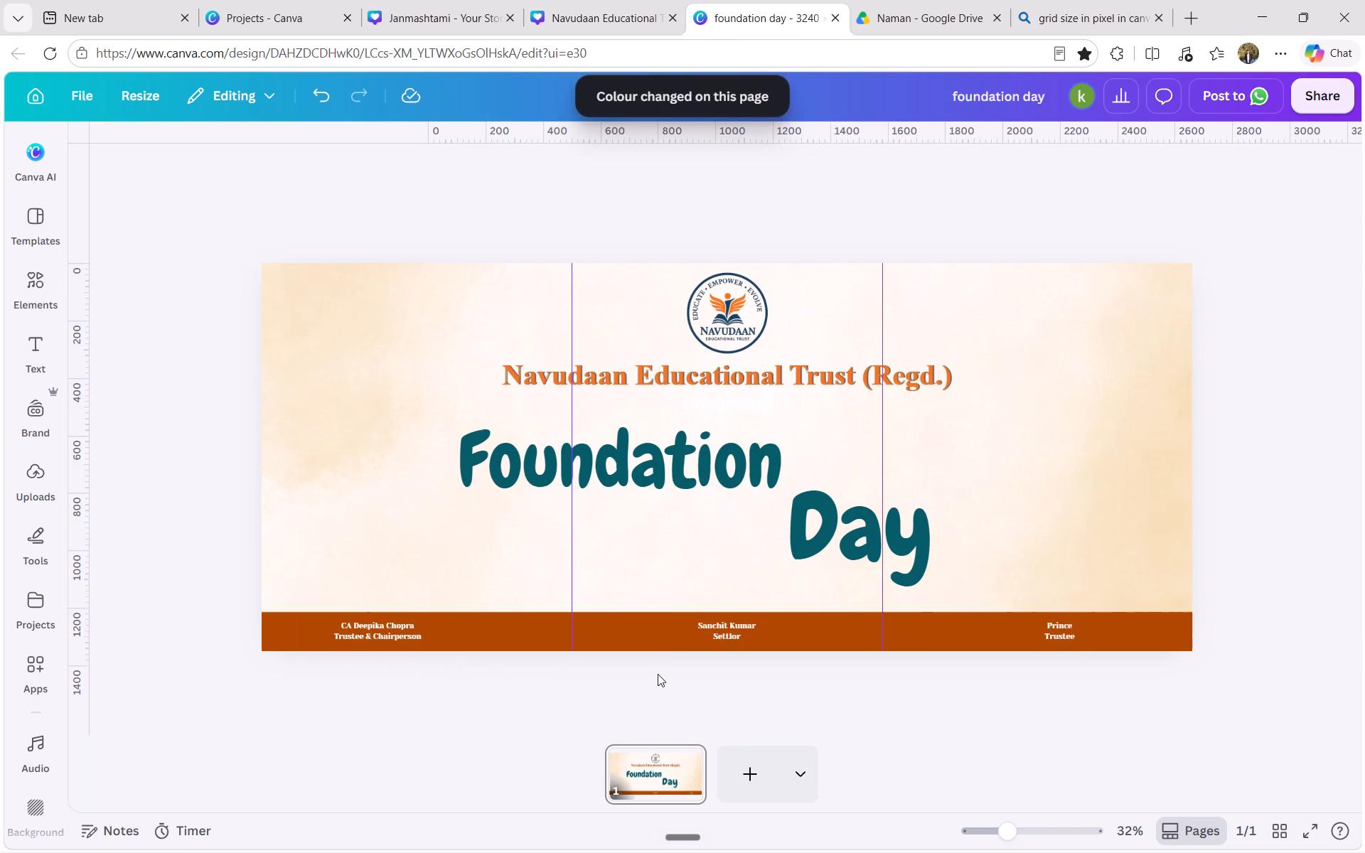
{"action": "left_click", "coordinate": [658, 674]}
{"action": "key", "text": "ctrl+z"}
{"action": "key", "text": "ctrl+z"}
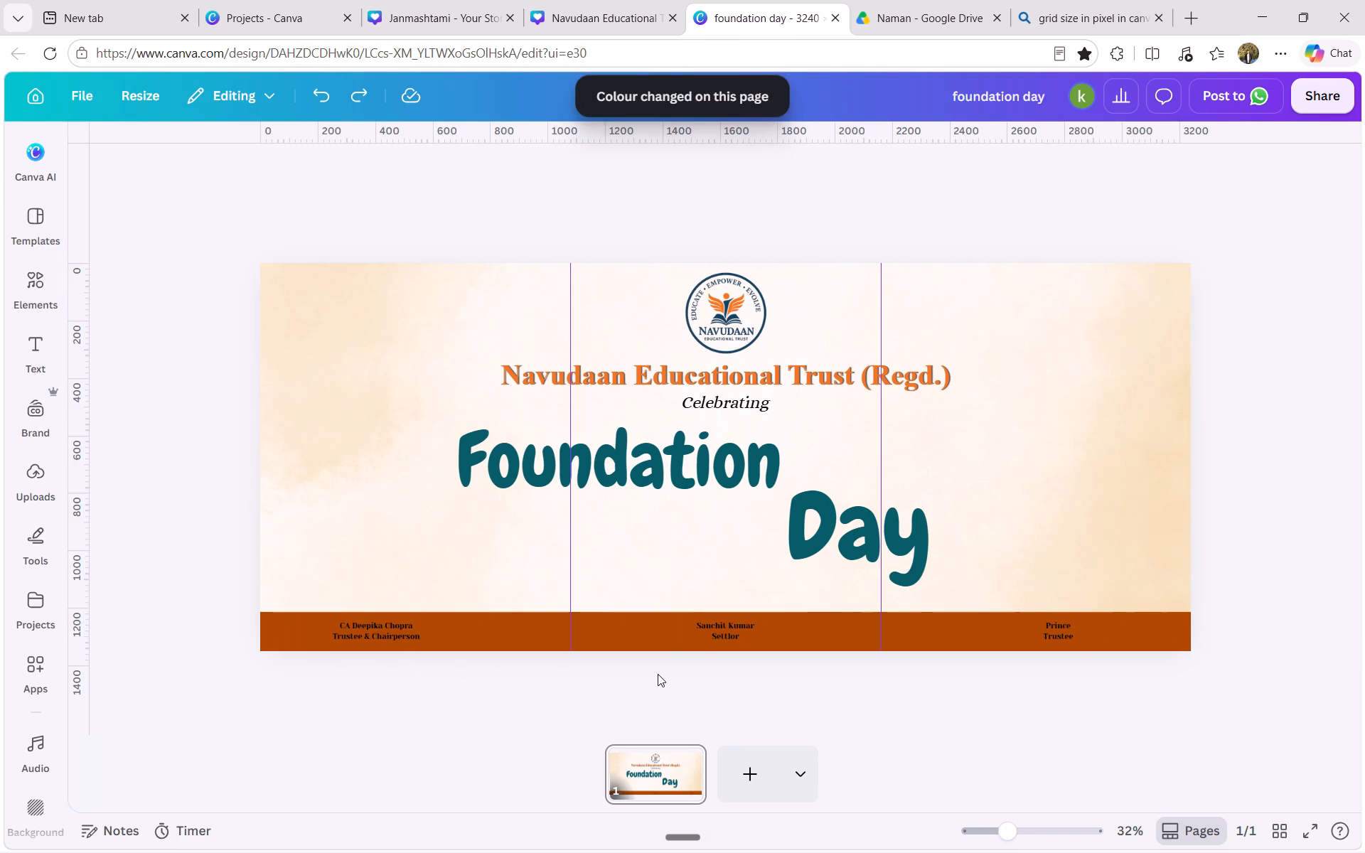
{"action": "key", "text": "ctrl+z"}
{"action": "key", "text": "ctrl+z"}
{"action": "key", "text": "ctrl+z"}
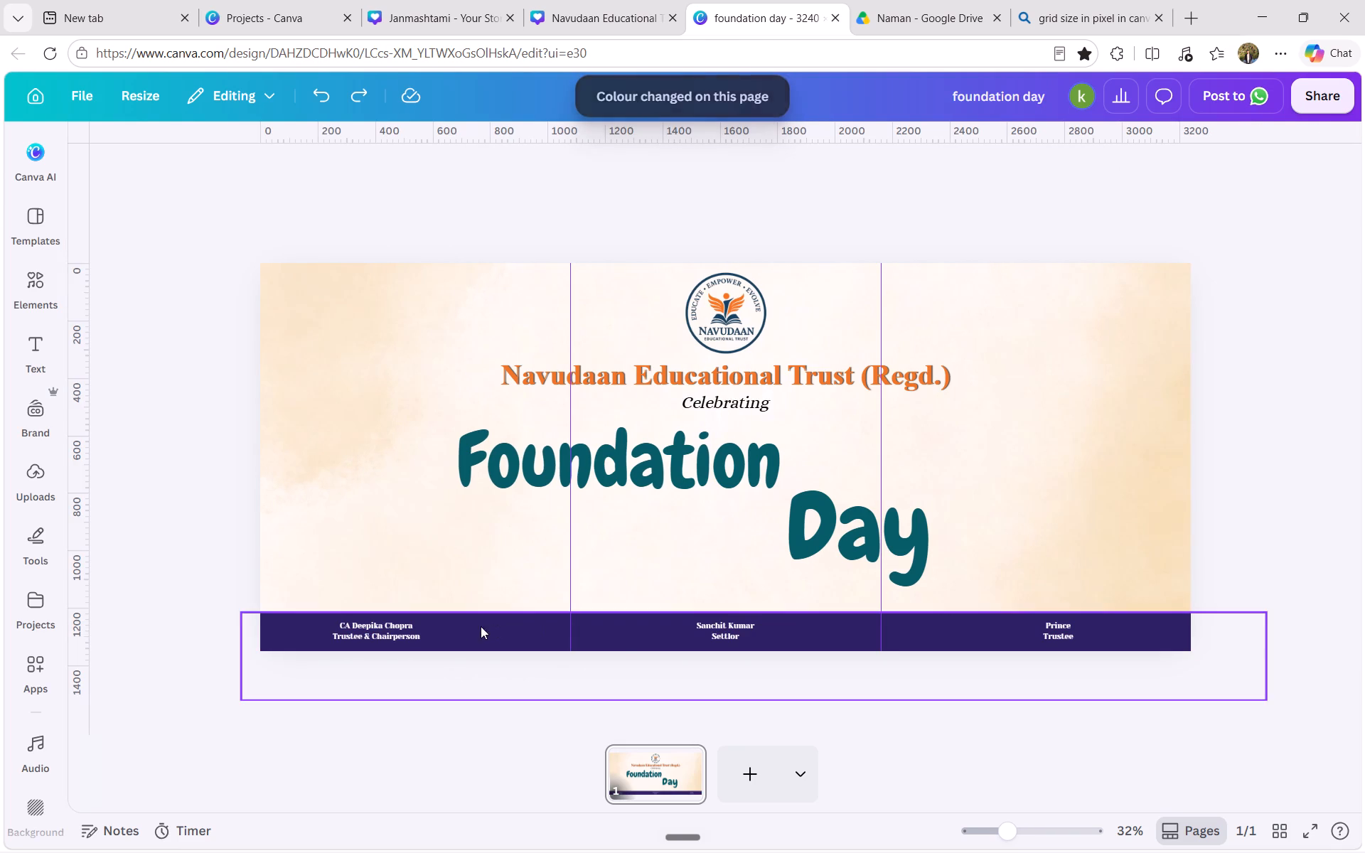
Enlarge the "Trustee & Chairperson" footer text to size 23.2, widen its box to fit two lines, and shift it slightly right.
{"action": "left_click", "coordinate": [404, 628]}
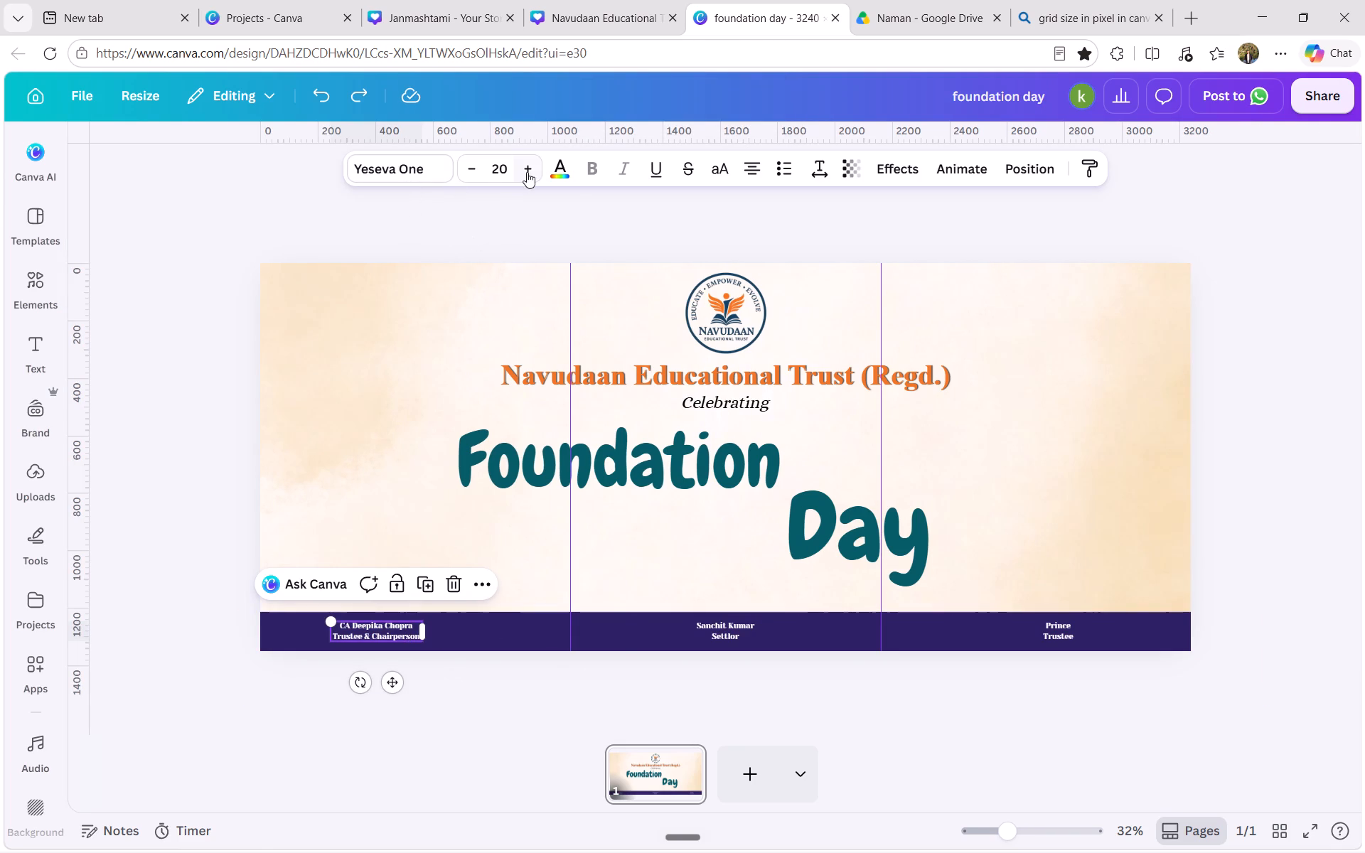
{"action": "double_click", "coordinate": [531, 168]}
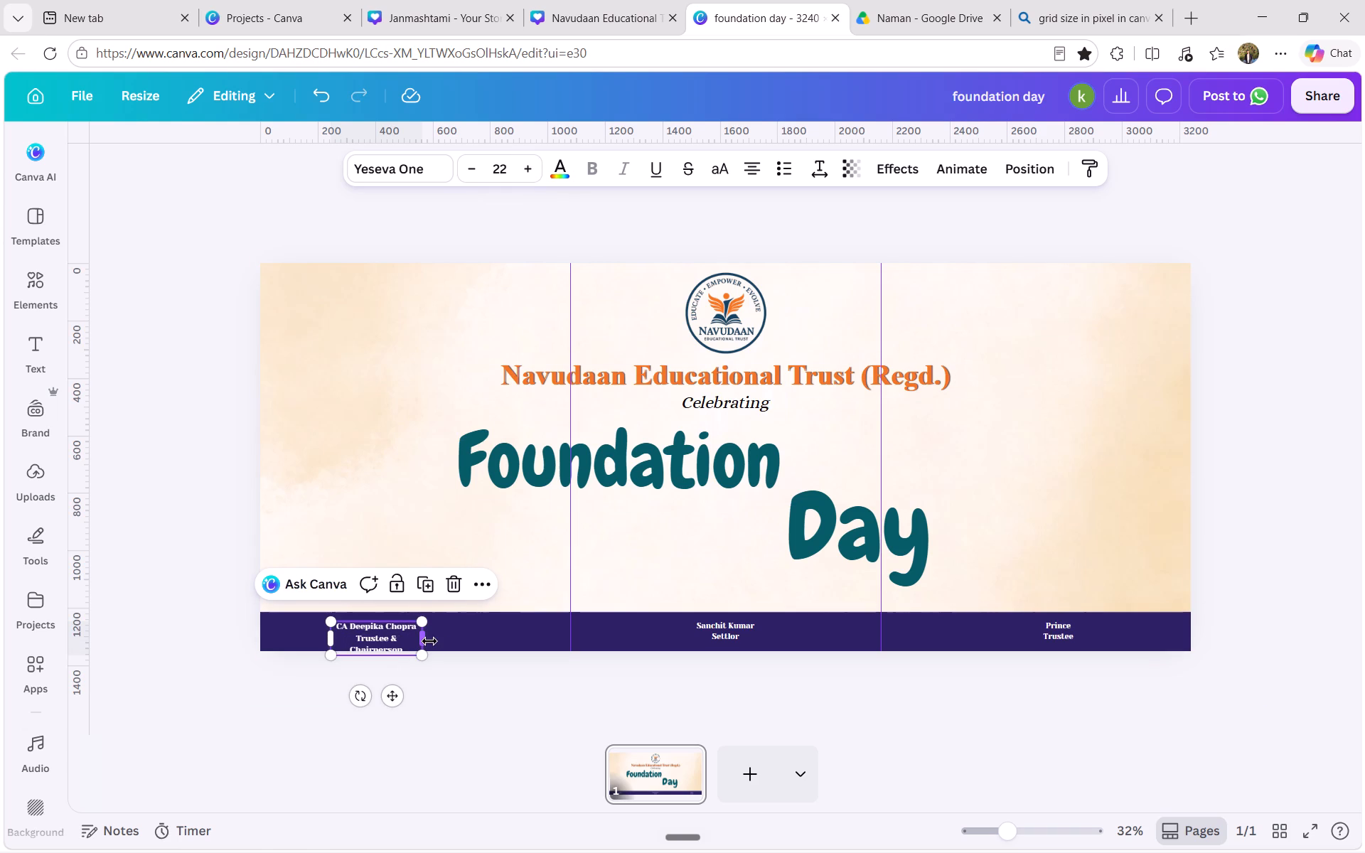
{"action": "left_click_drag", "start_coordinate": [427, 640], "coordinate": [451, 635]}
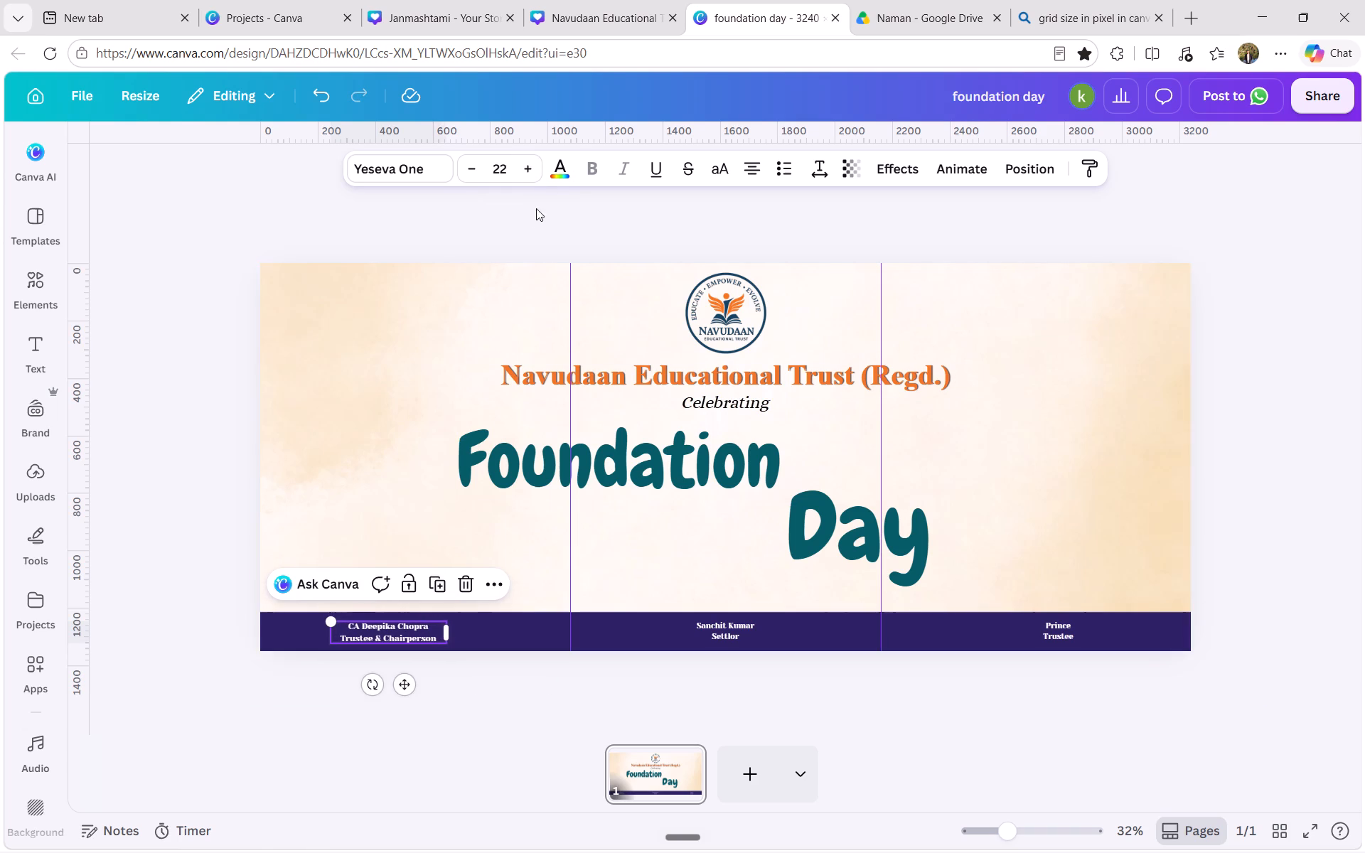
{"action": "left_click_drag", "start_coordinate": [333, 621], "coordinate": [328, 621]}
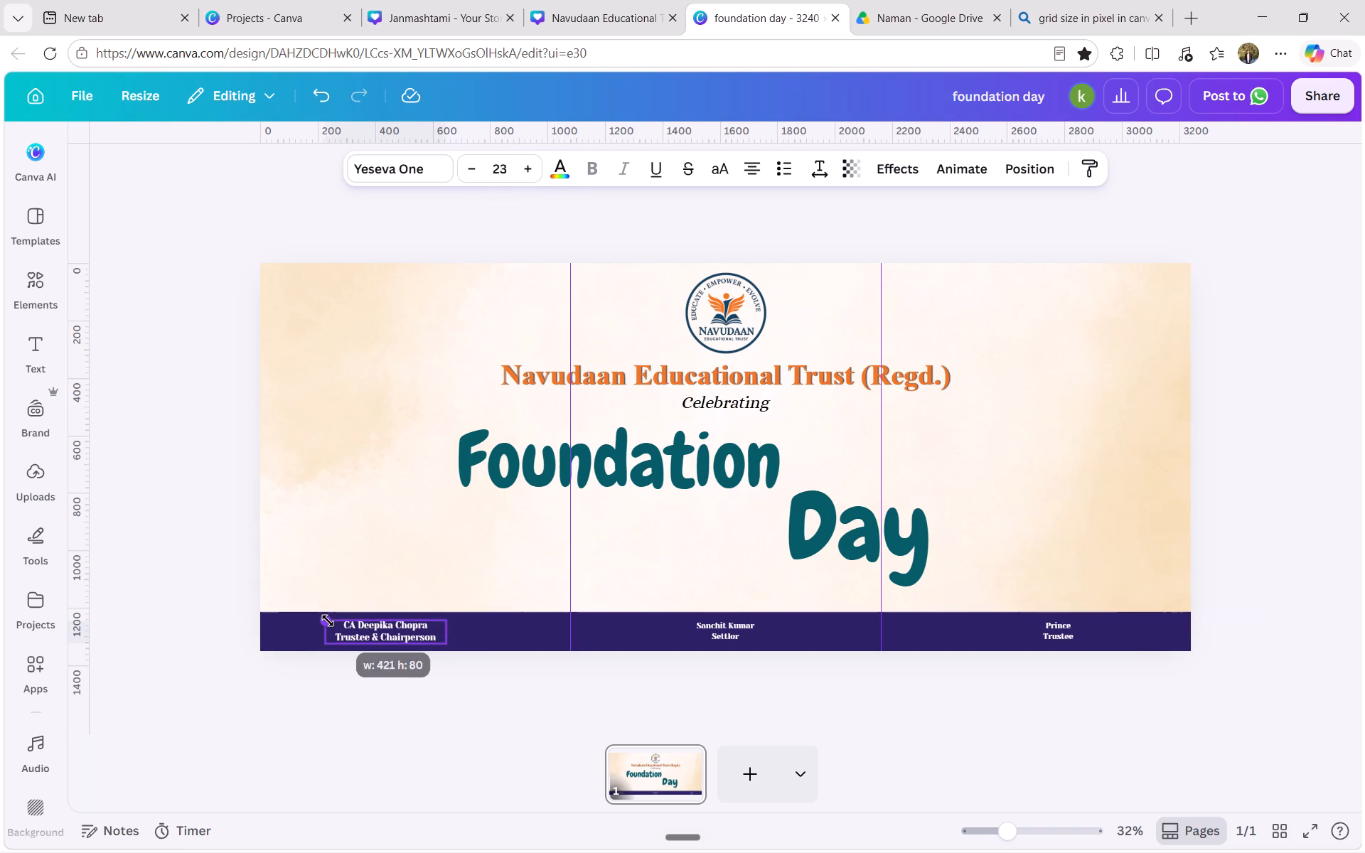
{"action": "left_click_drag", "start_coordinate": [328, 621], "coordinate": [327, 621]}
{"action": "left_click_drag", "start_coordinate": [373, 635], "coordinate": [375, 635]}
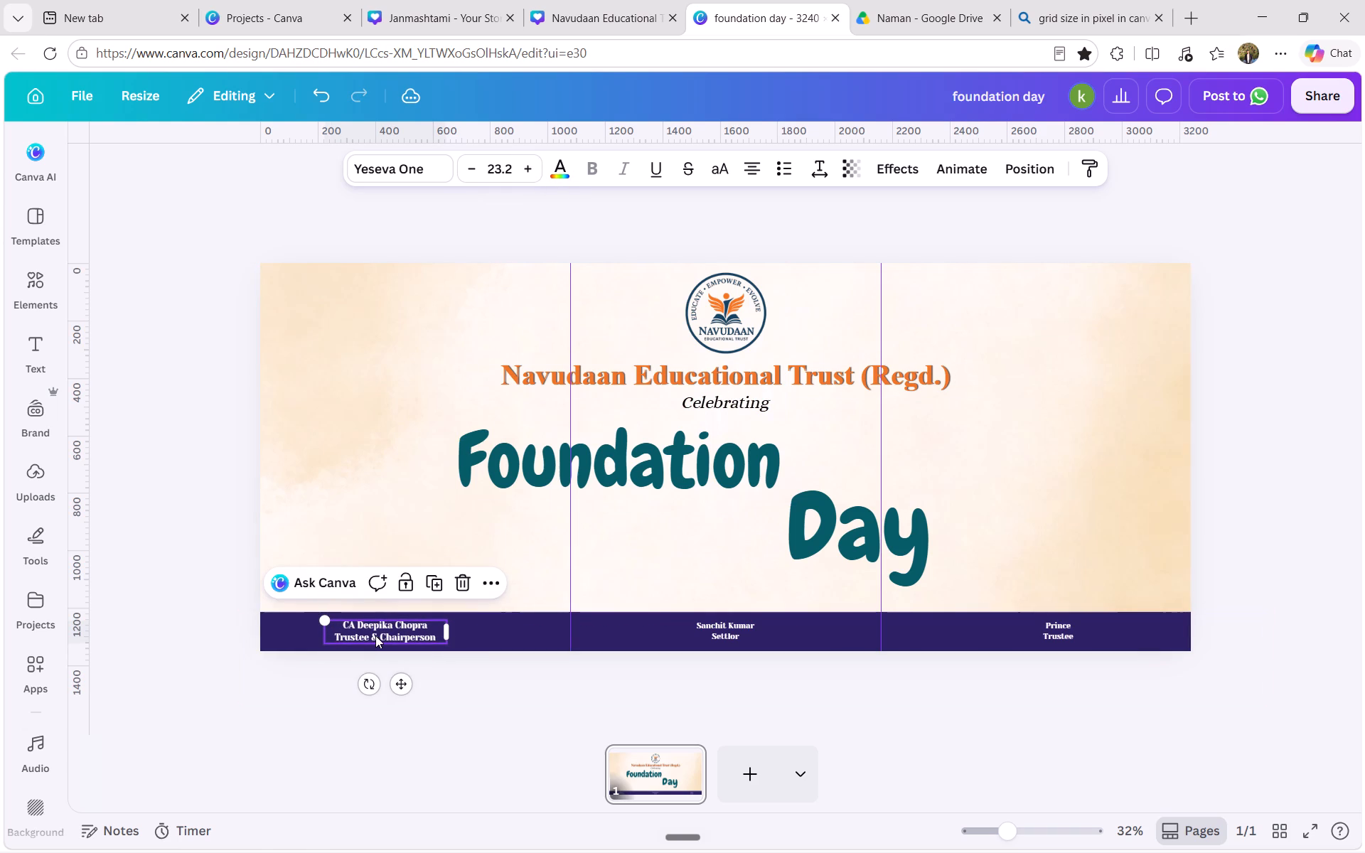
{"action": "left_click_drag", "start_coordinate": [375, 635], "coordinate": [379, 635]}
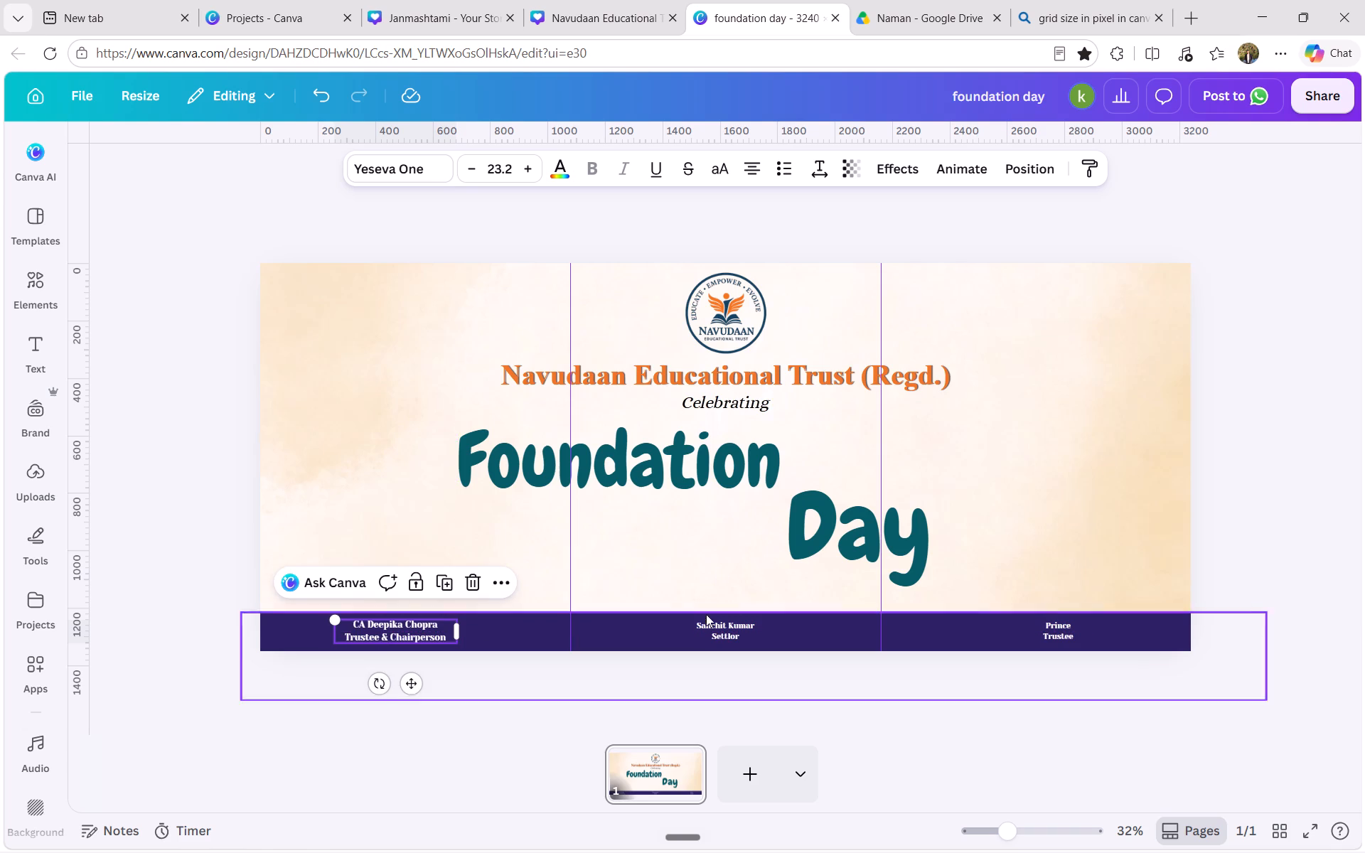
Set the font size of the "Settlor" and "Trustee" name texts in the footer to 23.2.
{"action": "left_click", "coordinate": [710, 625]}
{"action": "left_click", "coordinate": [511, 163]}
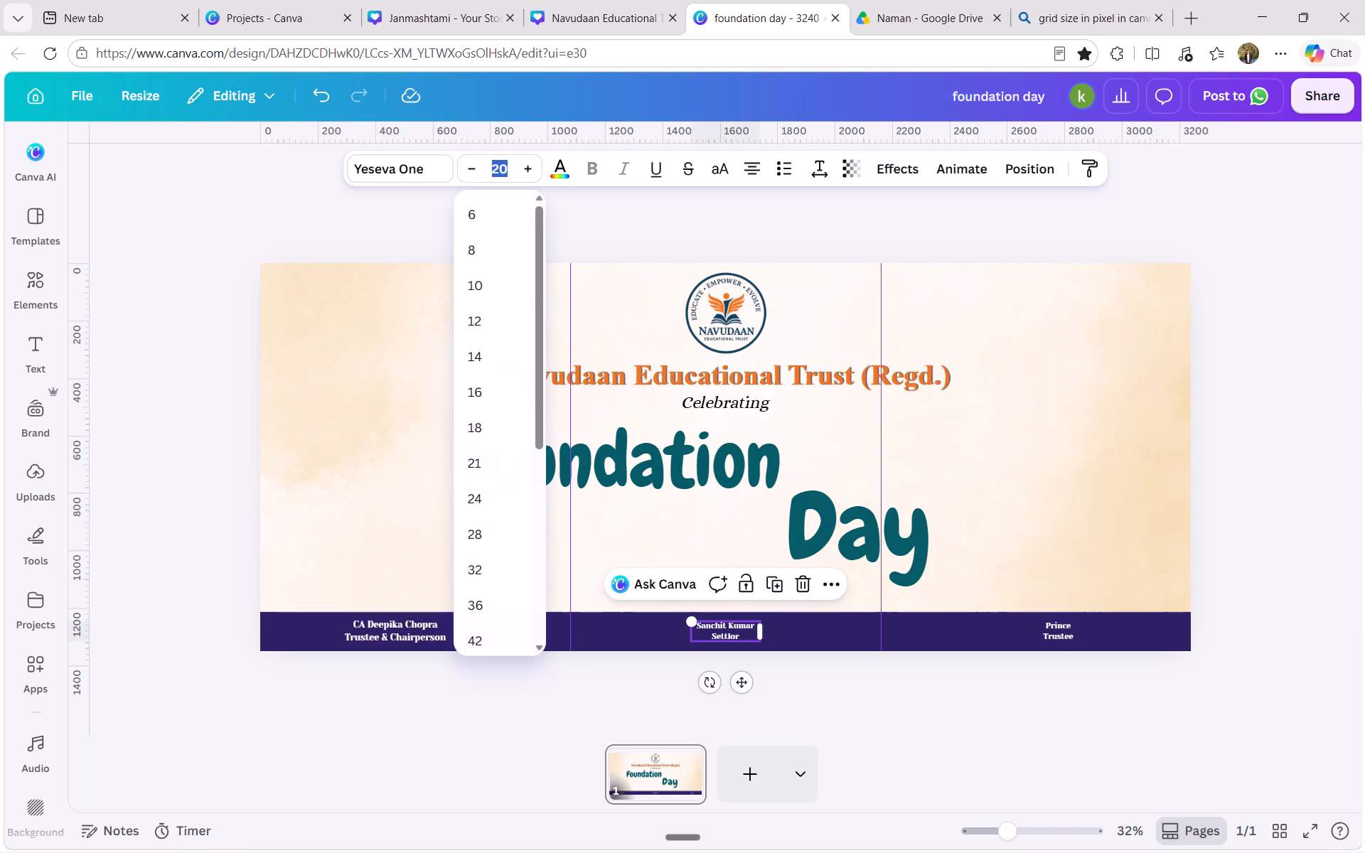
{"action": "type", "text": "23.2"}
{"action": "key", "text": "Return"}
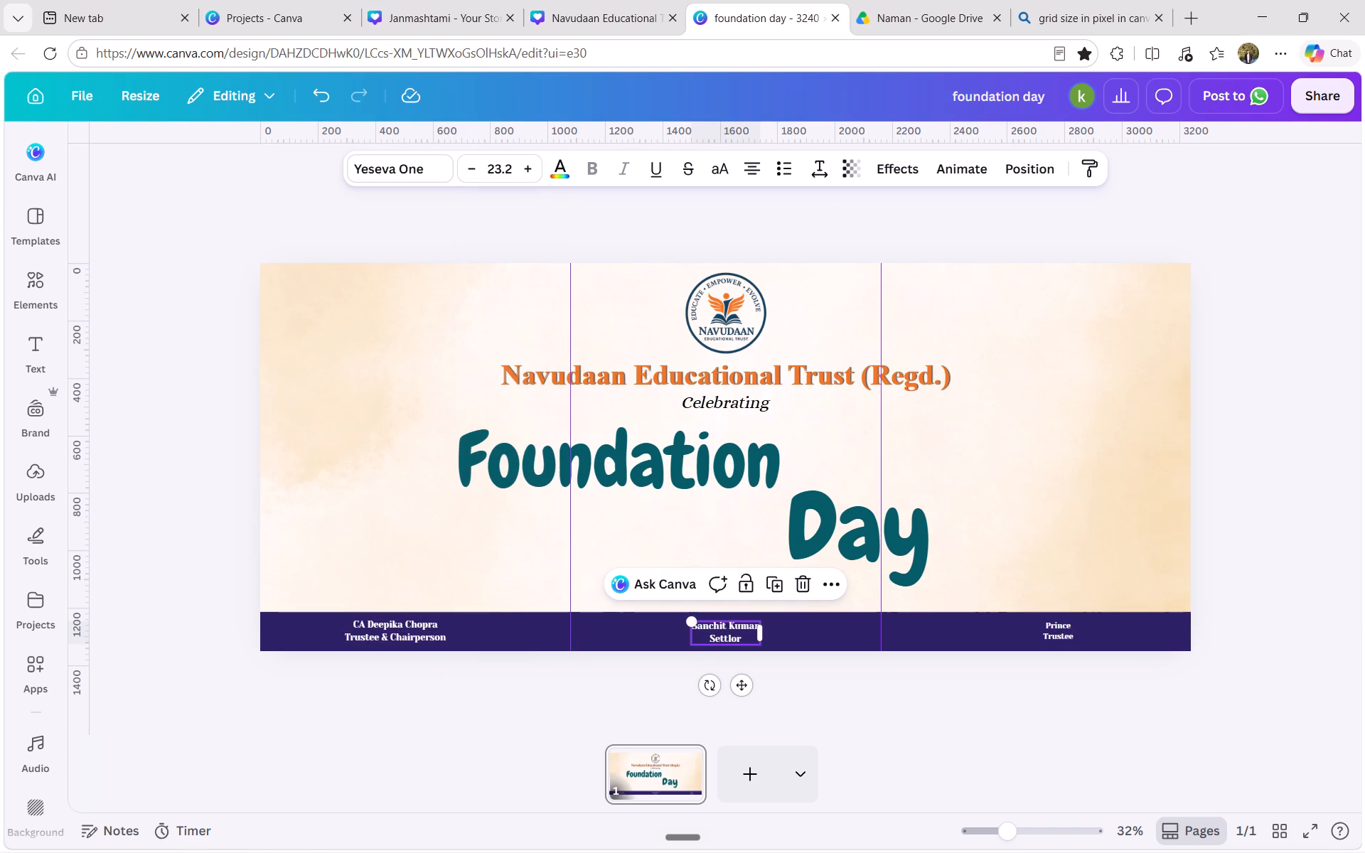
{"action": "left_click", "coordinate": [1069, 633]}
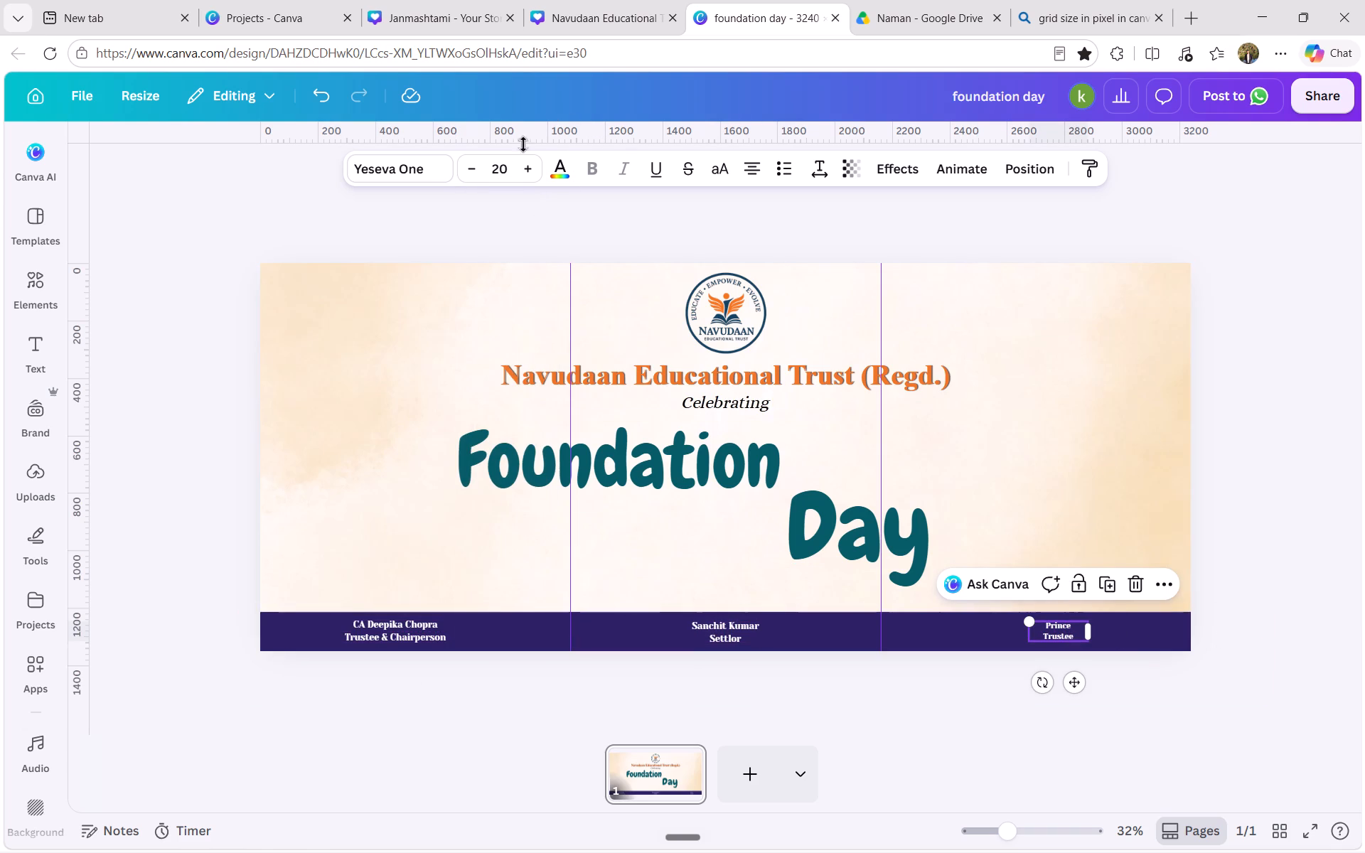
{"action": "left_click", "coordinate": [496, 163]}
{"action": "type", "text": "23"}
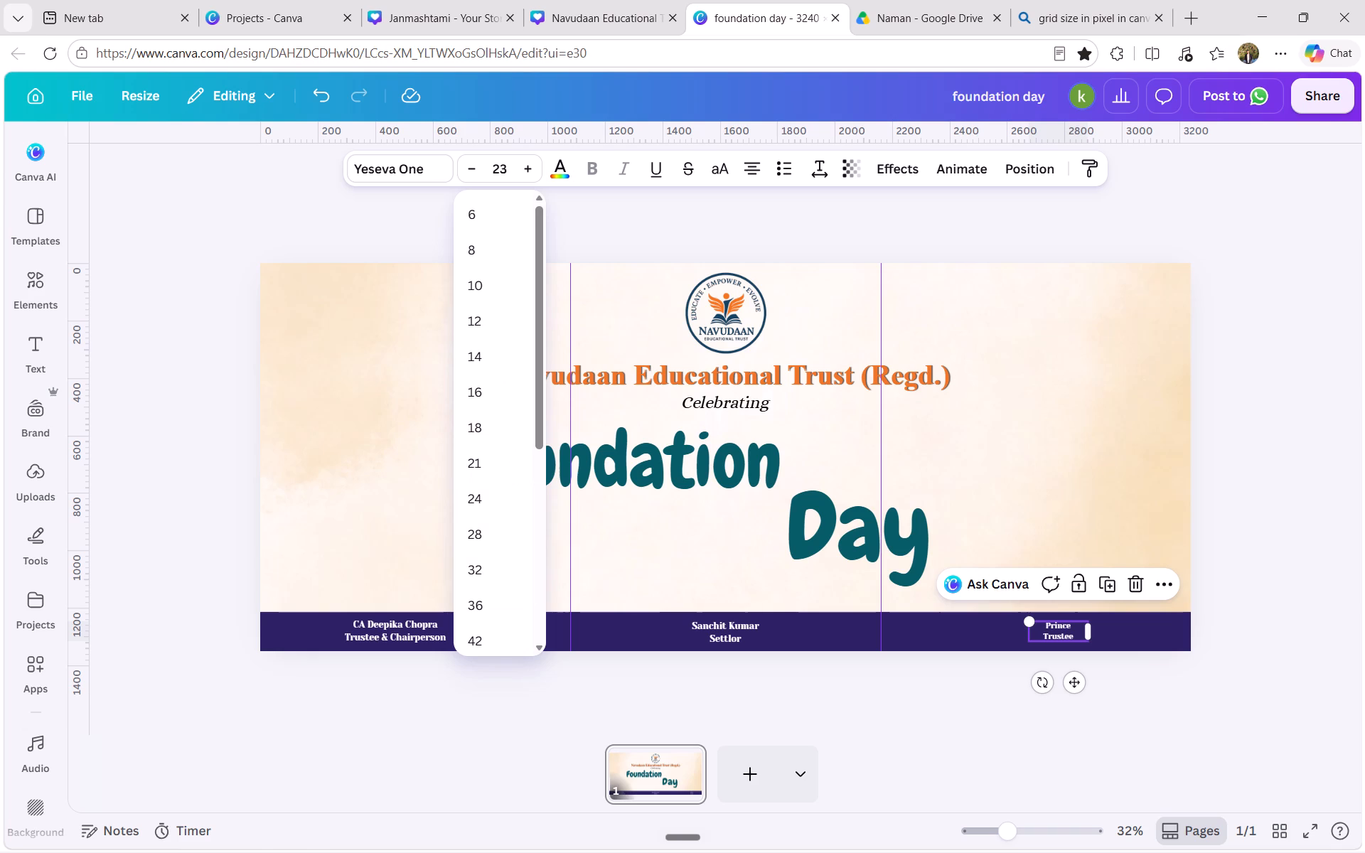
{"action": "type", "text": ".2"}
{"action": "key", "text": "Return"}
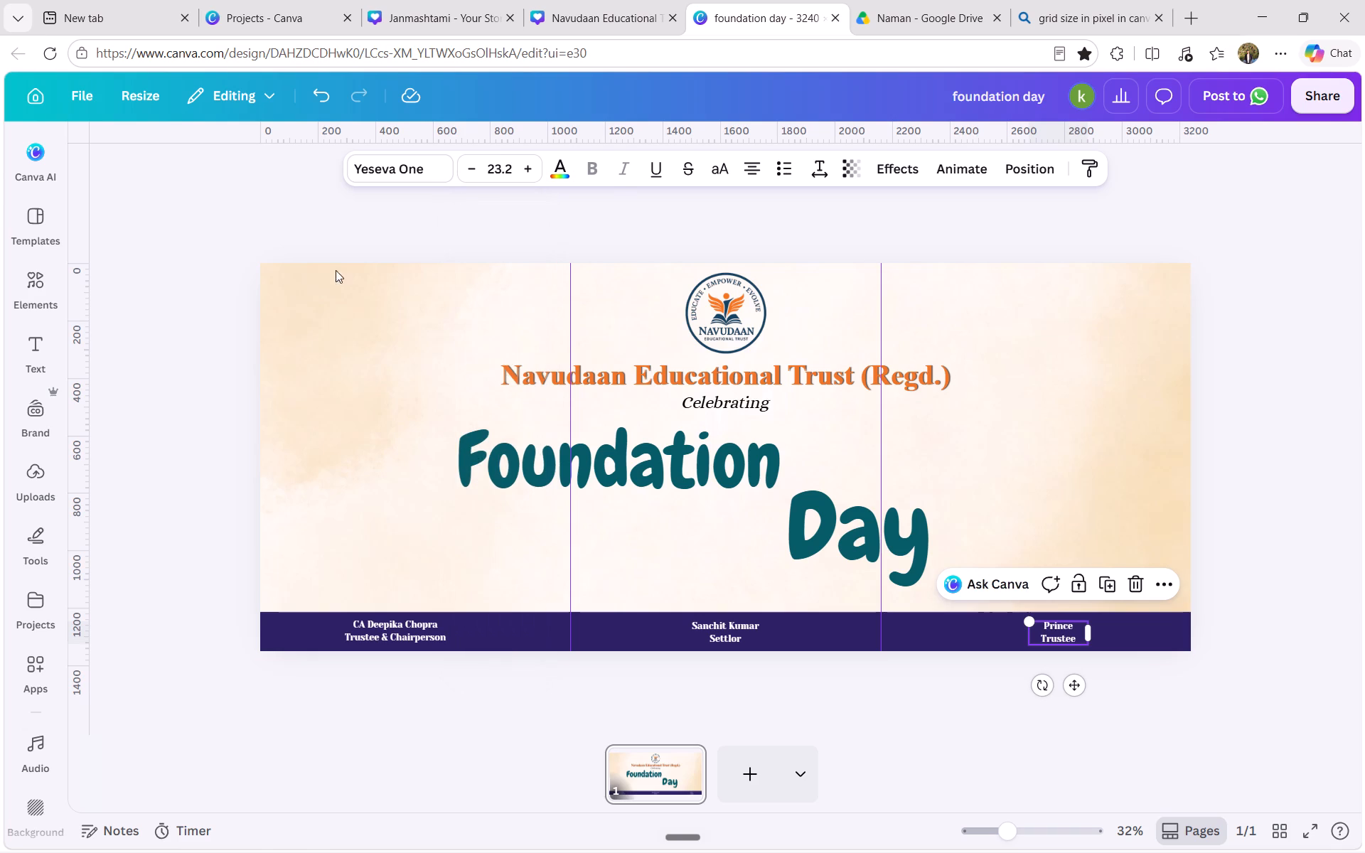
{"action": "left_click", "coordinate": [167, 492]}
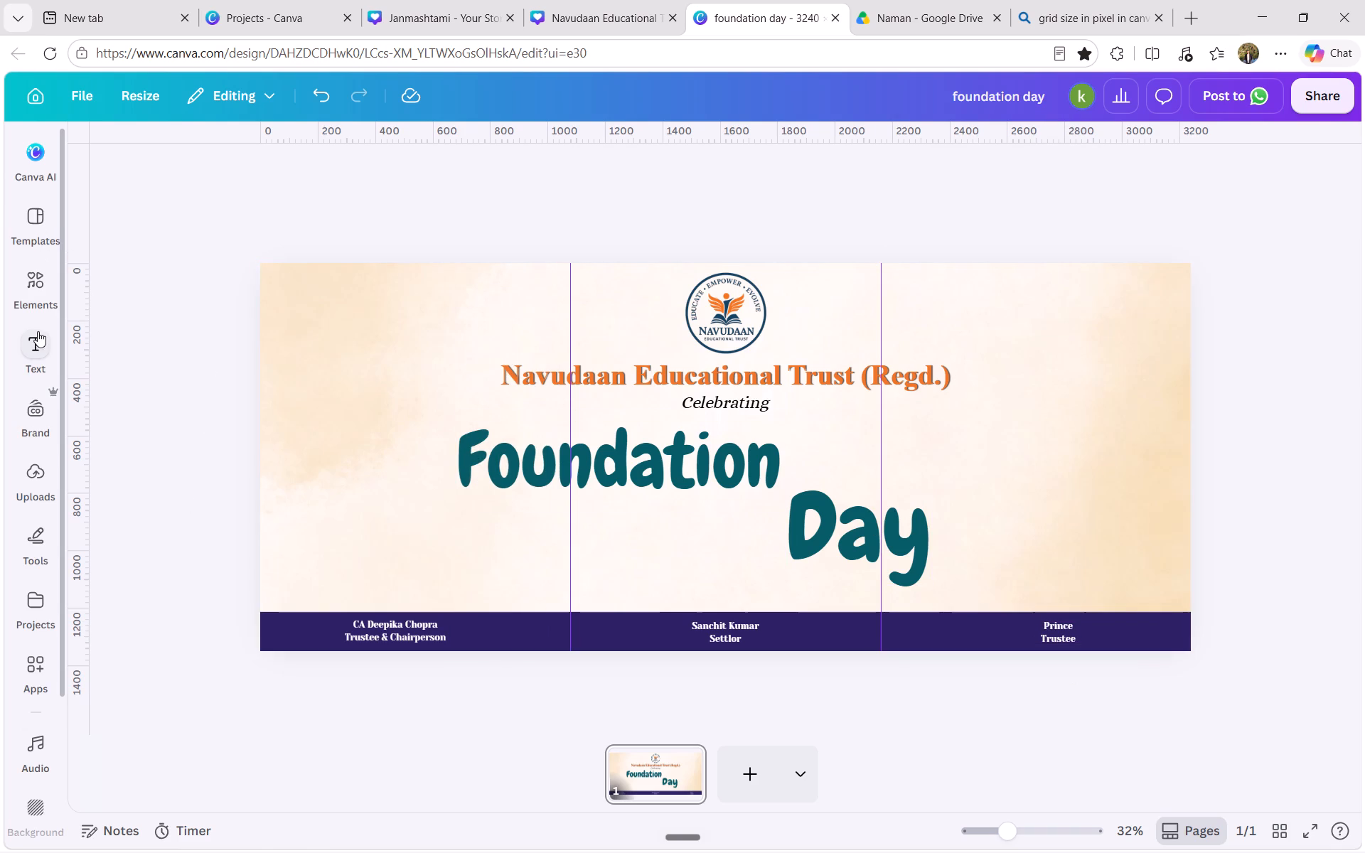
Search the graphics library for "first" and browse the results for a suitable design.
{"action": "left_click", "coordinate": [32, 269]}
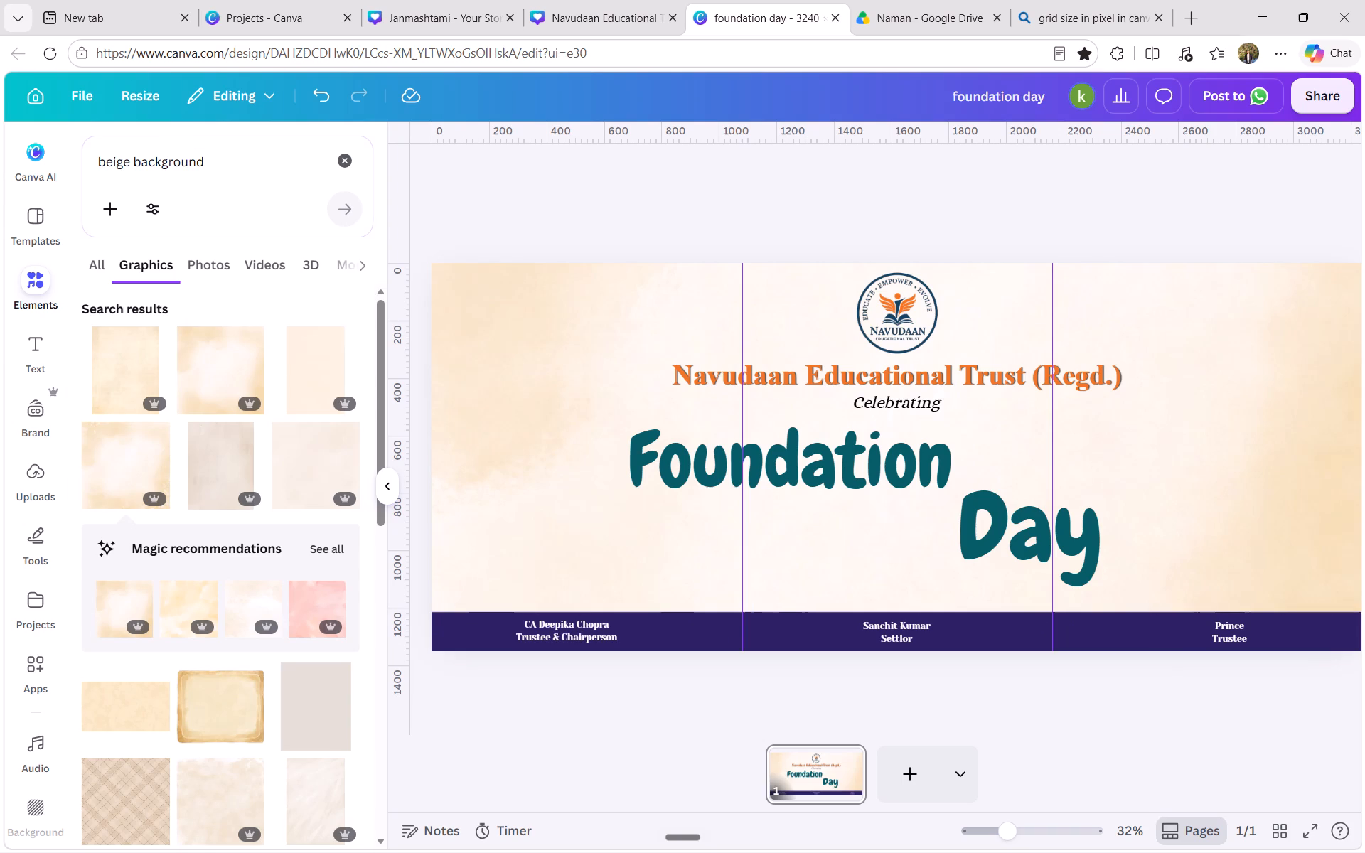
{"action": "left_click_drag", "start_coordinate": [220, 156], "coordinate": [67, 172]}
{"action": "type", "text": "first"}
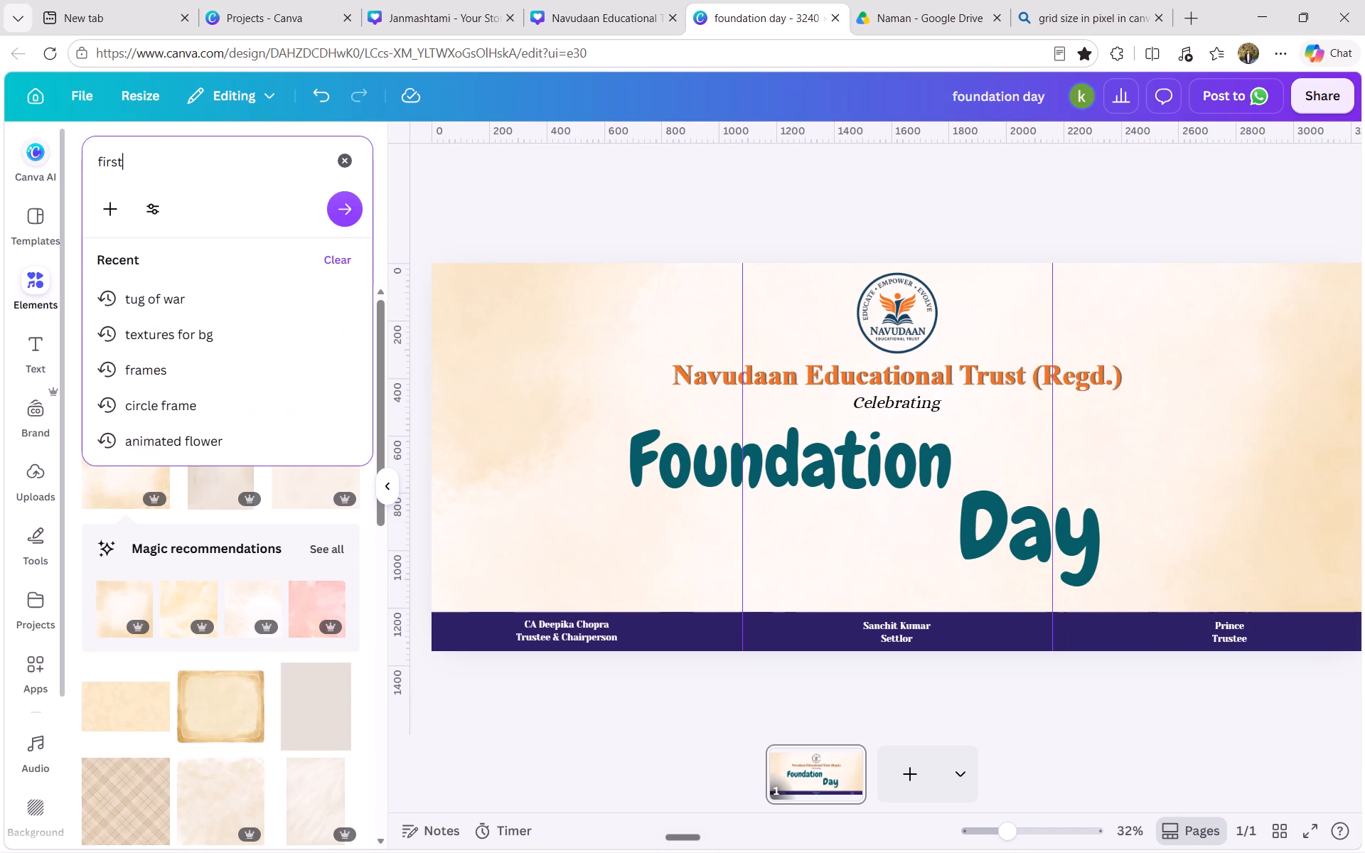
{"action": "key", "text": "Return"}
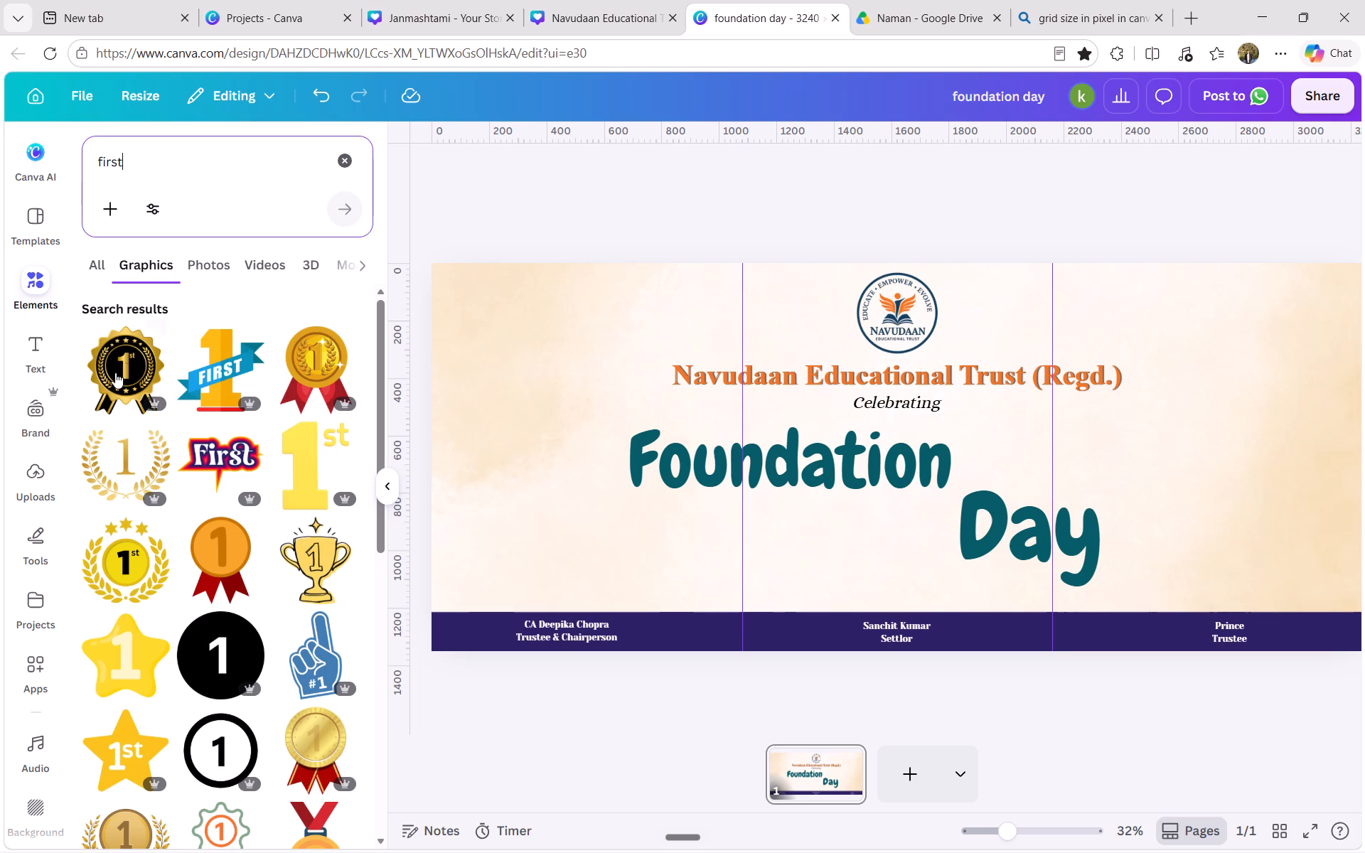
{"action": "scroll", "coordinate": [139, 454], "scroll_direction": "down", "scroll_amount": 3}
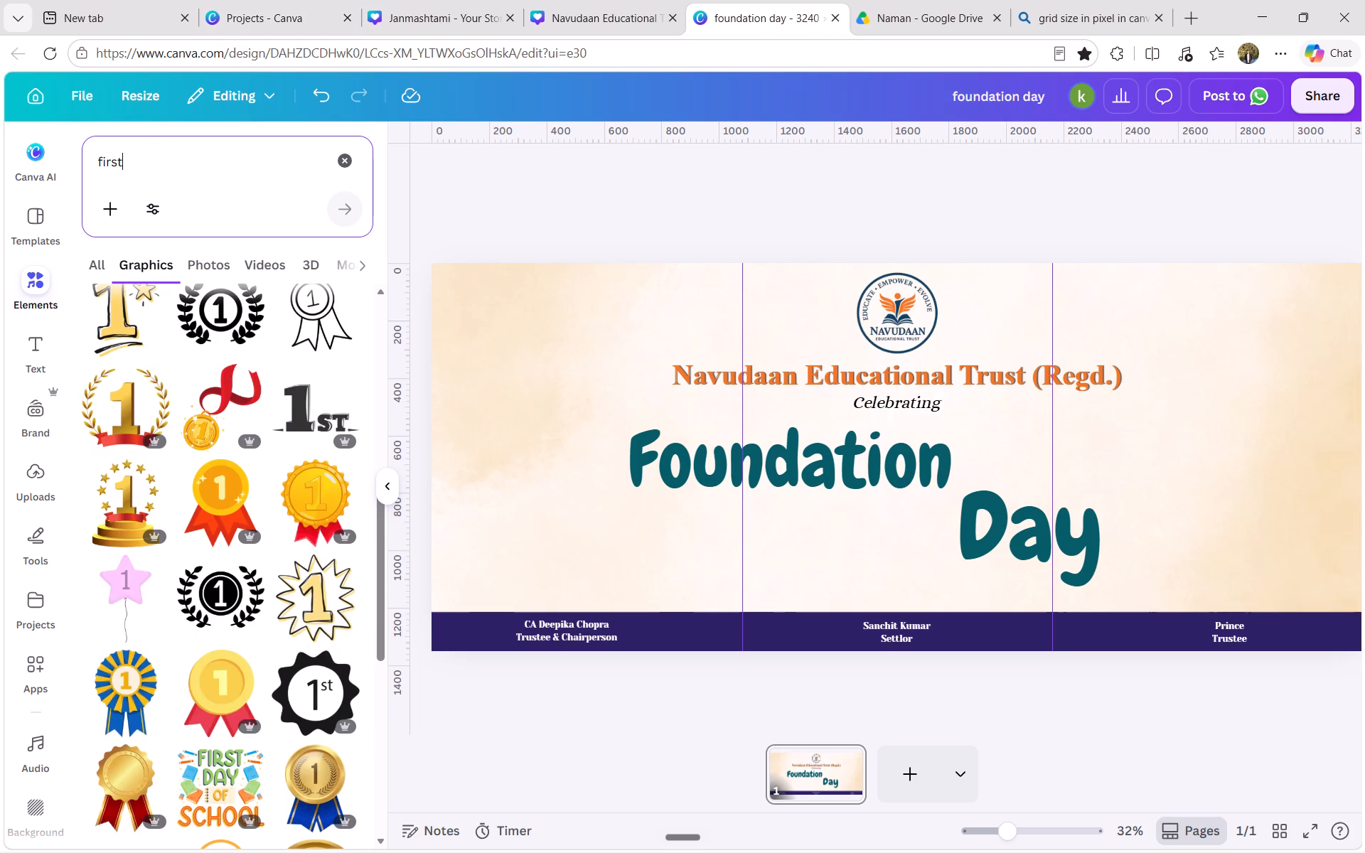
Search the graphics library for "party flag".
{"action": "left_click_drag", "start_coordinate": [135, 171], "coordinate": [97, 168]}
{"action": "type", "text": "party flag"}
{"action": "key", "text": "Return"}
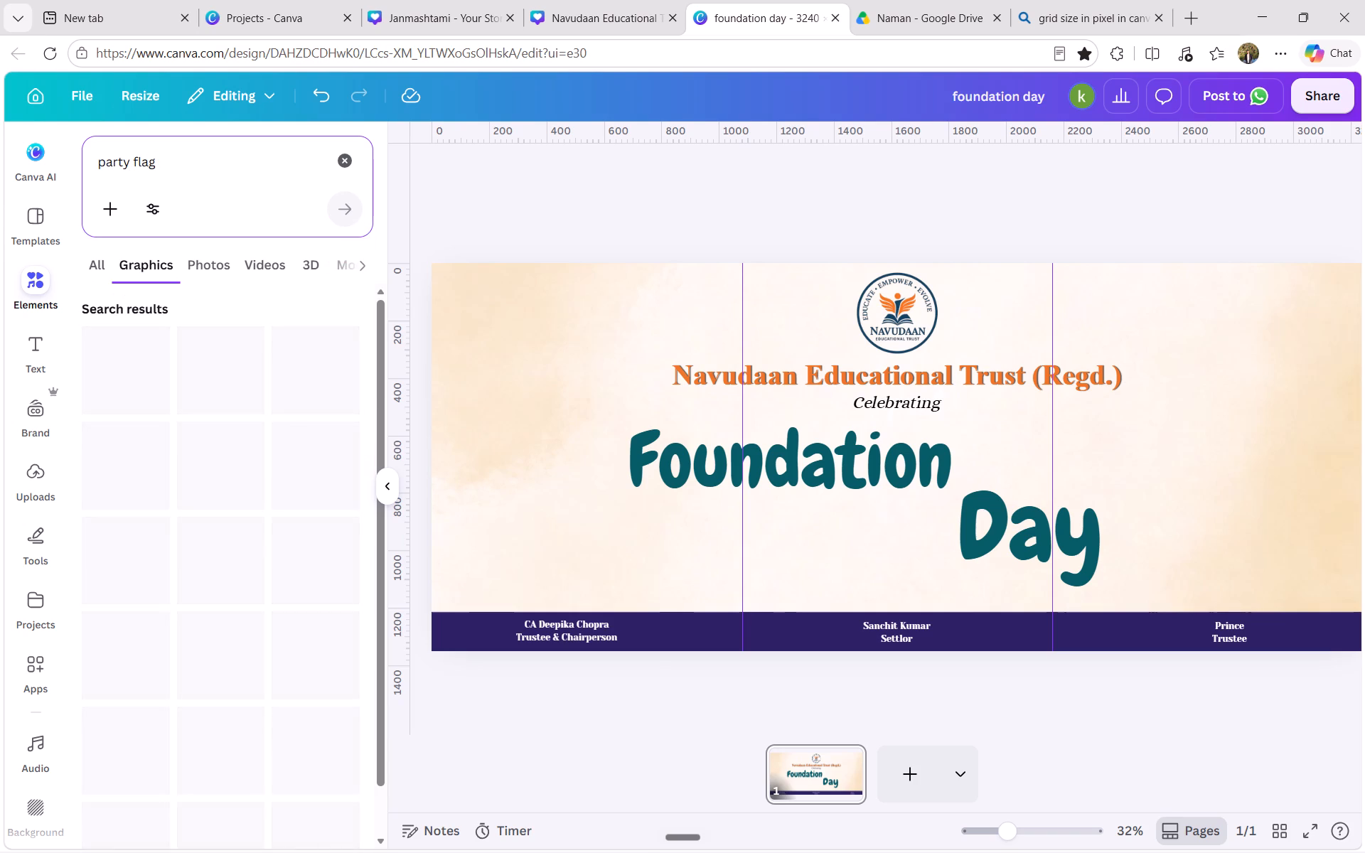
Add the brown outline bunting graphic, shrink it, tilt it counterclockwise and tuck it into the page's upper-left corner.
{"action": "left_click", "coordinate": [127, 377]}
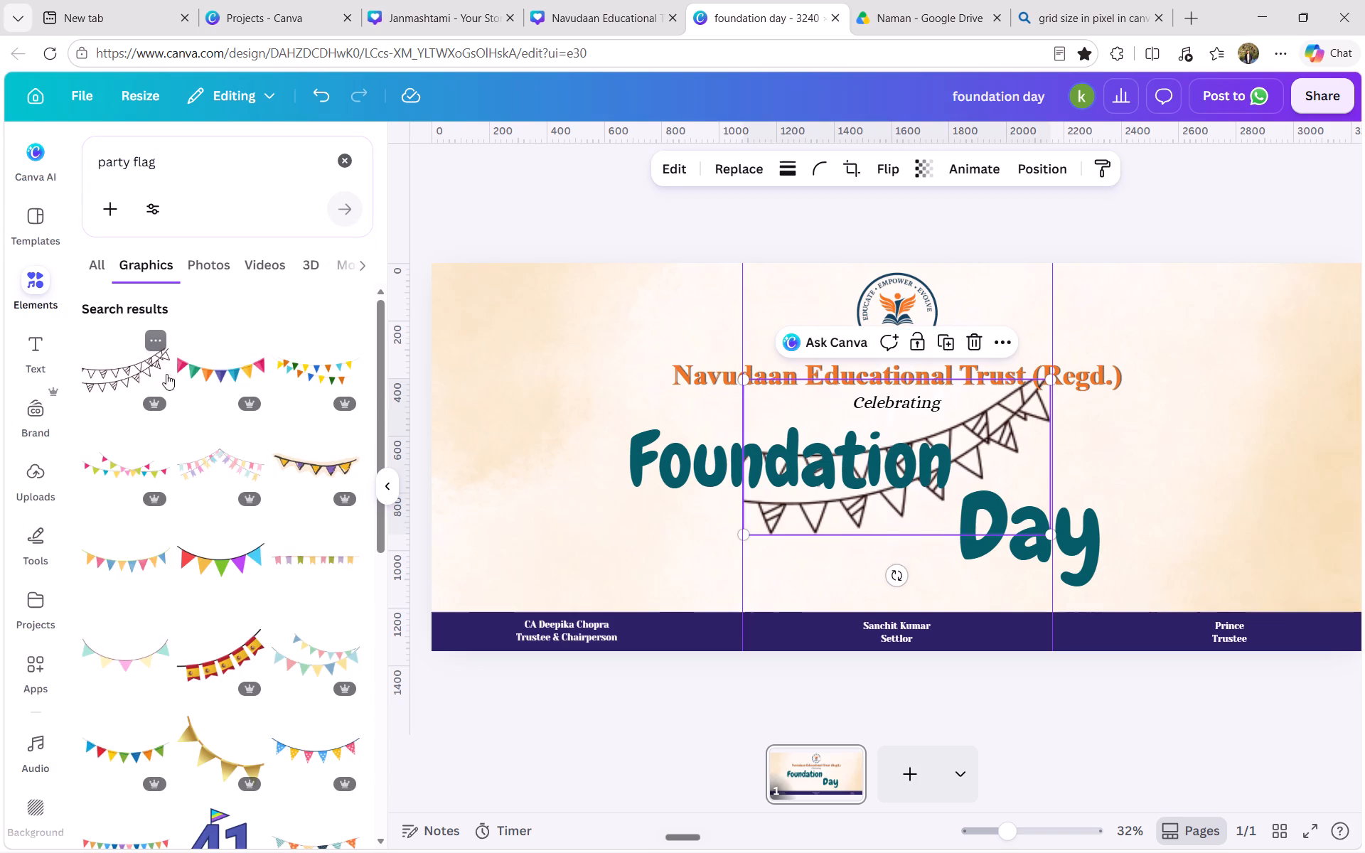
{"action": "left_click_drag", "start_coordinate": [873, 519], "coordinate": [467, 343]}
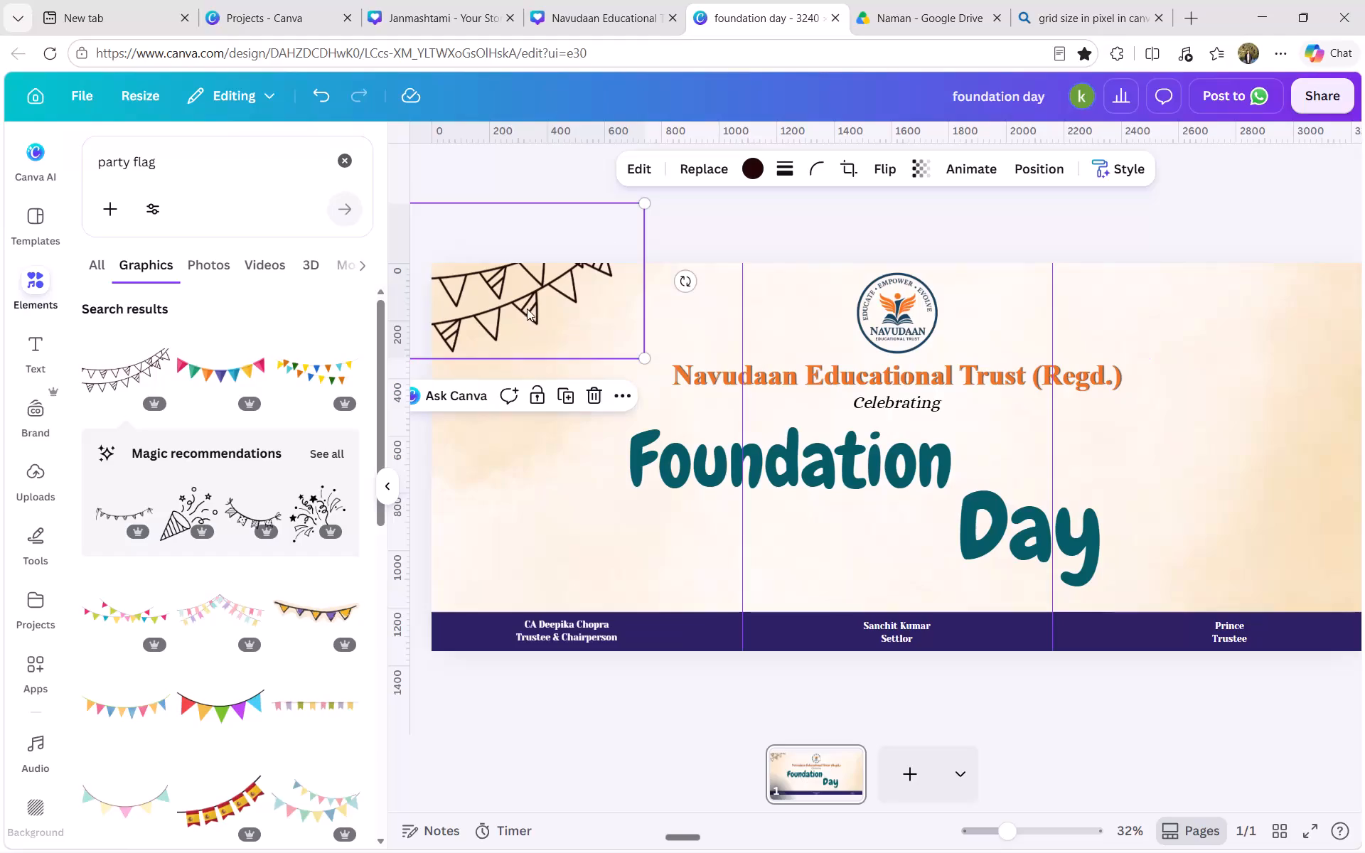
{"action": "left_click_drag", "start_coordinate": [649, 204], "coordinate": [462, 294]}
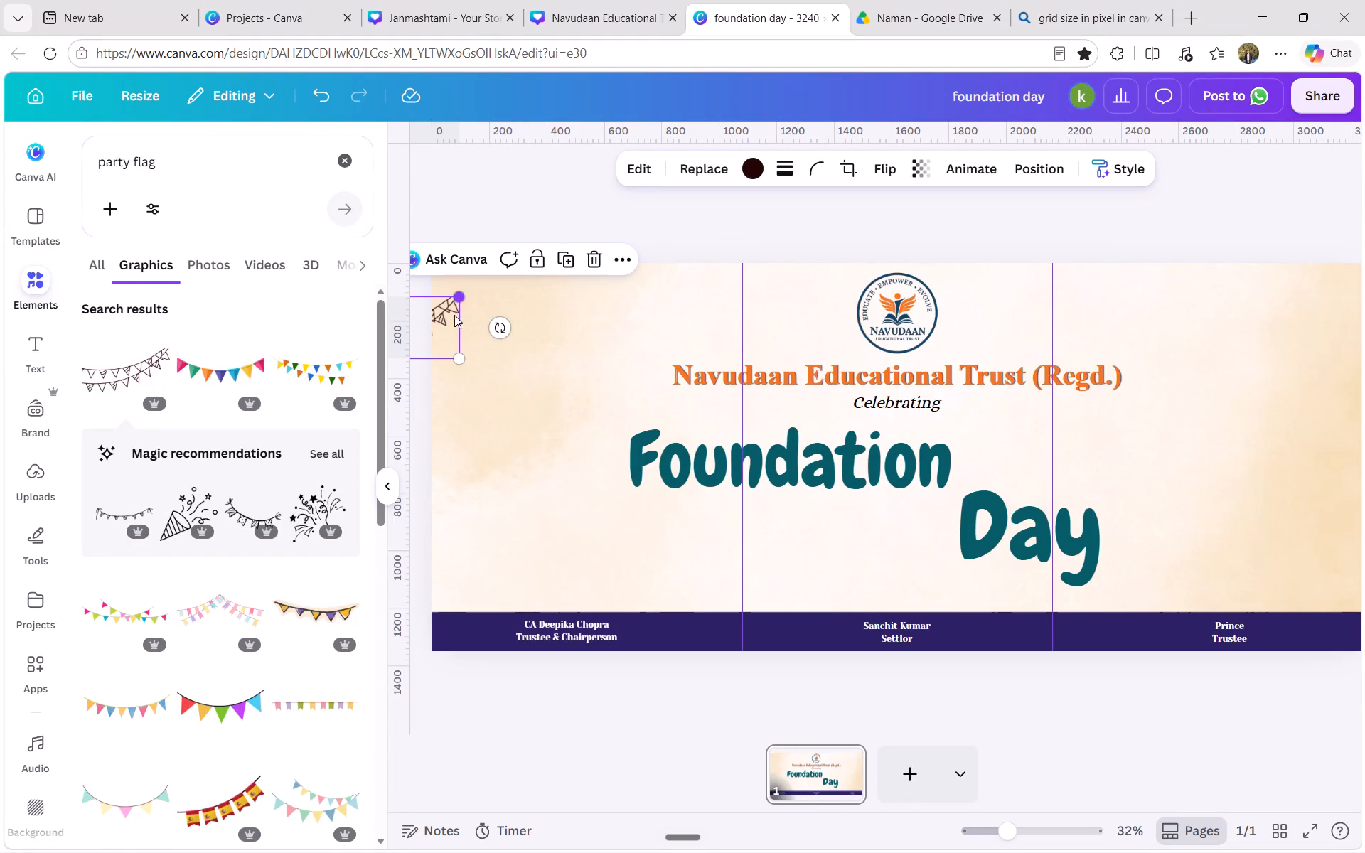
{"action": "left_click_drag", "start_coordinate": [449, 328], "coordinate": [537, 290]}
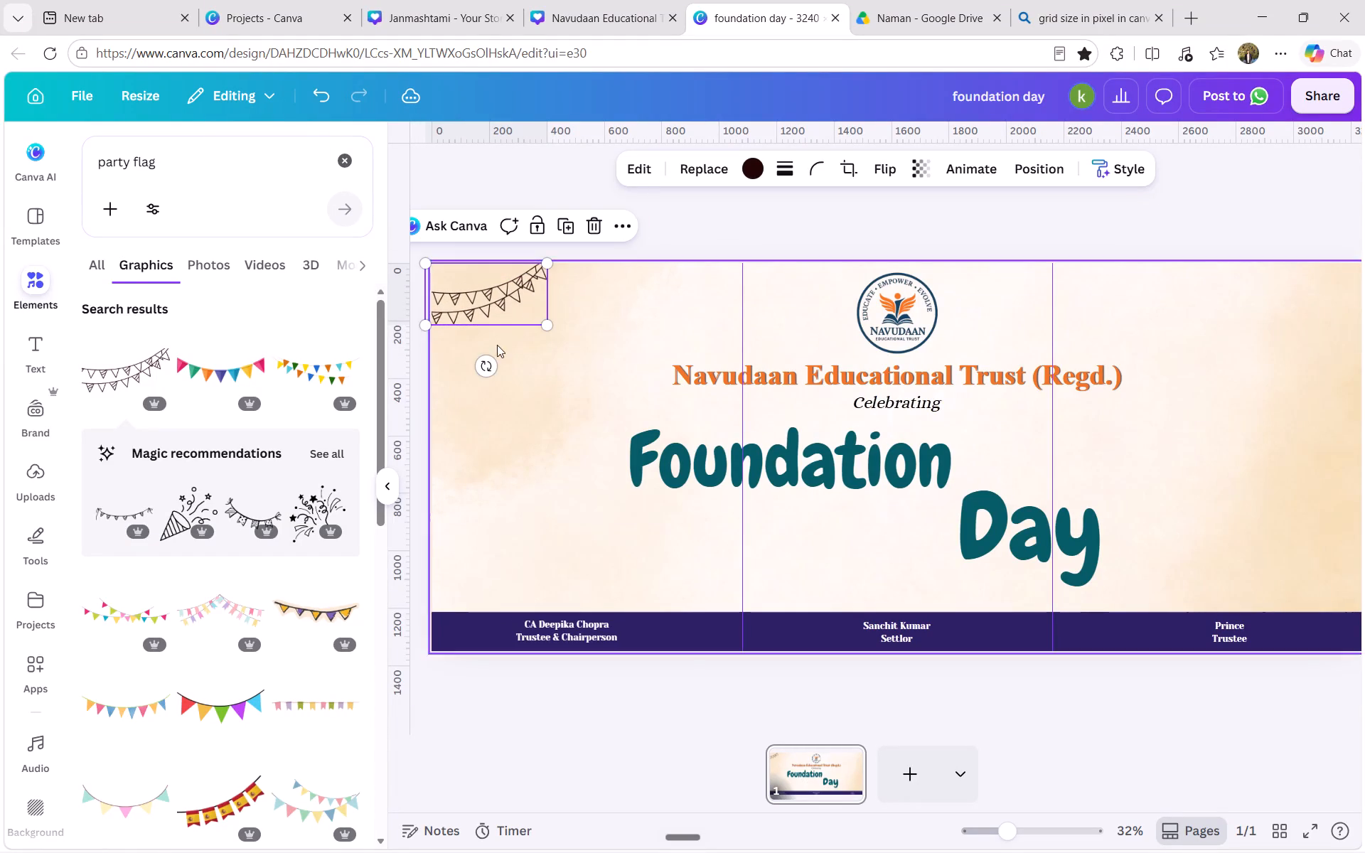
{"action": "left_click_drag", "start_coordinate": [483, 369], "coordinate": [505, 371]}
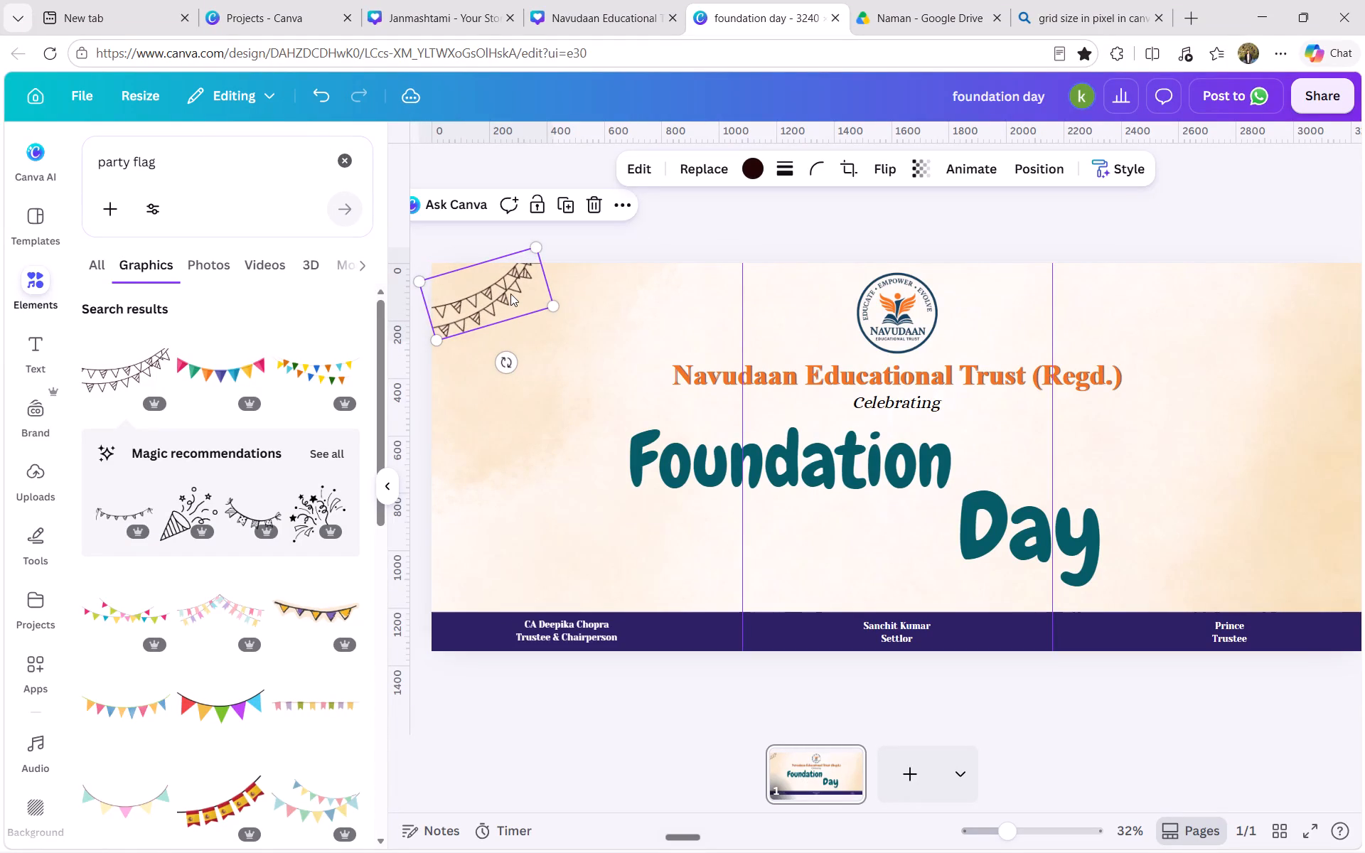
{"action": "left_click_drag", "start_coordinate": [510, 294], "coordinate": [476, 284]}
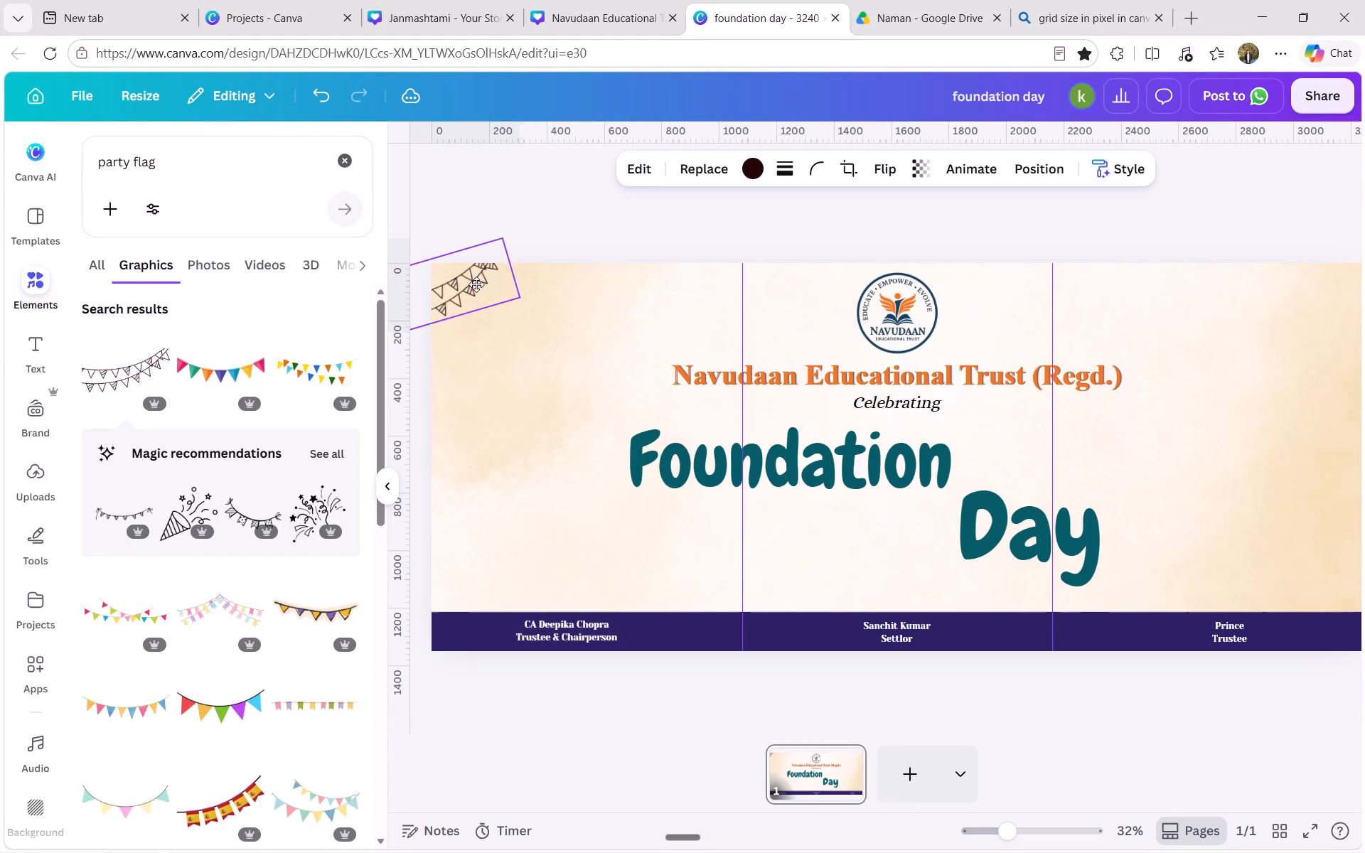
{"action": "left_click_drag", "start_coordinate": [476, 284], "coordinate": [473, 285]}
Add the blue, pink and yellow bunting graphic, shrink it, tilt it clockwise and place it across the page's upper-right corner.
{"action": "scroll", "coordinate": [293, 569], "scroll_direction": "down", "scroll_amount": 1}
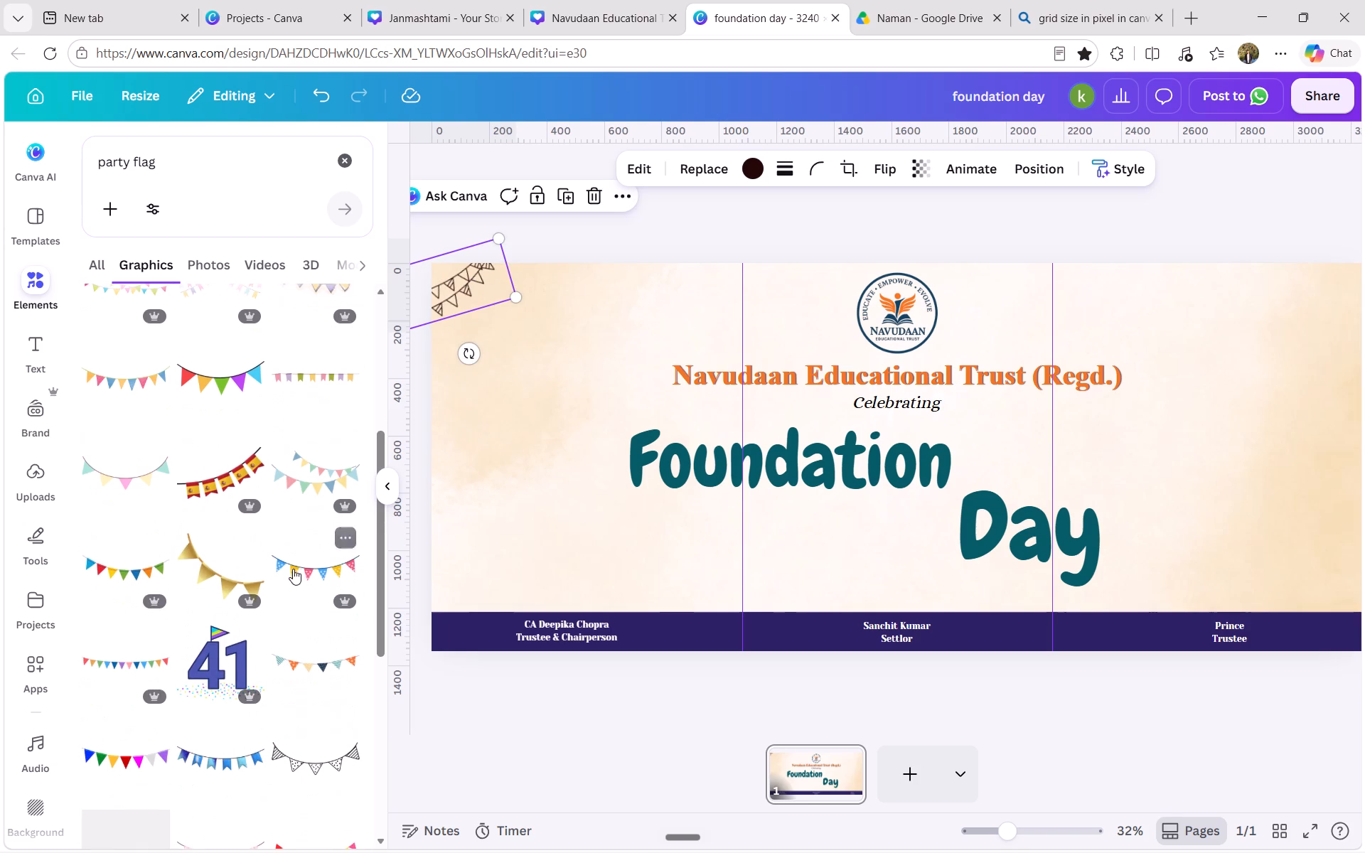
{"action": "left_click", "coordinate": [141, 376]}
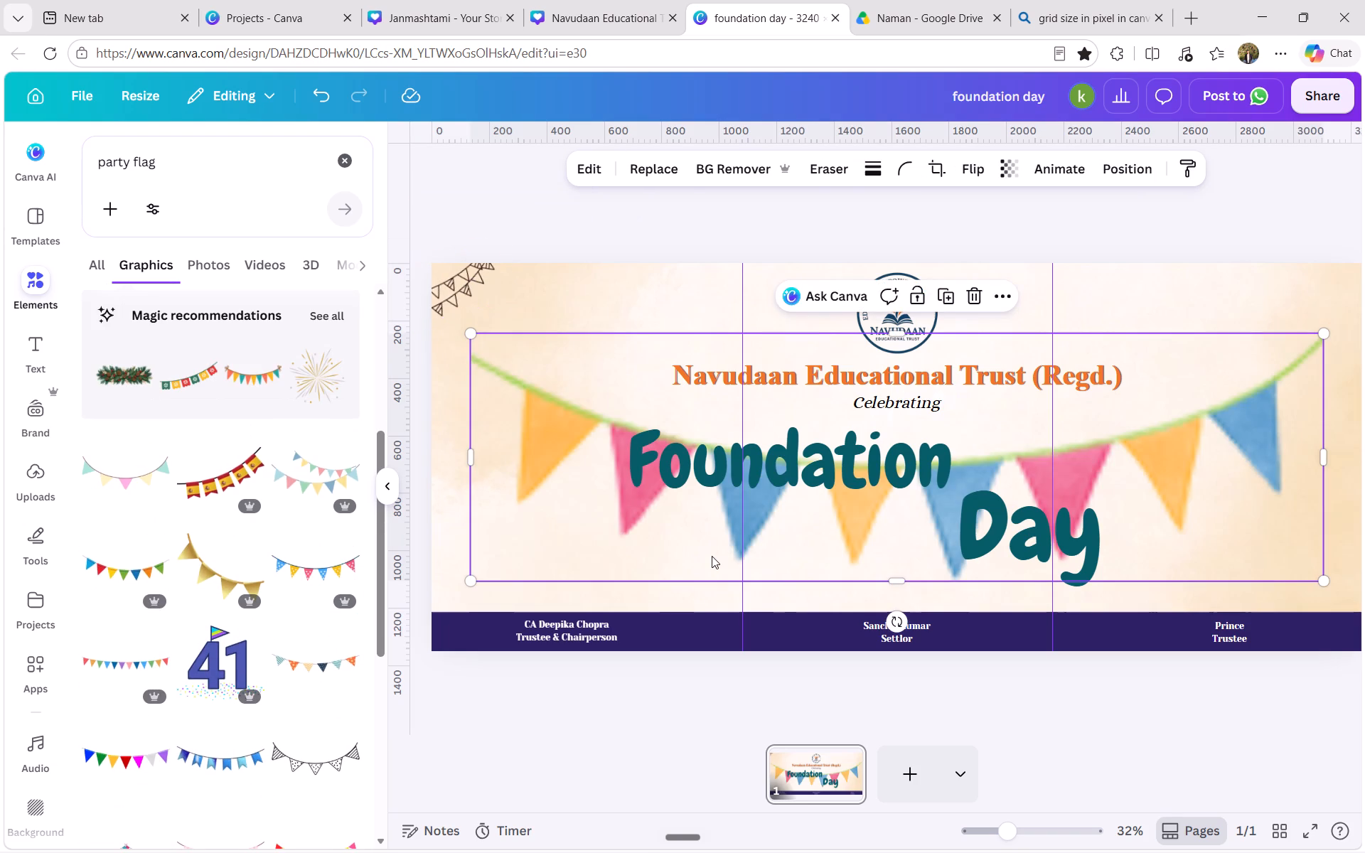
{"action": "scroll", "coordinate": [712, 556], "scroll_direction": "left", "scroll_amount": 2}
{"action": "scroll", "coordinate": [712, 556], "scroll_direction": "down", "scroll_amount": 4, "text": "ctrl"}
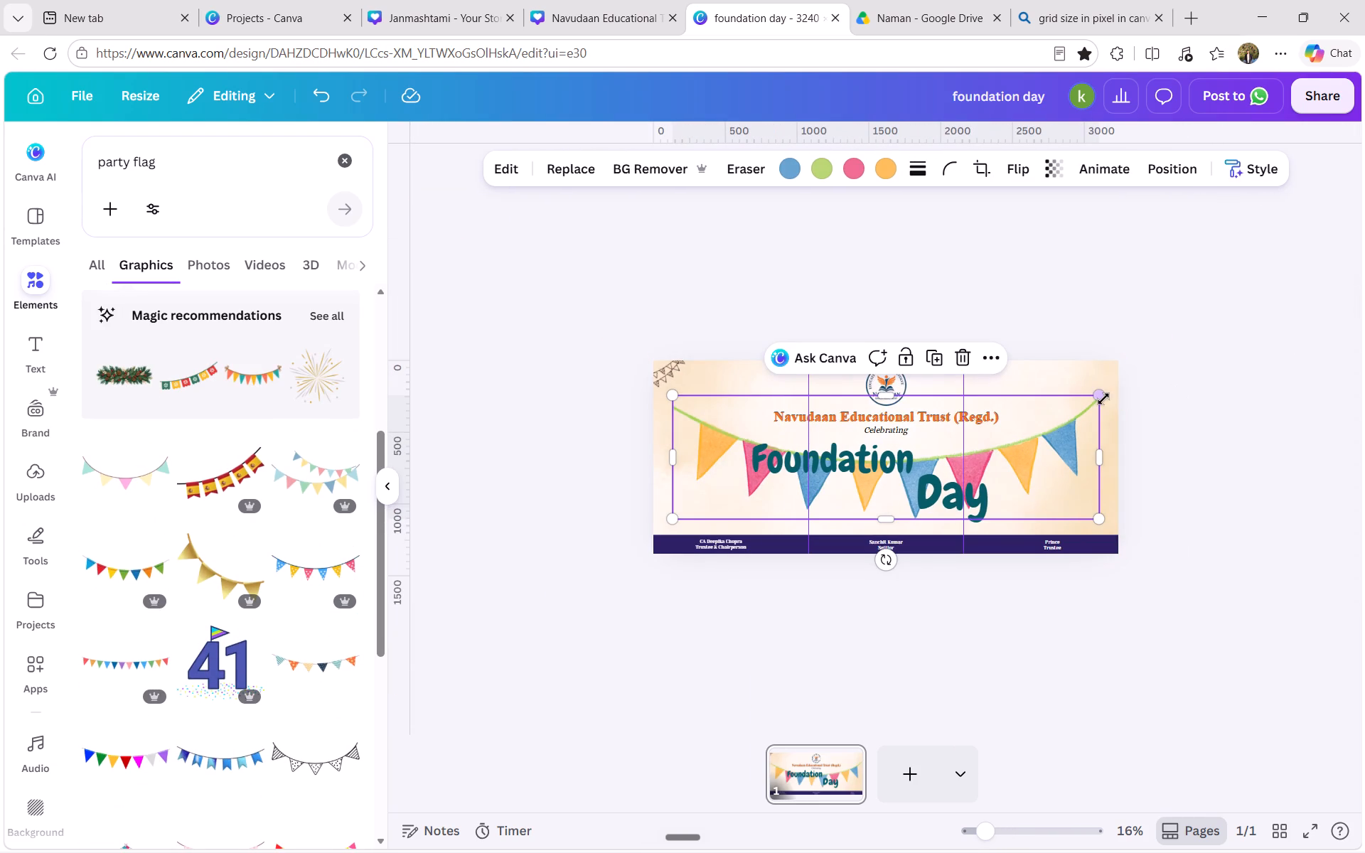
{"action": "left_click_drag", "start_coordinate": [1103, 399], "coordinate": [743, 476]}
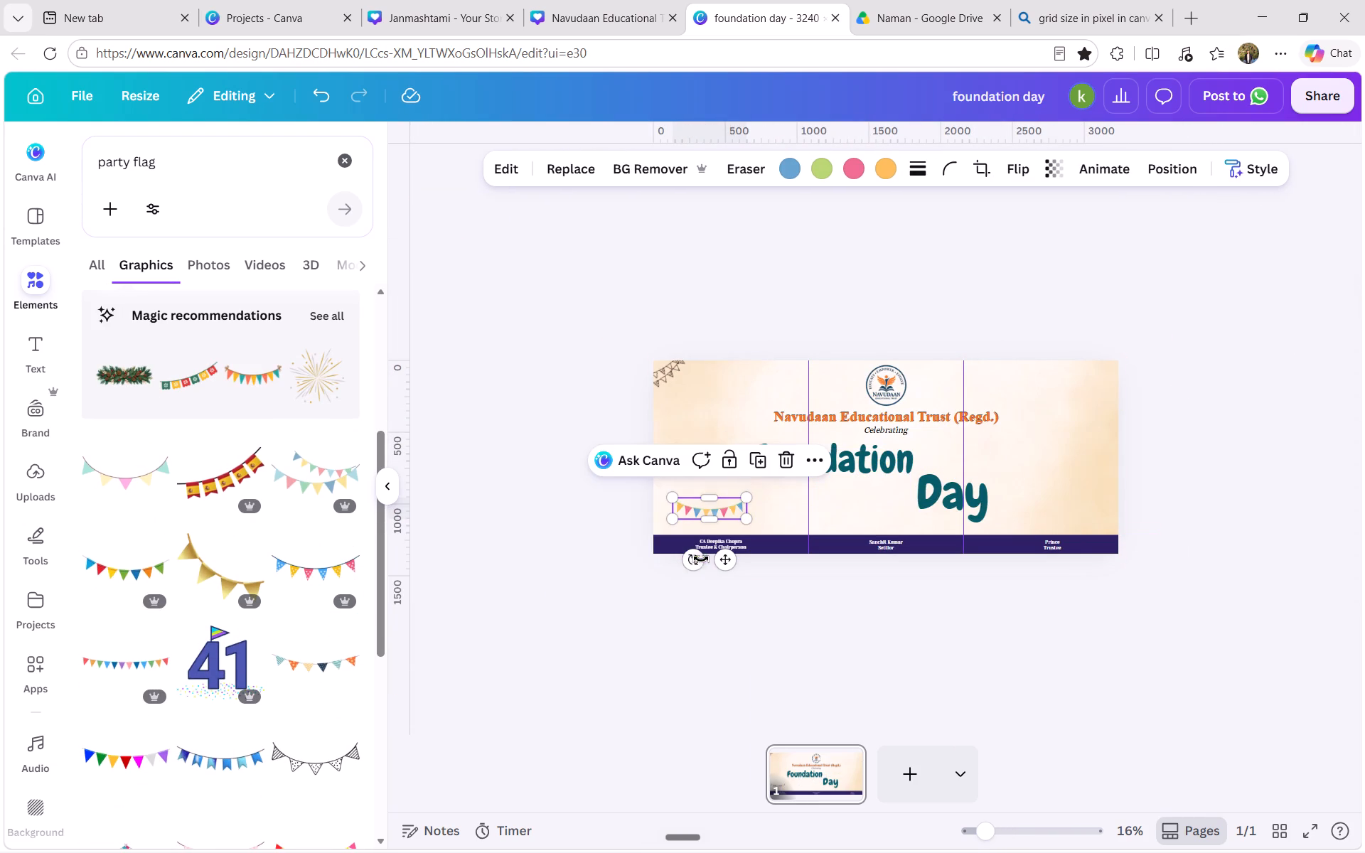
{"action": "left_click_drag", "start_coordinate": [699, 559], "coordinate": [667, 554]}
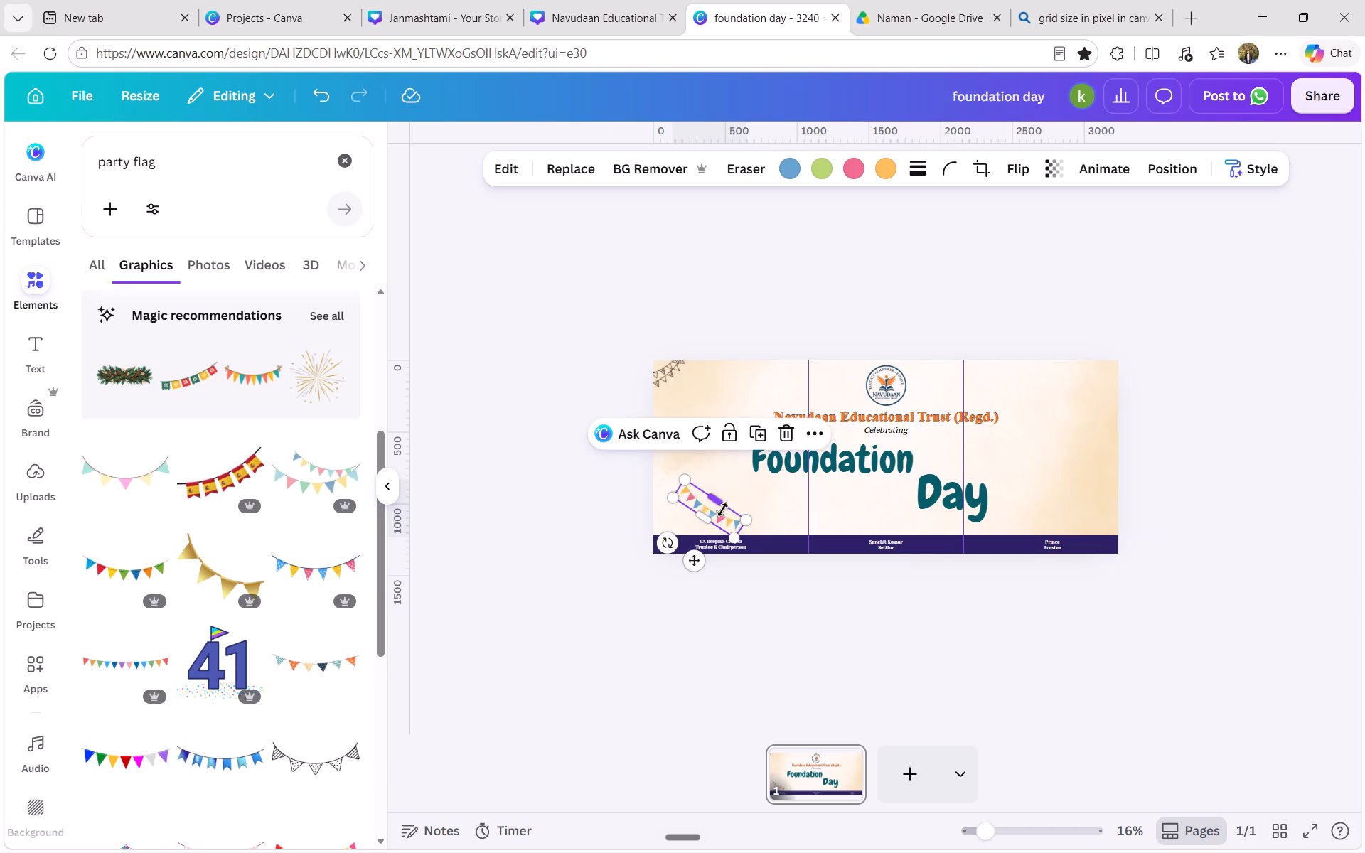
{"action": "left_click", "coordinate": [722, 523]}
{"action": "left_click_drag", "start_coordinate": [727, 520], "coordinate": [1005, 429]}
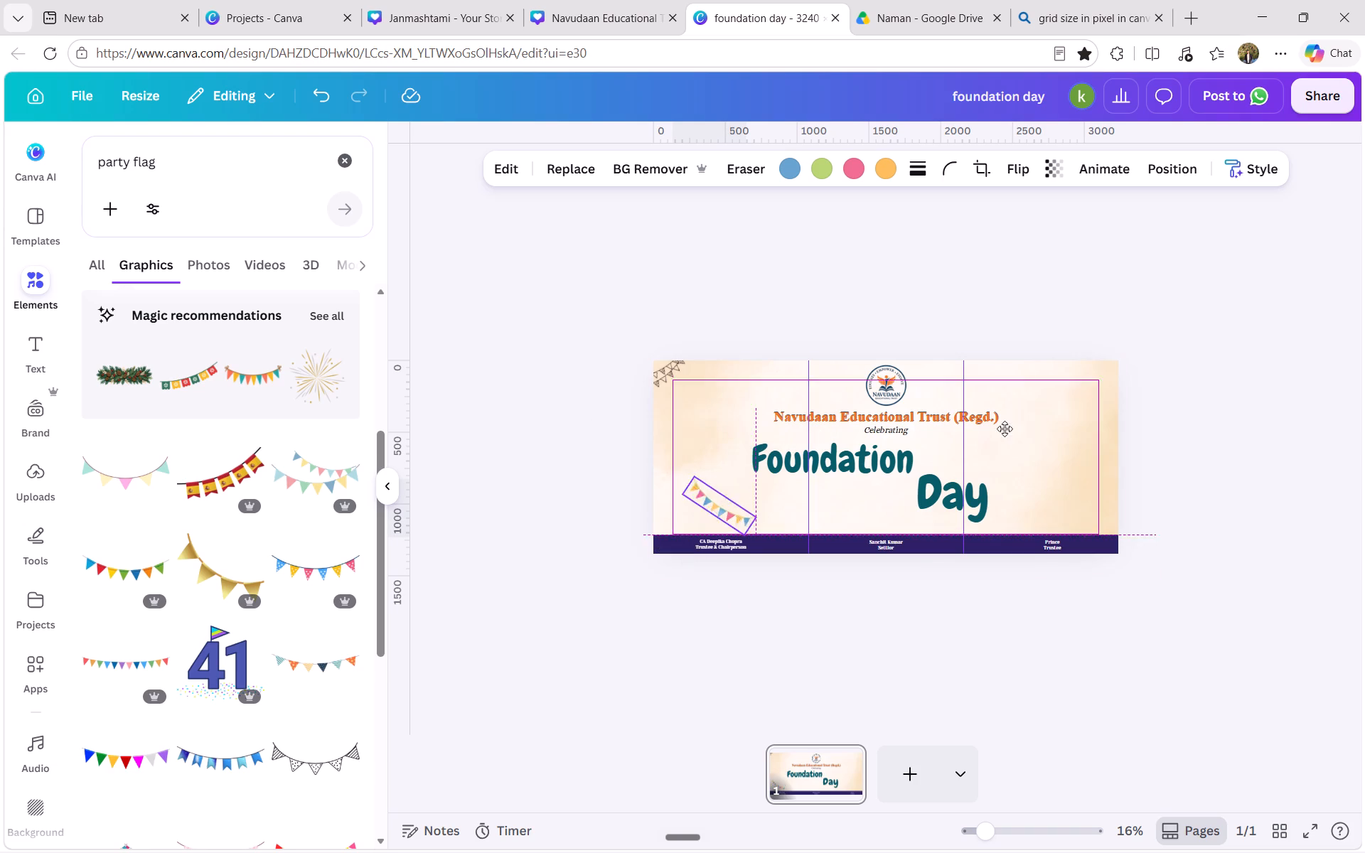
{"action": "left_click_drag", "start_coordinate": [1005, 429], "coordinate": [1128, 392]}
{"action": "left_click", "coordinate": [567, 477]}
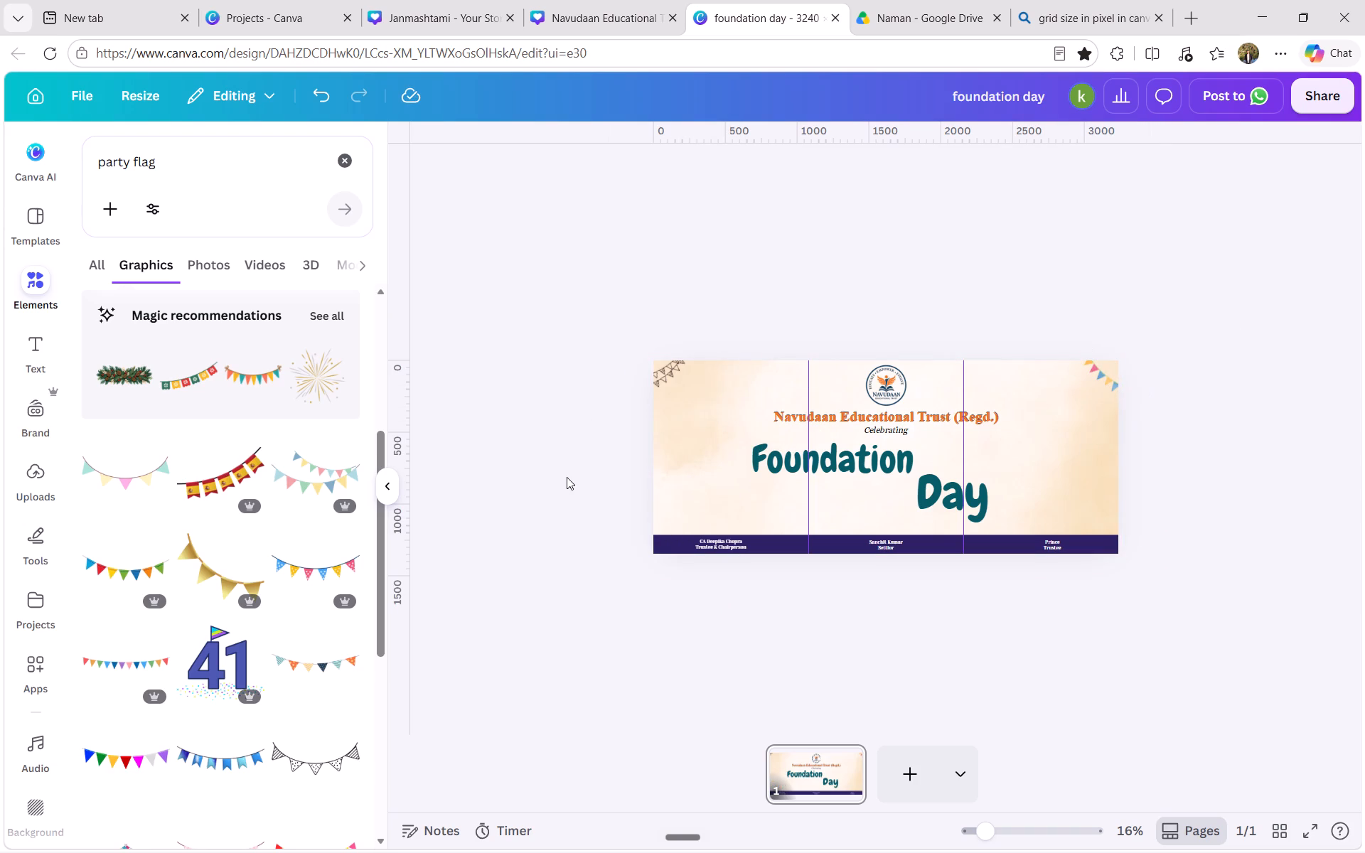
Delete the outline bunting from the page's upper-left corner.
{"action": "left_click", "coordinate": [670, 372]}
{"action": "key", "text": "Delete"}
Search the graphics for "newspaper", add the torn newspaper frame and rotate it a quarter turn into landscape orientation.
{"action": "left_click", "coordinate": [856, 454]}
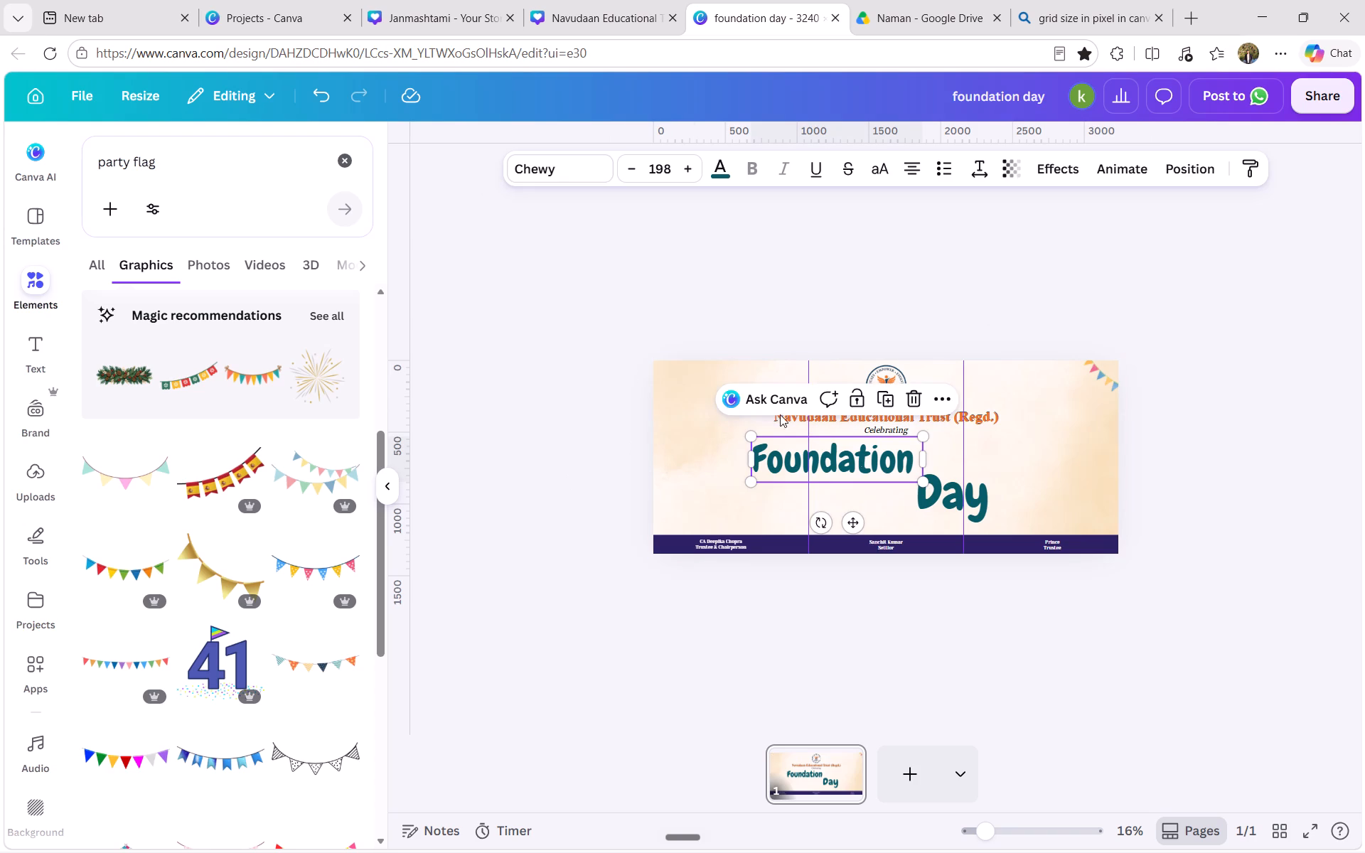
{"action": "left_click_drag", "start_coordinate": [152, 154], "coordinate": [88, 154]}
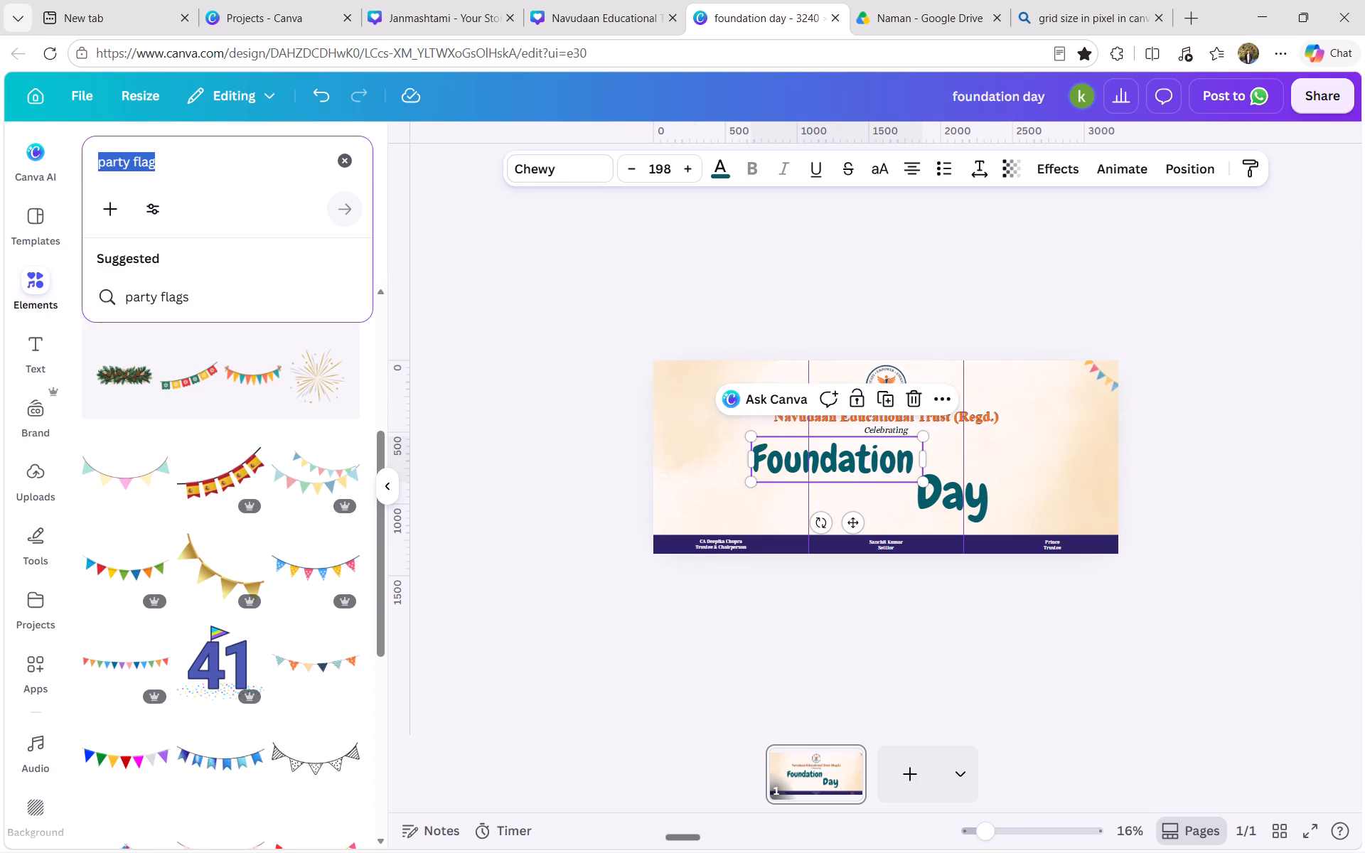
{"action": "type", "text": "newspaper"}
{"action": "key", "text": "Return"}
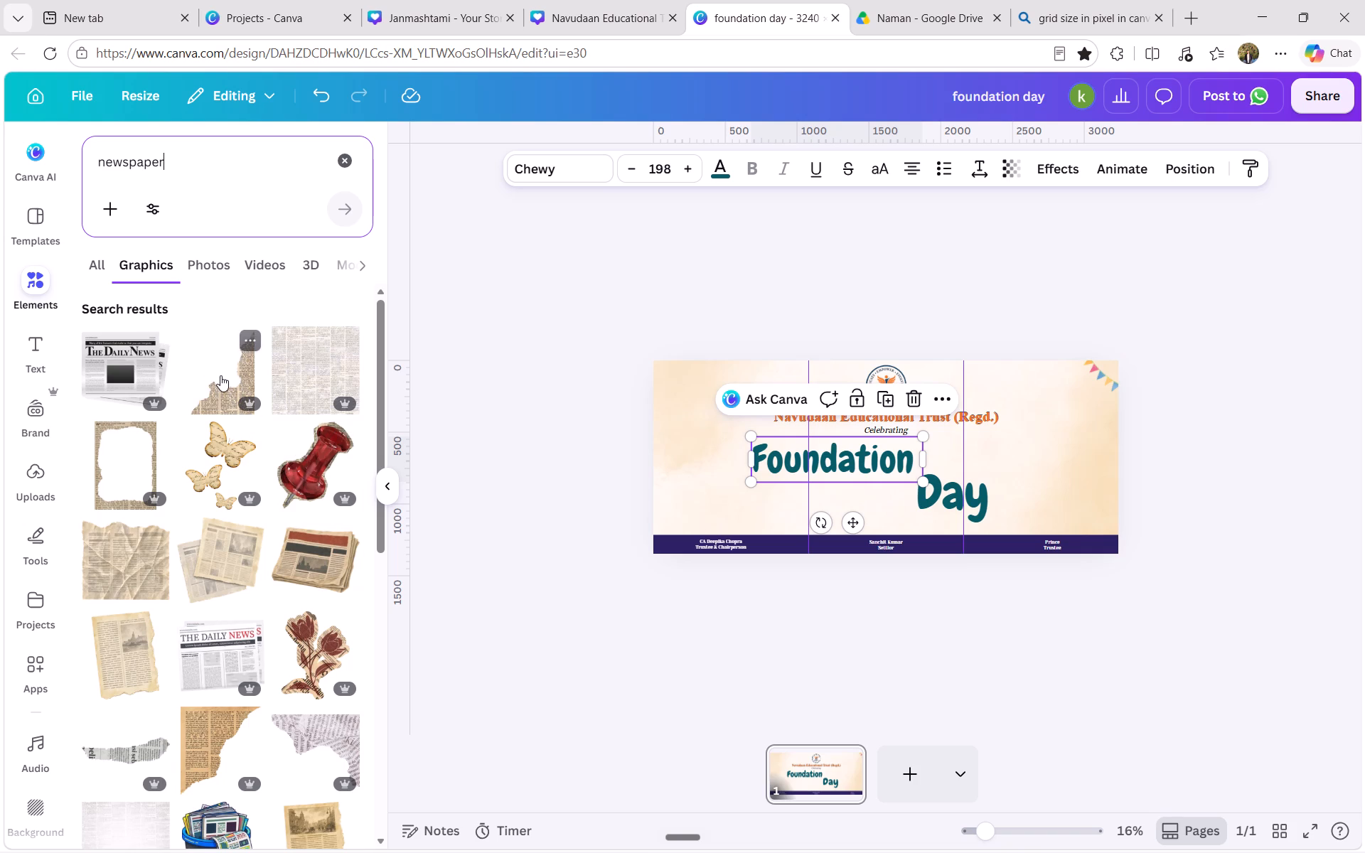
{"action": "left_click", "coordinate": [130, 493]}
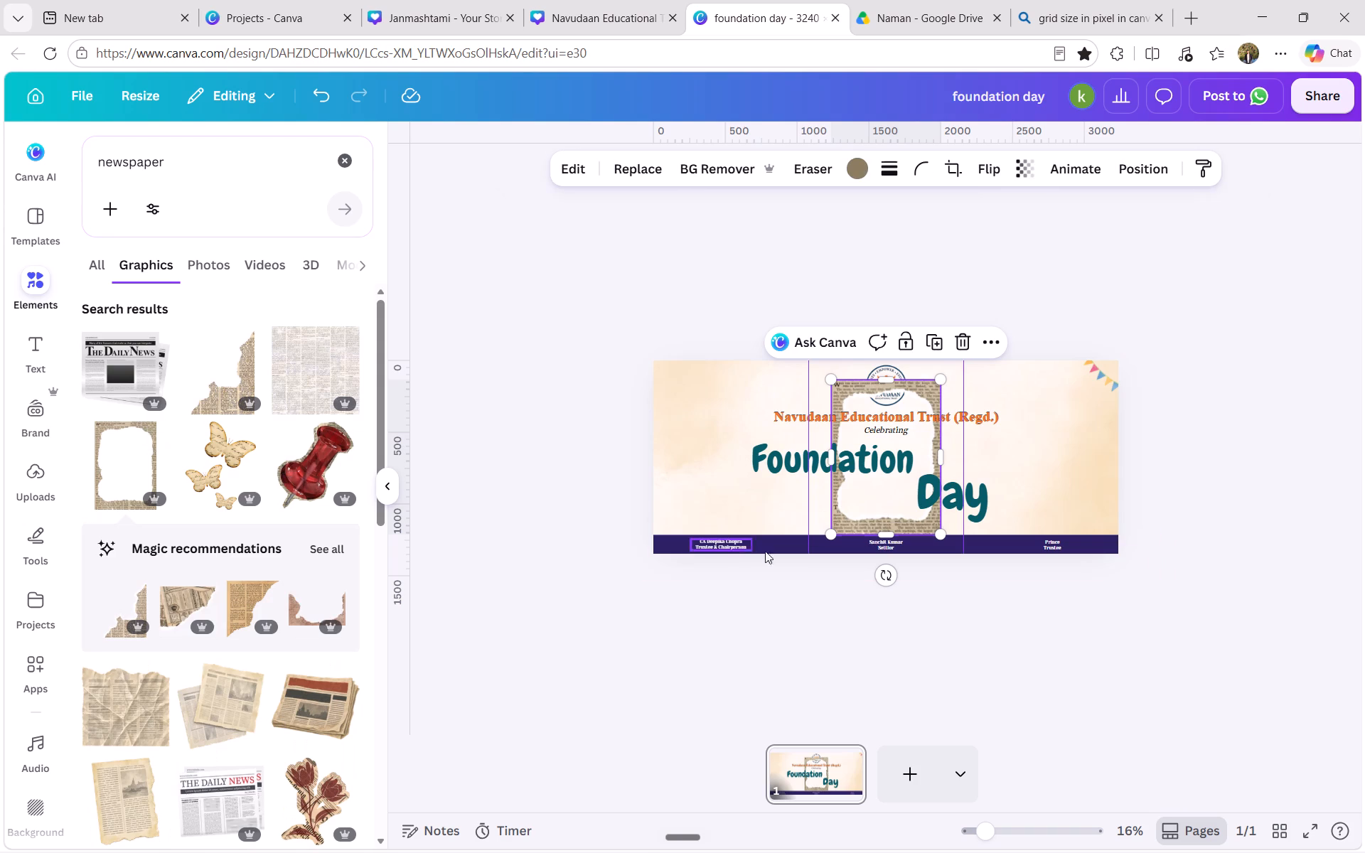
{"action": "left_click_drag", "start_coordinate": [884, 572], "coordinate": [941, 458]}
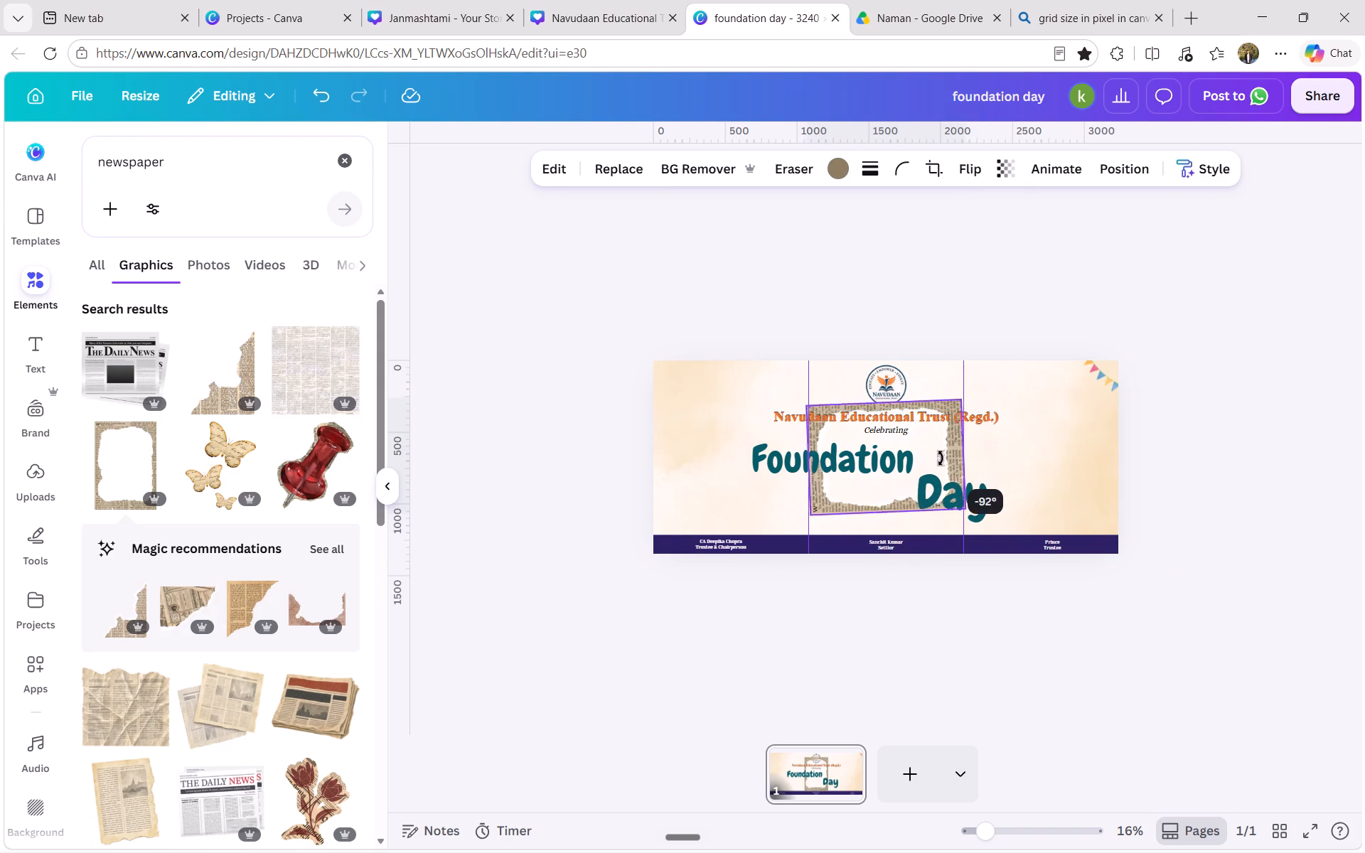
{"action": "left_click_drag", "start_coordinate": [941, 458], "coordinate": [943, 456]}
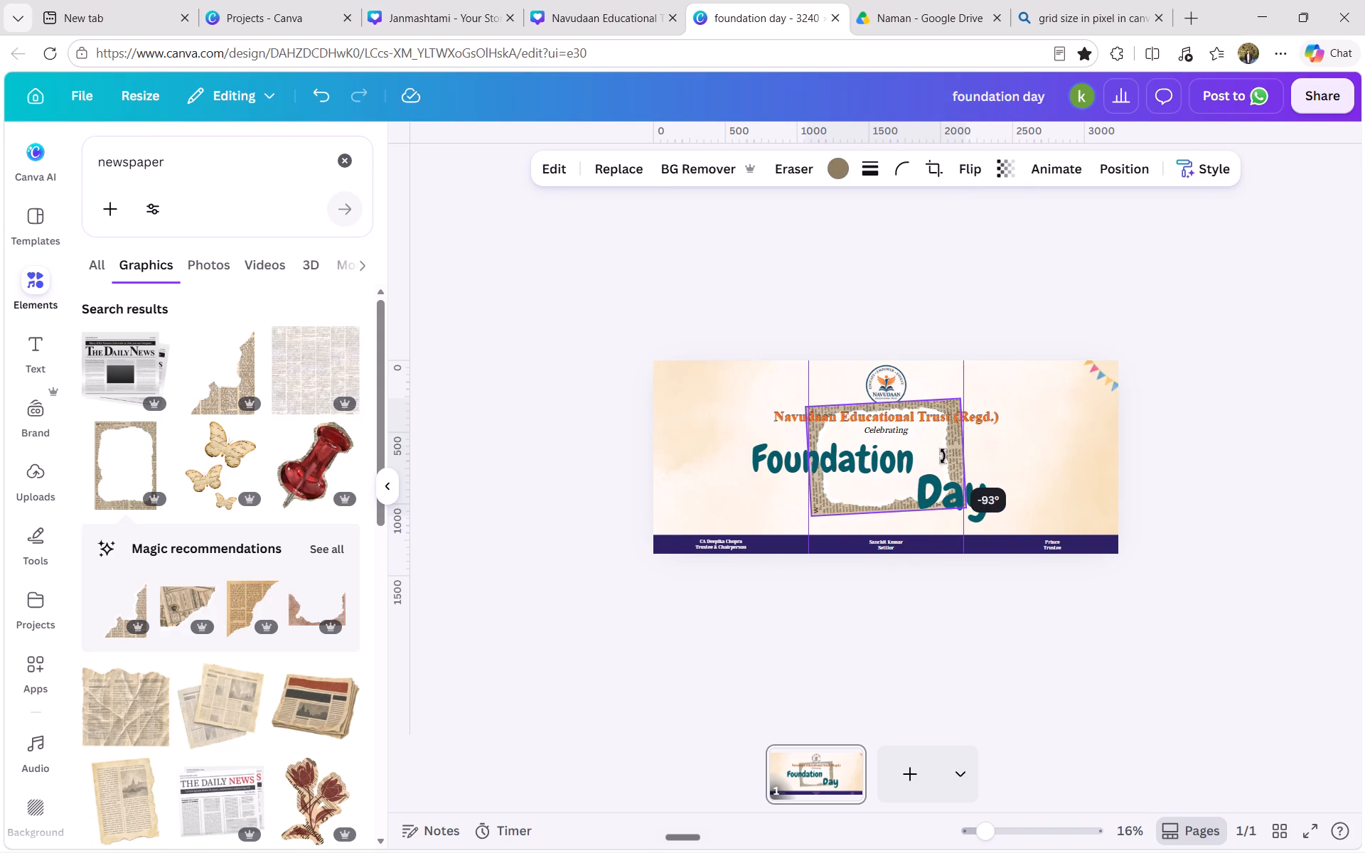
{"action": "left_click_drag", "start_coordinate": [943, 456], "coordinate": [943, 460]}
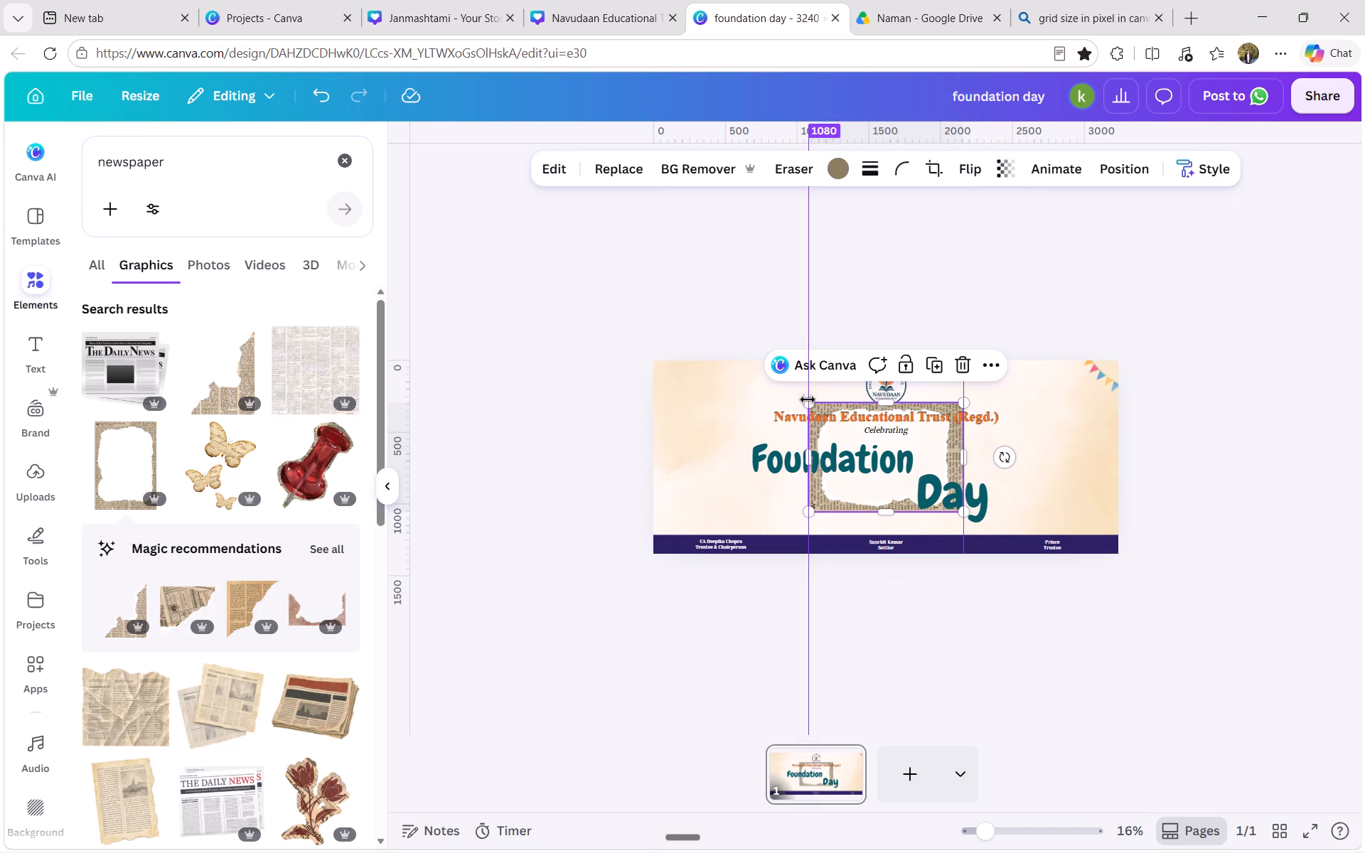
Enlarge the newspaper frame, stretch it across the full page width and shift it down over the footer.
{"action": "left_click", "coordinate": [812, 404]}
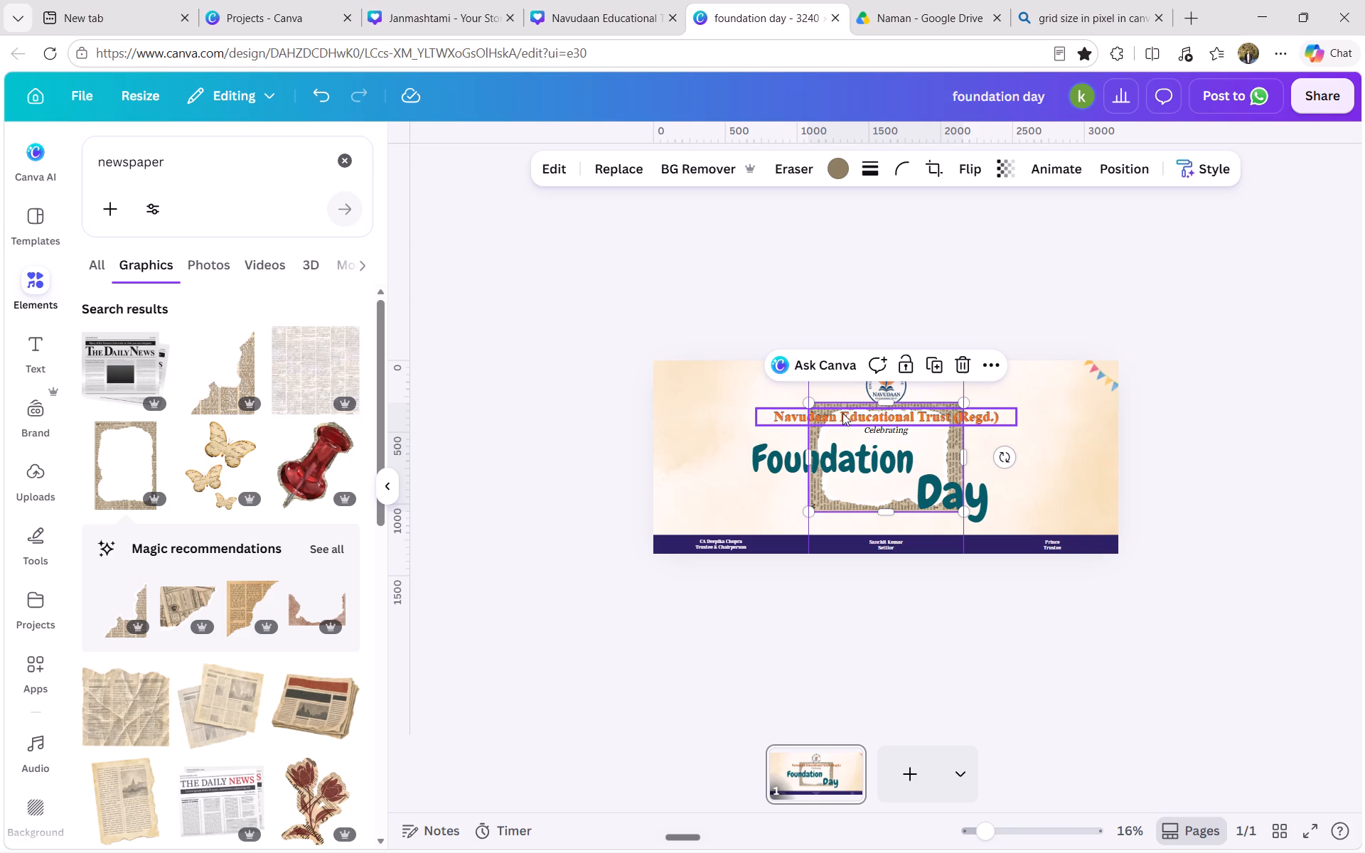
{"action": "left_click_drag", "start_coordinate": [941, 438], "coordinate": [930, 438]}
{"action": "left_click_drag", "start_coordinate": [798, 402], "coordinate": [713, 402]}
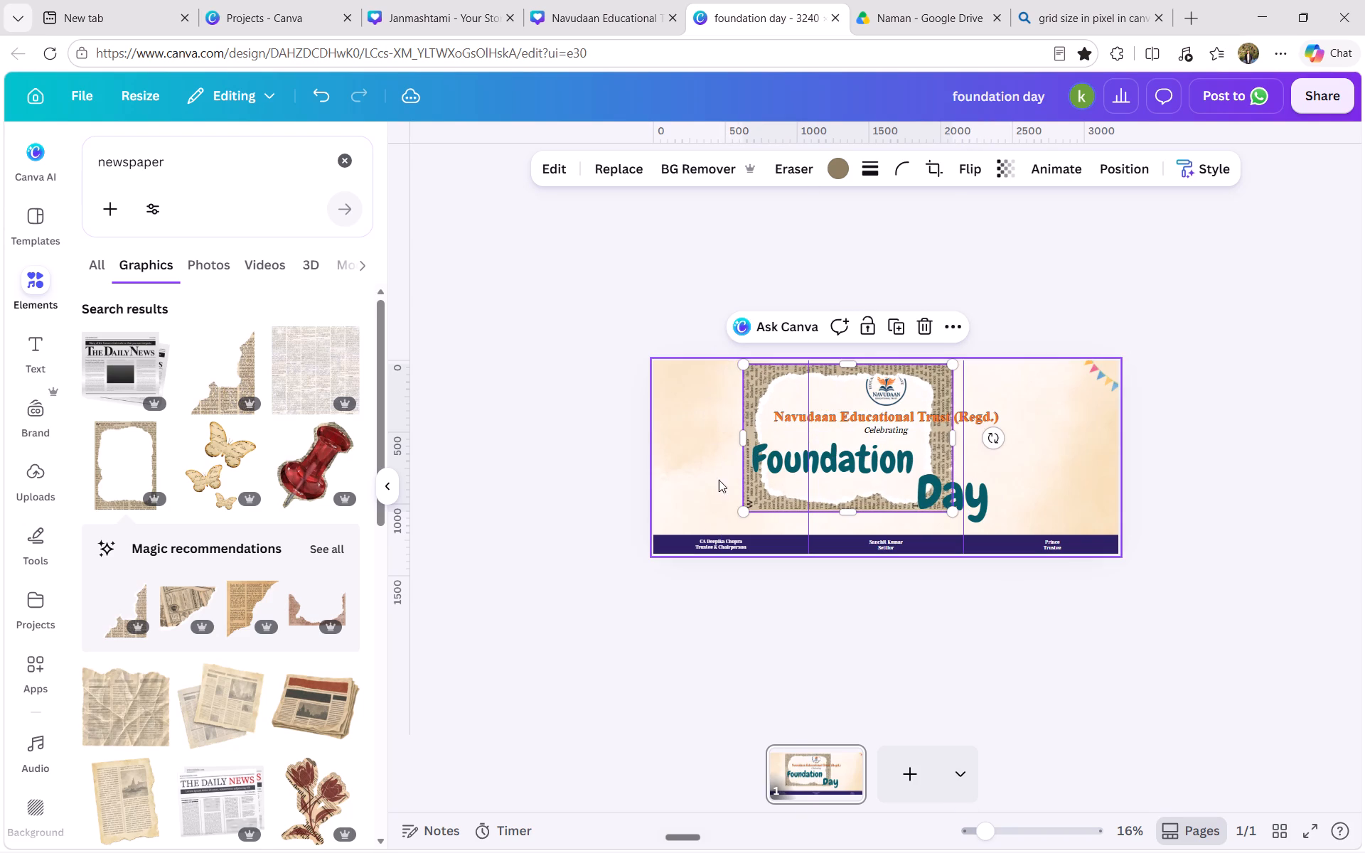
{"action": "left_click_drag", "start_coordinate": [745, 508], "coordinate": [627, 520]}
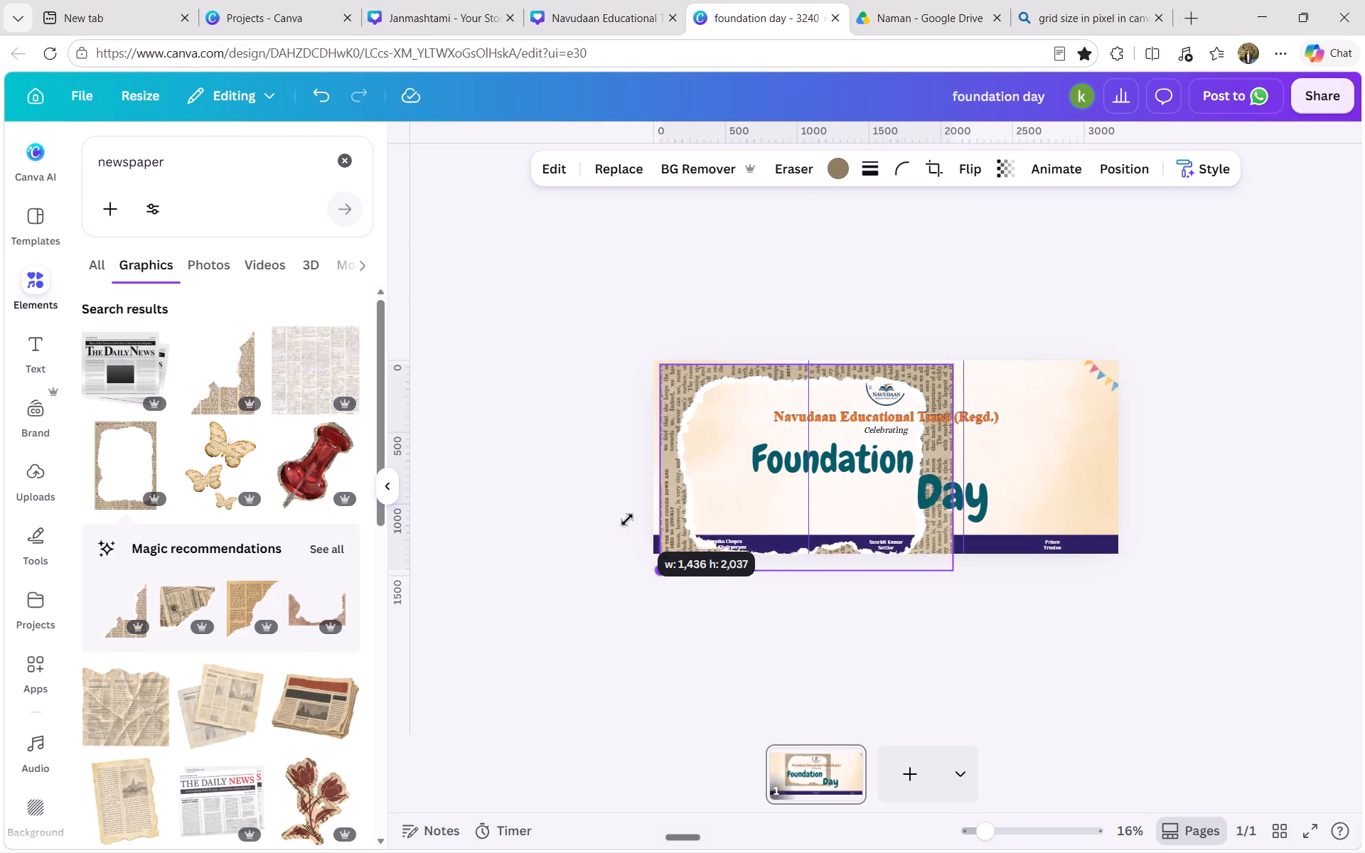
{"action": "left_click_drag", "start_coordinate": [627, 520], "coordinate": [616, 519]}
{"action": "left_click_drag", "start_coordinate": [958, 475], "coordinate": [1042, 472]}
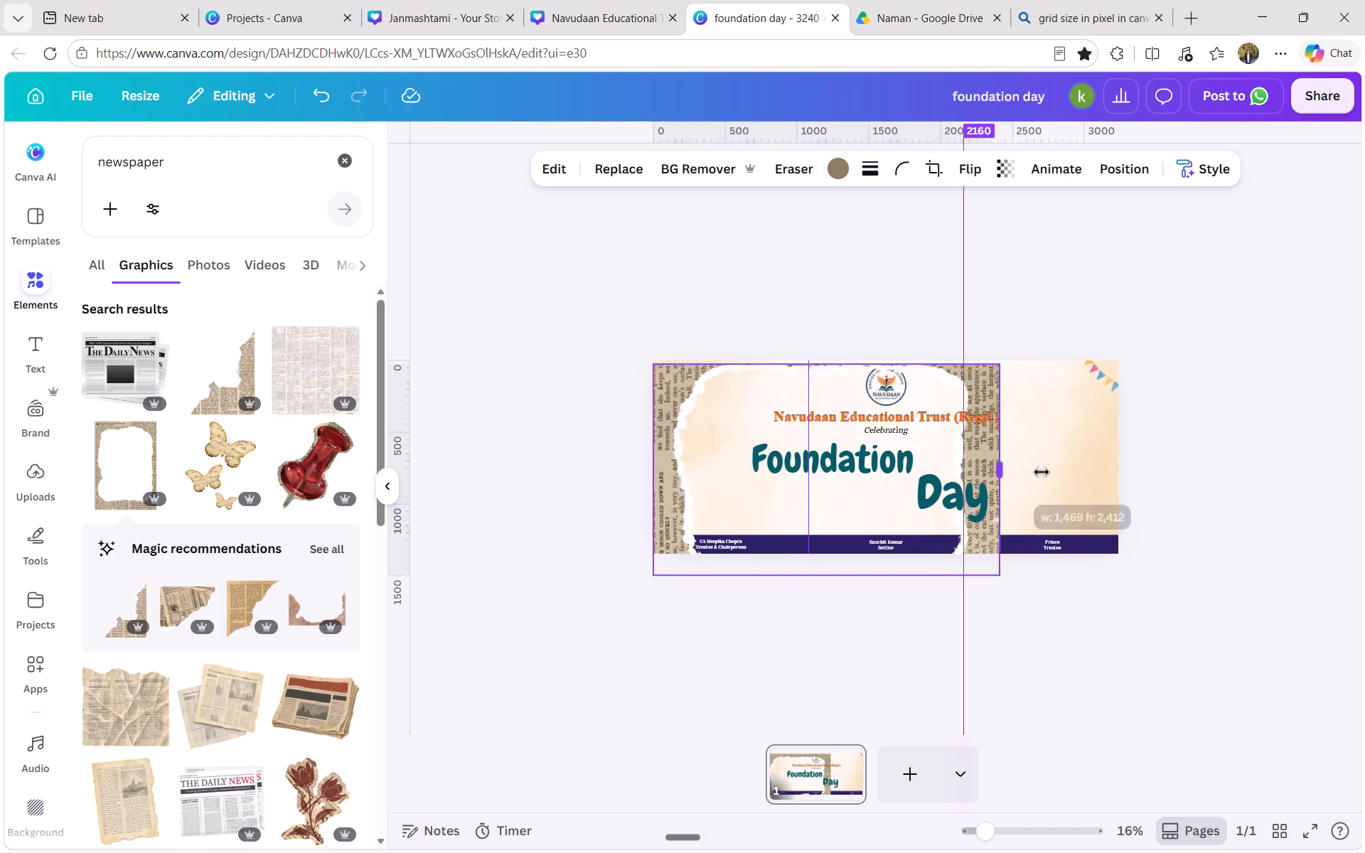
{"action": "left_click_drag", "start_coordinate": [1042, 472], "coordinate": [1108, 474]}
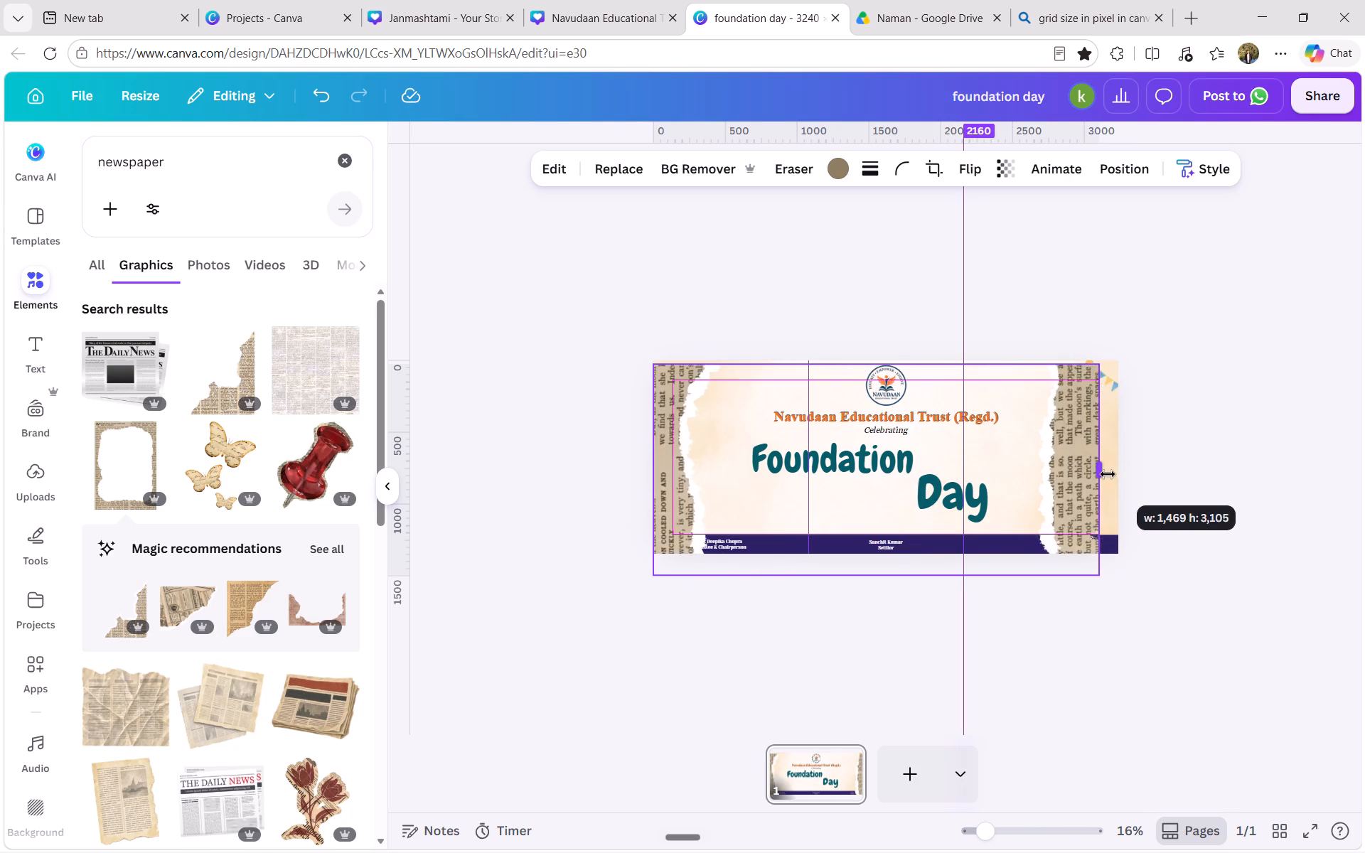
{"action": "left_click_drag", "start_coordinate": [1108, 474], "coordinate": [1125, 472]}
{"action": "left_click_drag", "start_coordinate": [1085, 468], "coordinate": [1085, 471]}
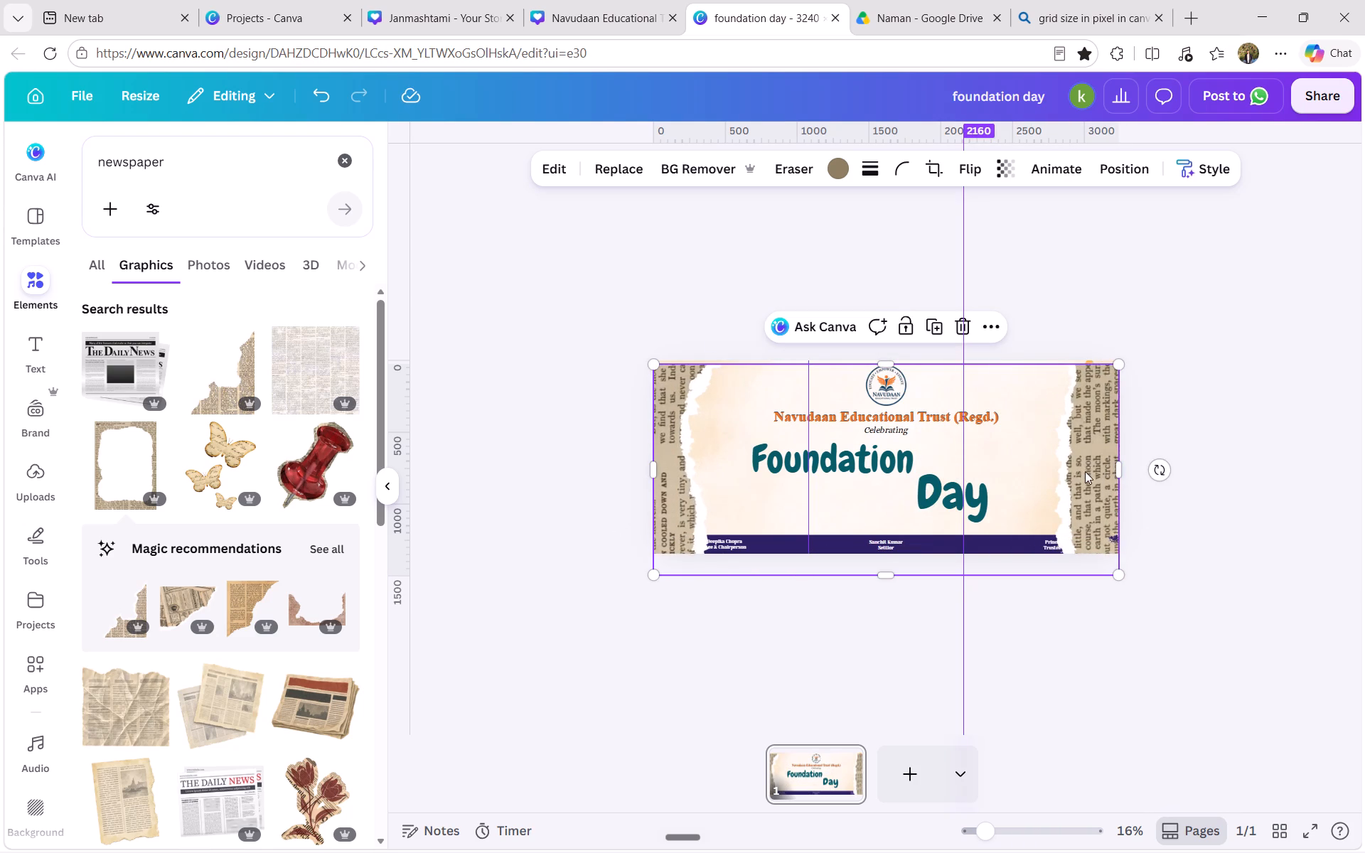
{"action": "left_click_drag", "start_coordinate": [1085, 471], "coordinate": [1088, 515]}
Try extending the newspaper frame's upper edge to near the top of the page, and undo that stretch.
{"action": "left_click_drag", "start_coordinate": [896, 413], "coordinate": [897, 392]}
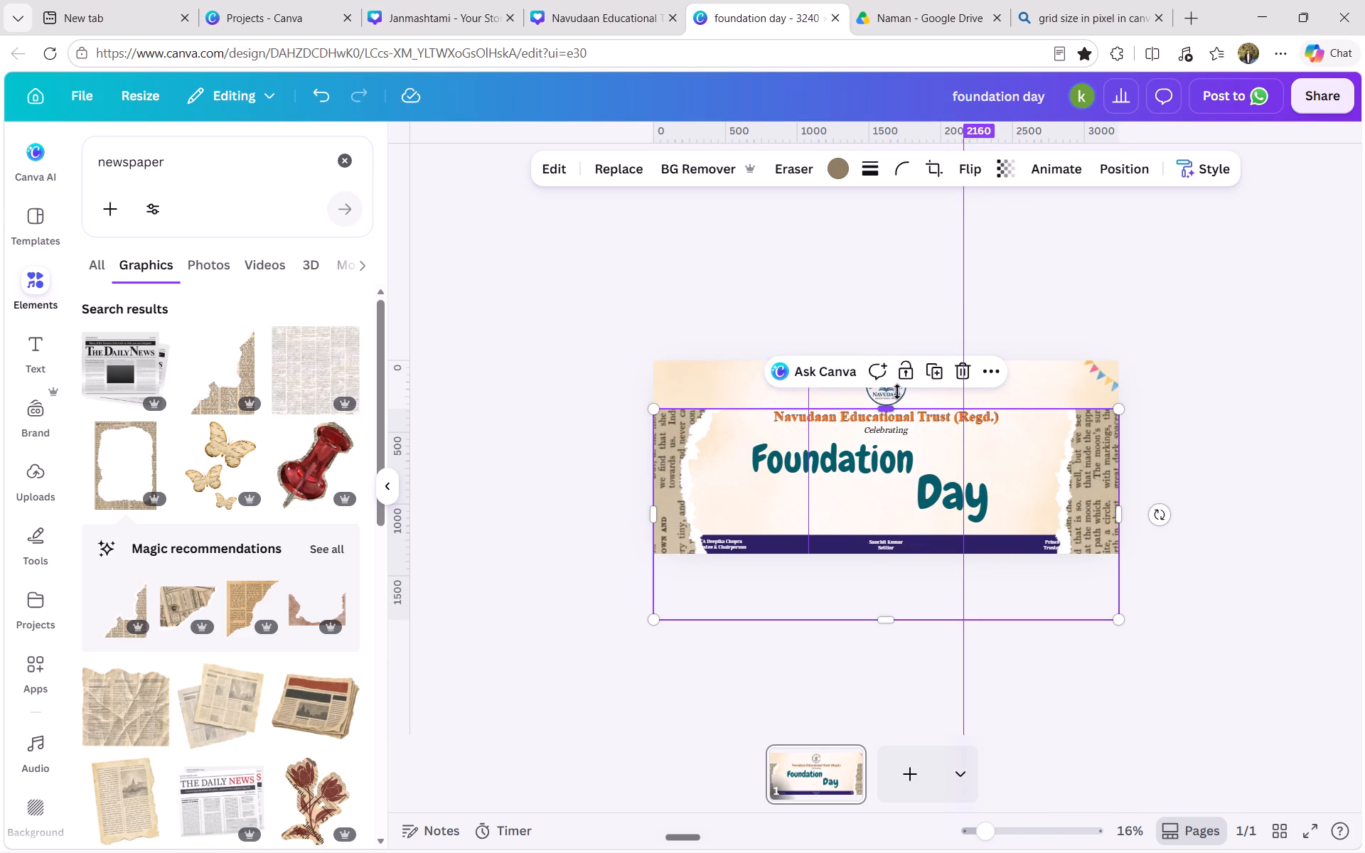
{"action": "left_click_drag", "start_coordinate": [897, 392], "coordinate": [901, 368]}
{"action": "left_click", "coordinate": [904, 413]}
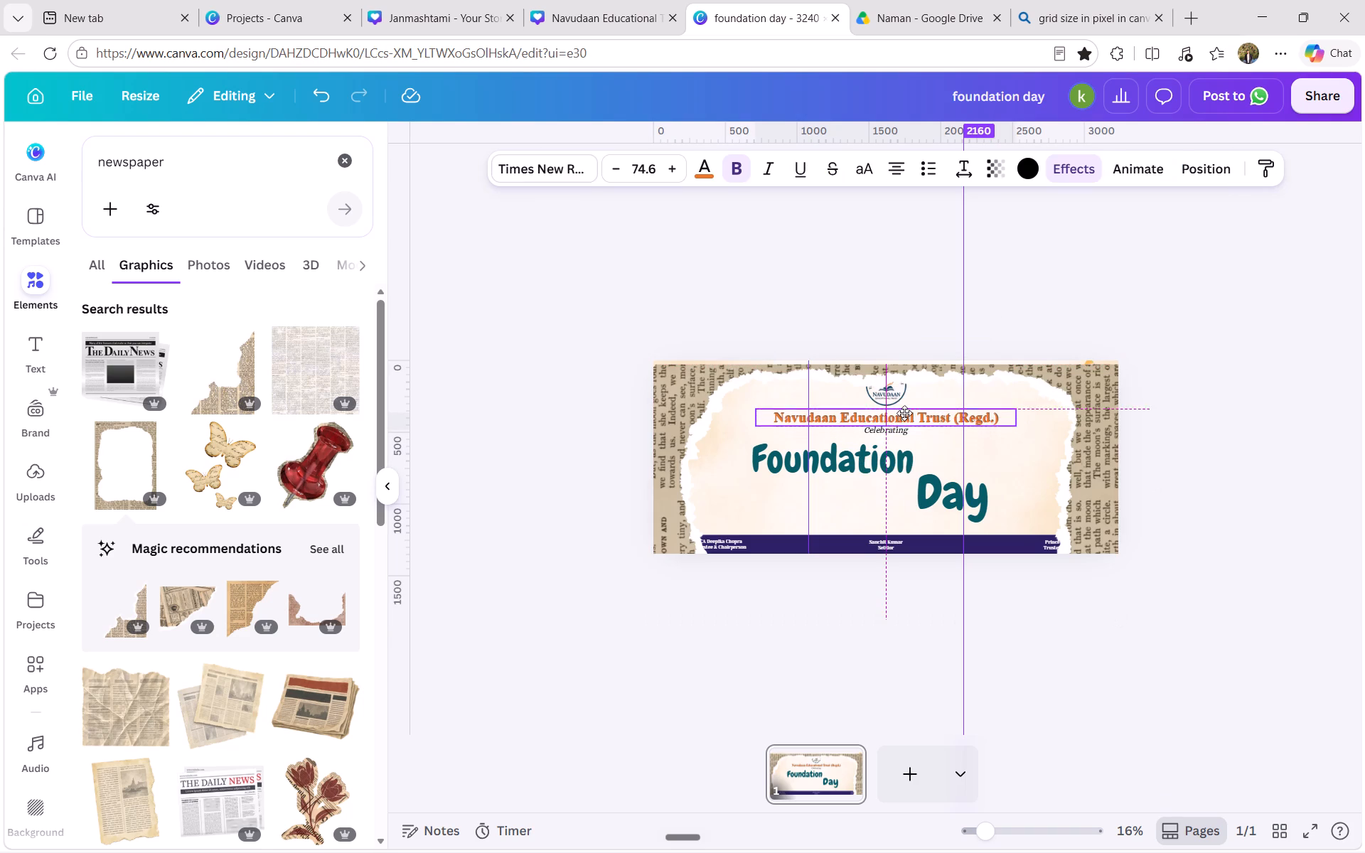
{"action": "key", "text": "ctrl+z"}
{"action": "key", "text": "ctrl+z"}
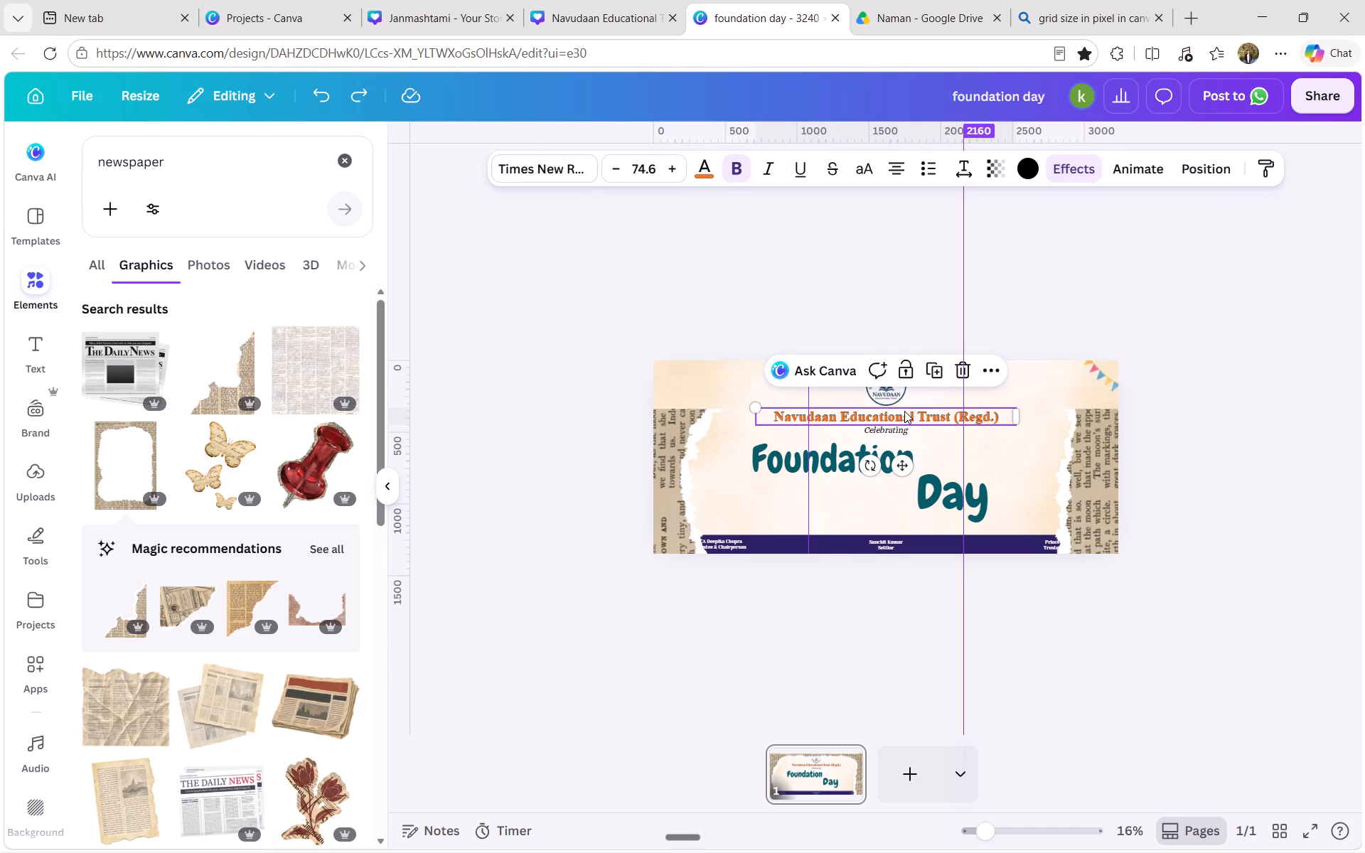
Undo the newspaper frame edits until the frame is removed from the page.
{"action": "key", "text": "ctrl+z"}
{"action": "key", "text": "ctrl+z"}
{"action": "key", "text": "ctrl+z"}
{"action": "key", "text": "ctrl+z"}
{"action": "key", "text": "ctrl+z"}
{"action": "key", "text": "ctrl+z"}
{"action": "key", "text": "ctrl+z"}
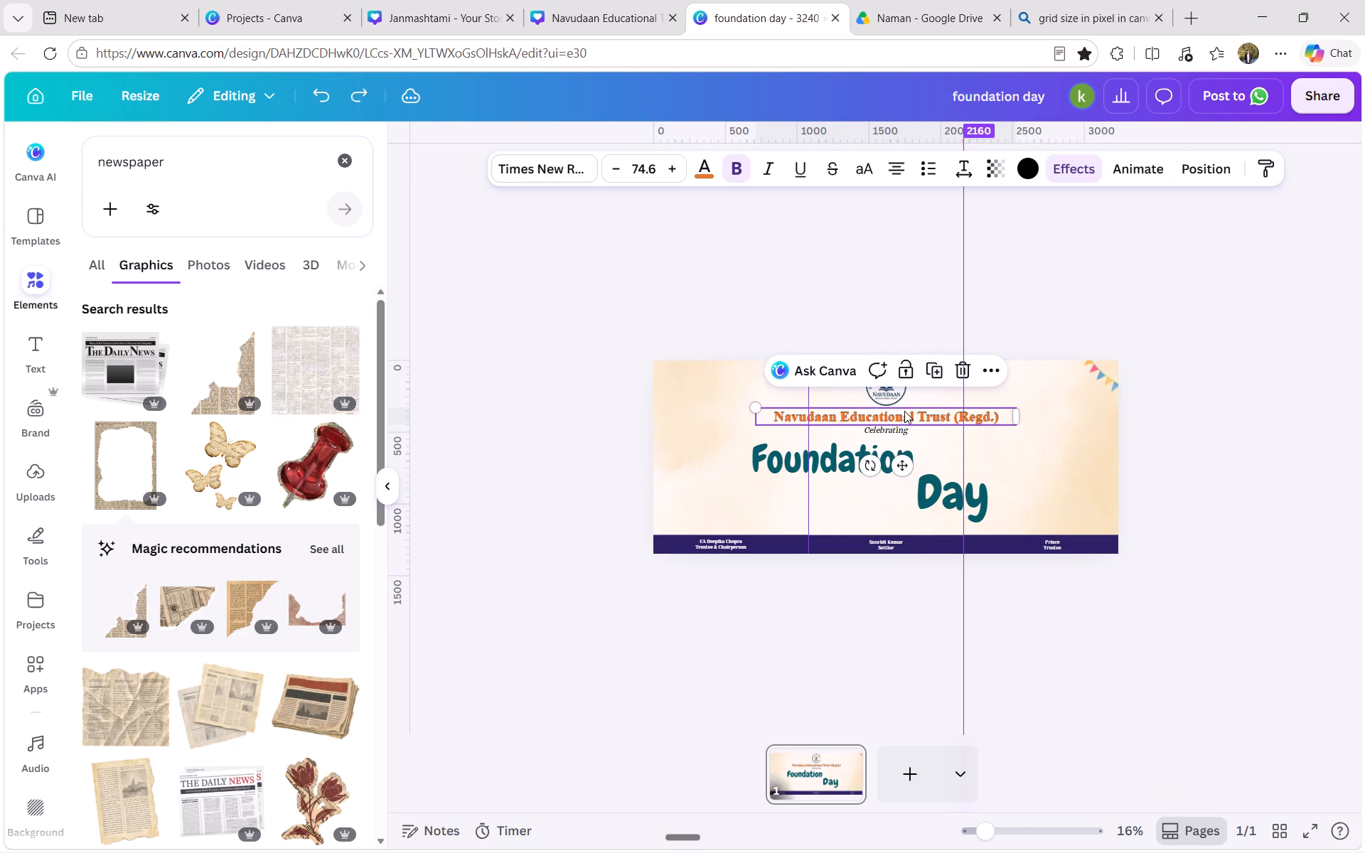
{"action": "left_click", "coordinate": [613, 483]}
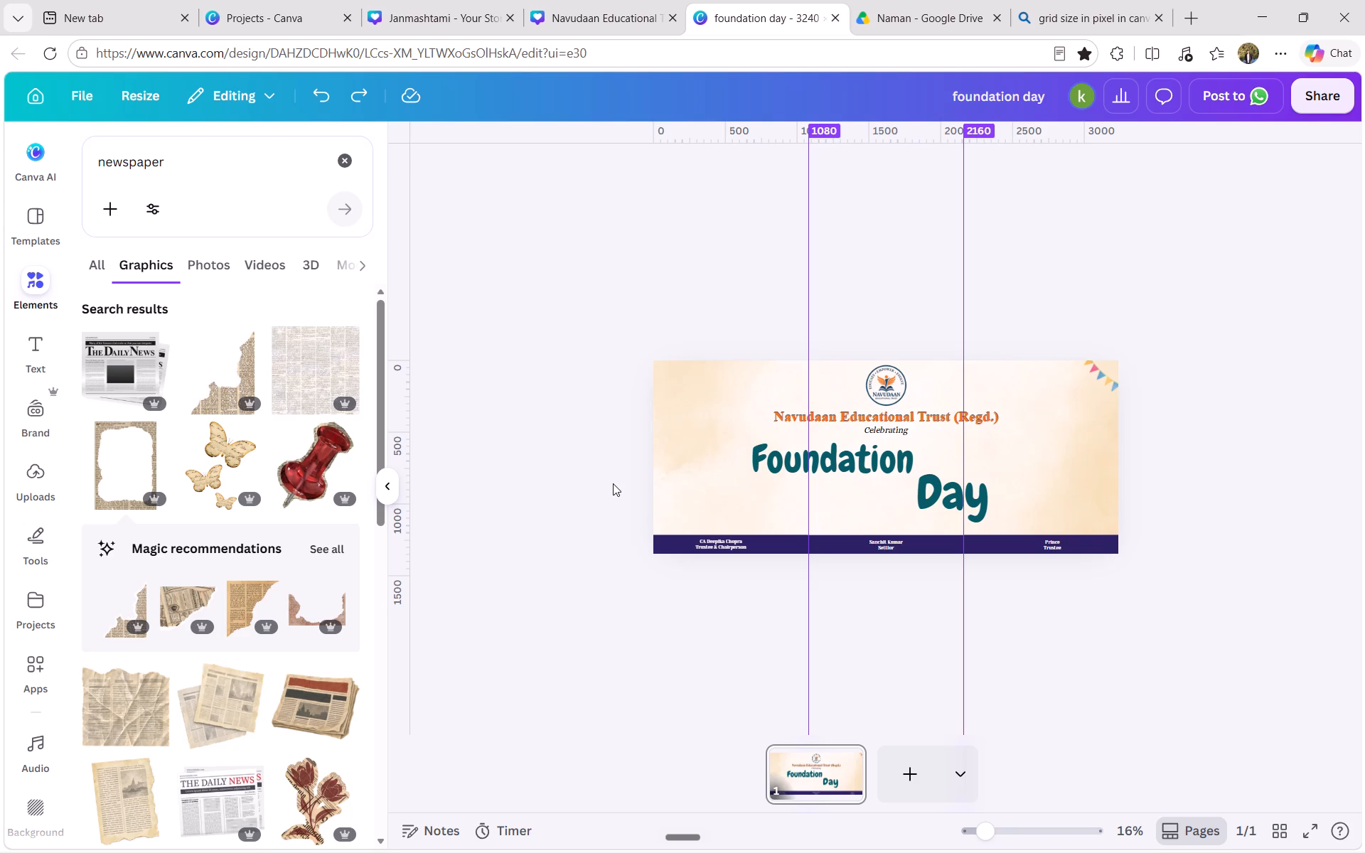
Search the graphics for a beige background and replace the page background with the pale cream watercolour texture.
{"action": "left_click", "coordinate": [708, 418]}
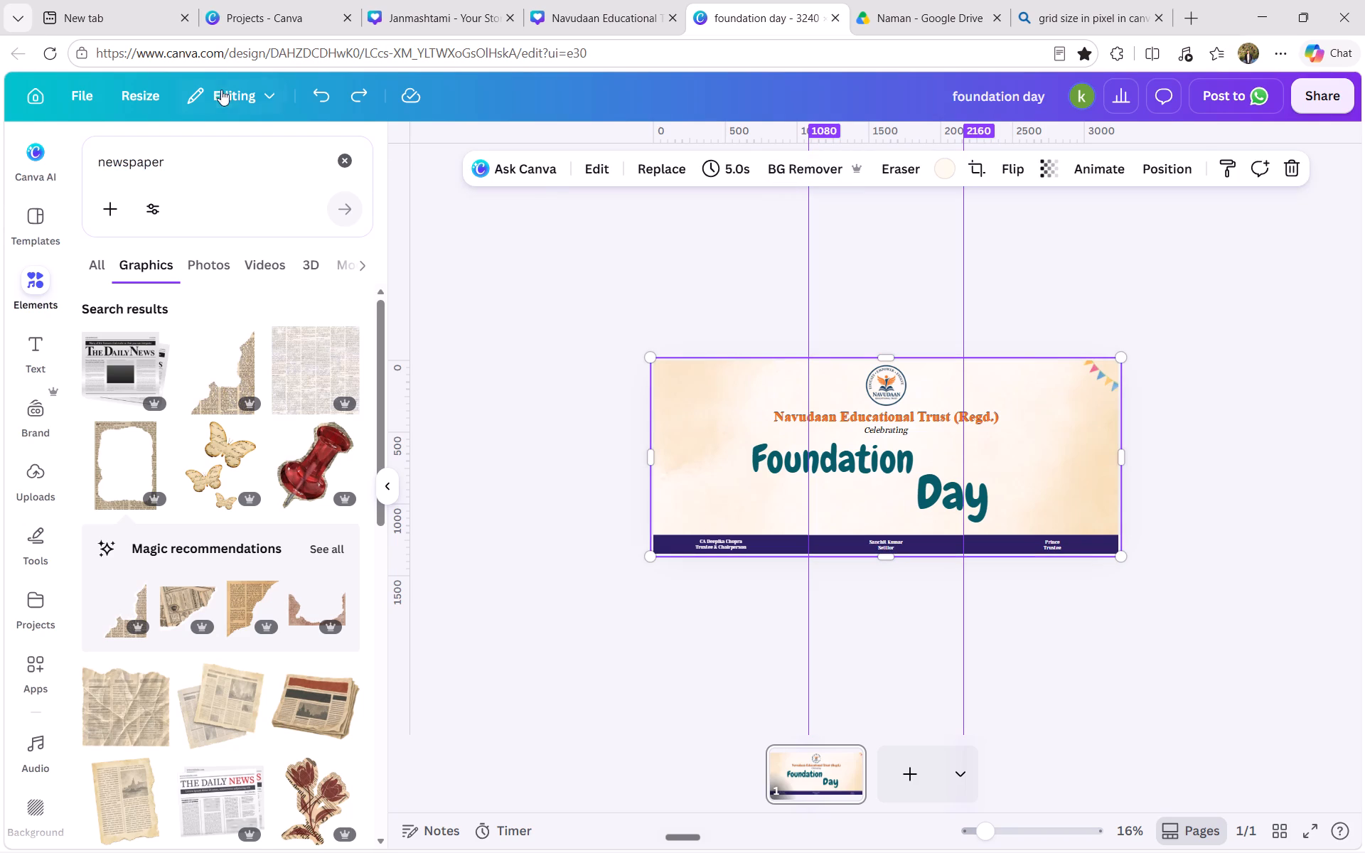
{"action": "left_click_drag", "start_coordinate": [202, 149], "coordinate": [96, 161]}
{"action": "left_click_drag", "start_coordinate": [96, 161], "coordinate": [253, 172]}
{"action": "type", "text": "beige"}
{"action": "left_click", "coordinate": [253, 172]}
{"action": "key", "text": "space"}
{"action": "type", "text": "backf"}
{"action": "key", "text": "BackSpace"}
{"action": "type", "text": "dorund"}
{"action": "key", "text": "Return"}
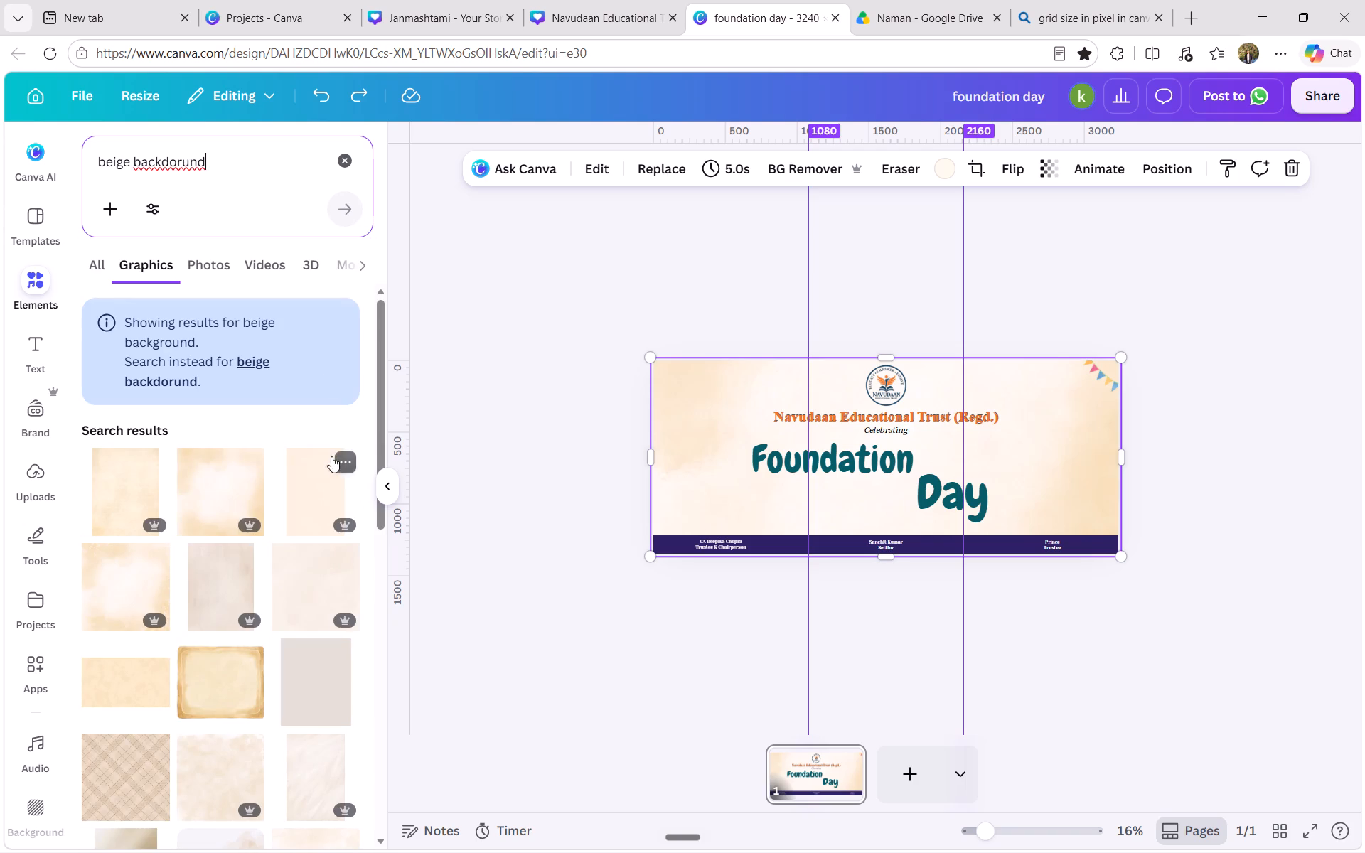
{"action": "scroll", "coordinate": [306, 595], "scroll_direction": "down", "scroll_amount": 1}
{"action": "scroll", "coordinate": [306, 595], "scroll_direction": "up", "scroll_amount": 1}
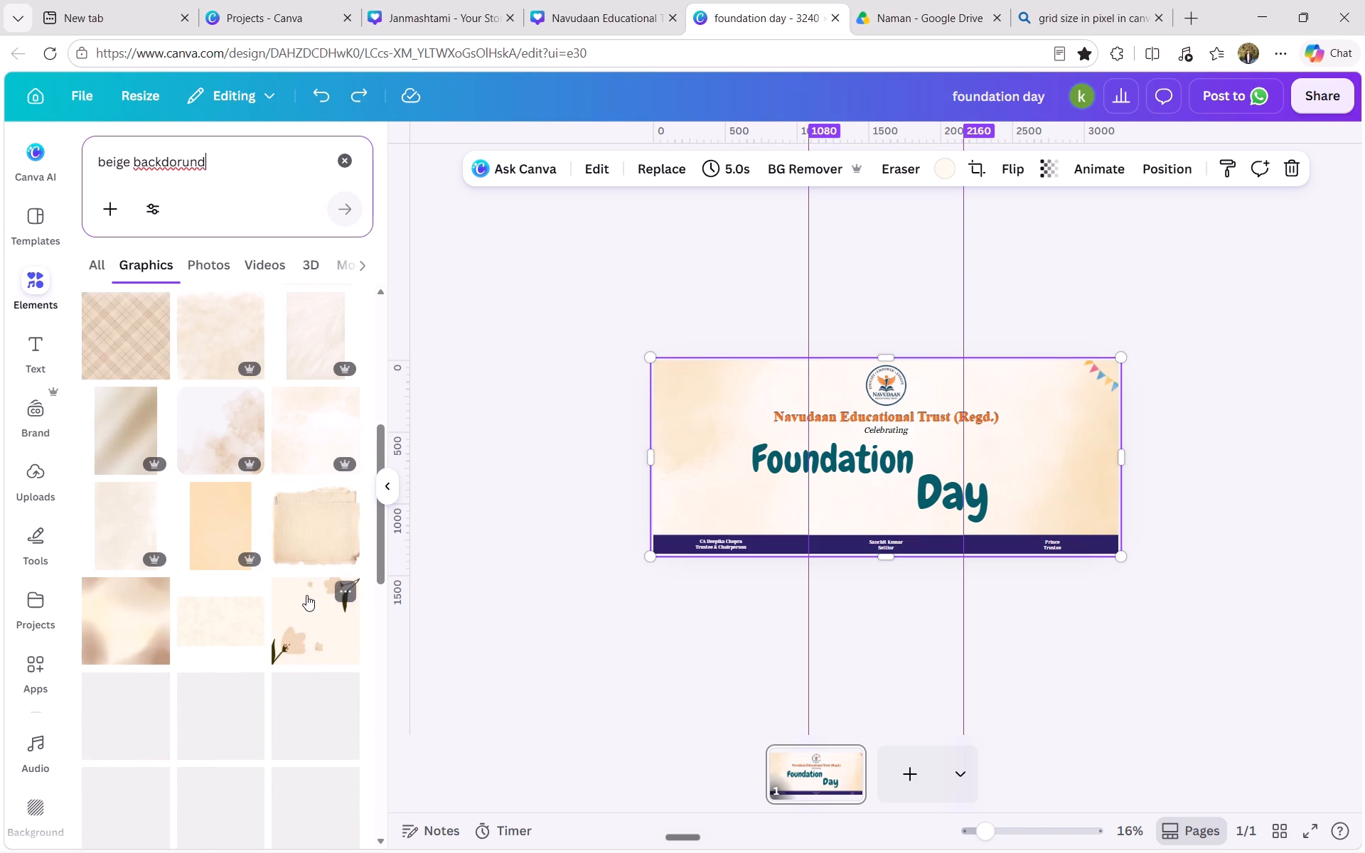
{"action": "left_click", "coordinate": [296, 482]}
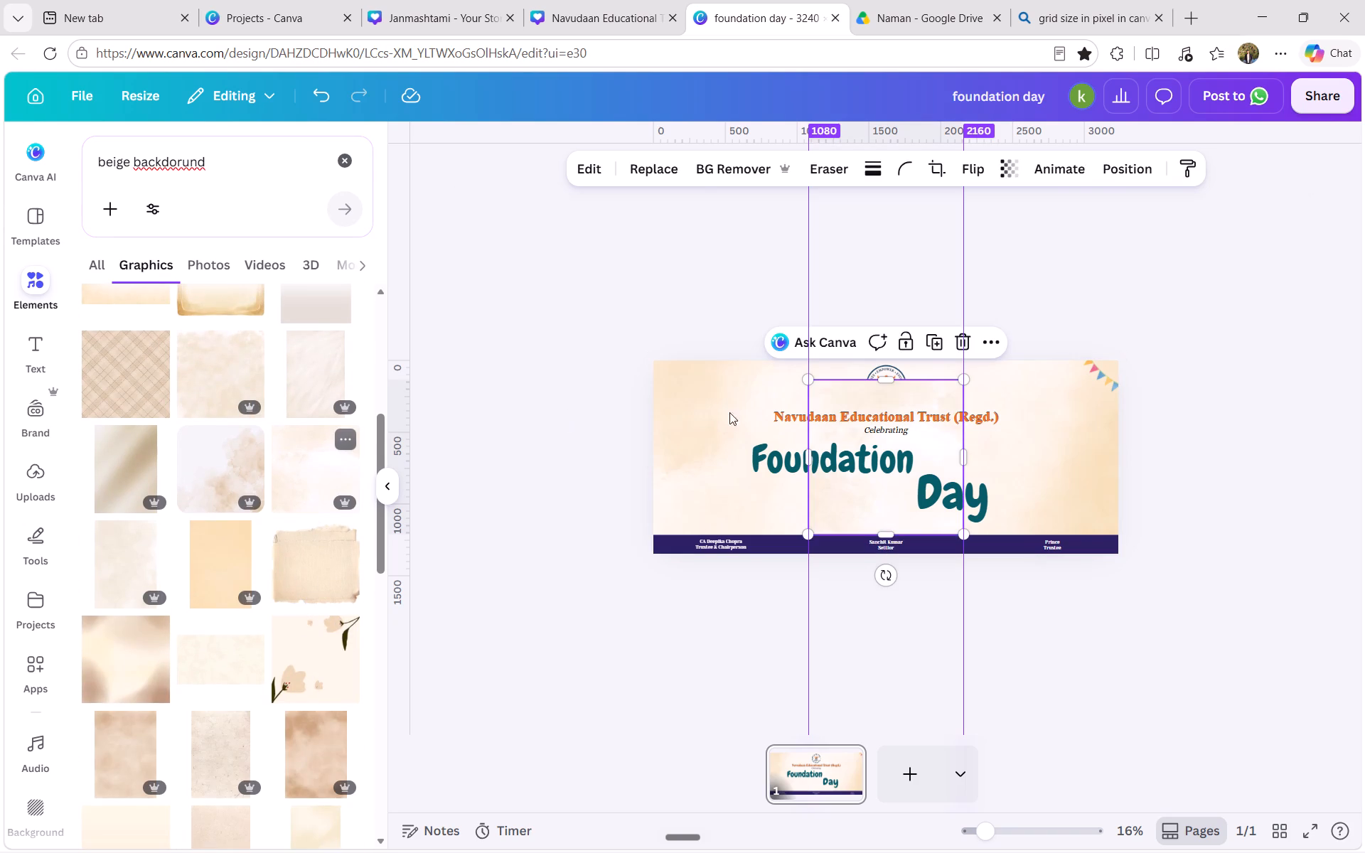
{"action": "right_click", "coordinate": [869, 512]}
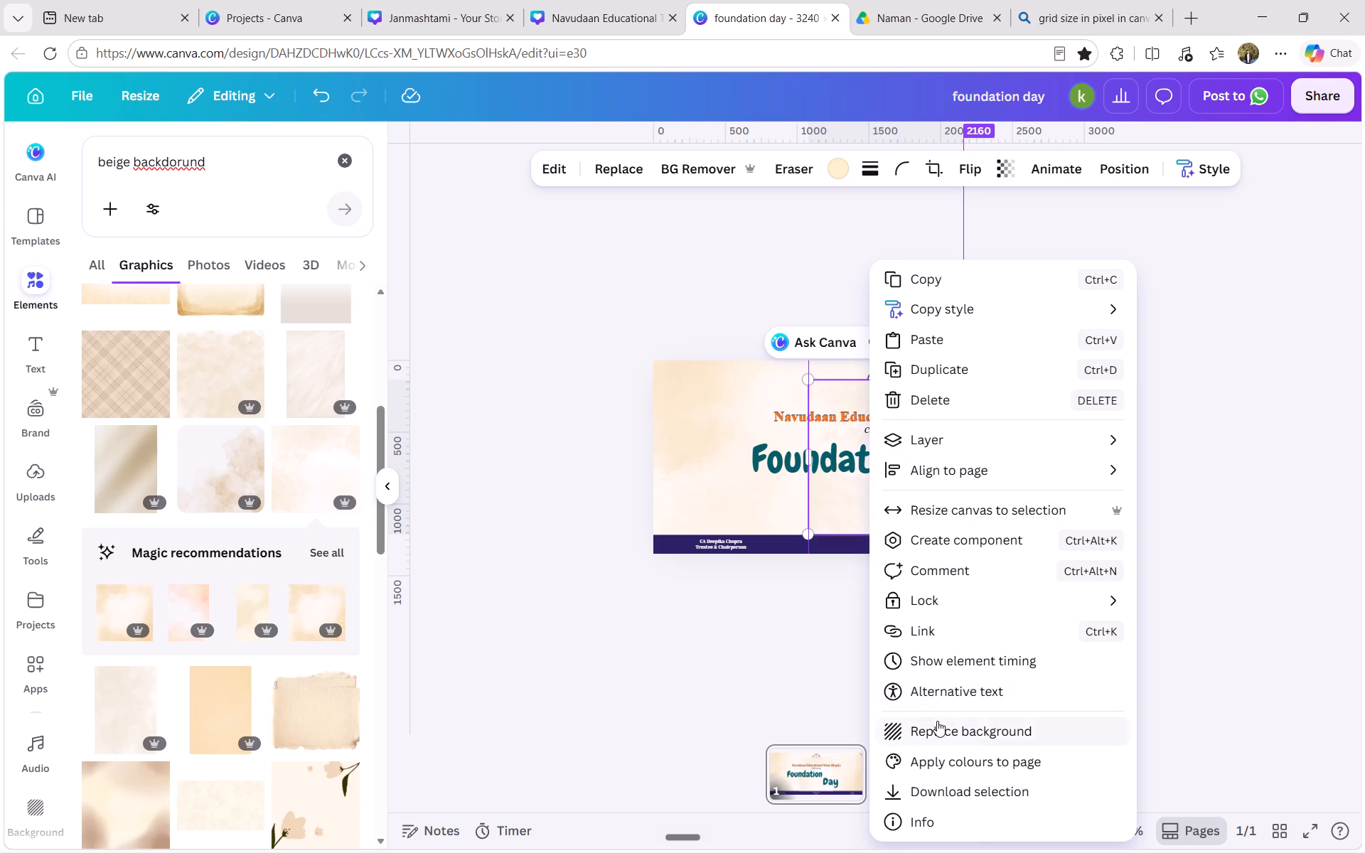
{"action": "left_click", "coordinate": [936, 724]}
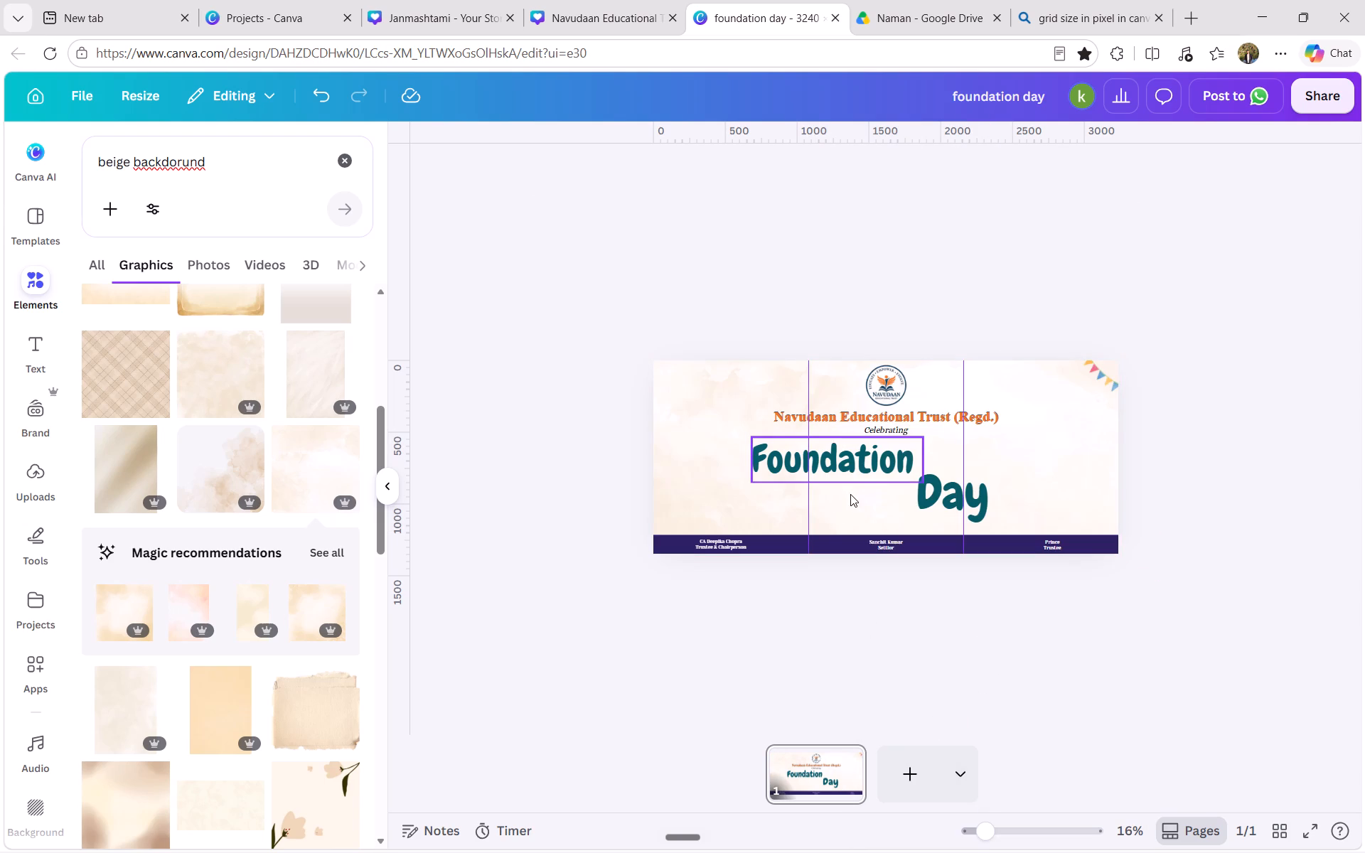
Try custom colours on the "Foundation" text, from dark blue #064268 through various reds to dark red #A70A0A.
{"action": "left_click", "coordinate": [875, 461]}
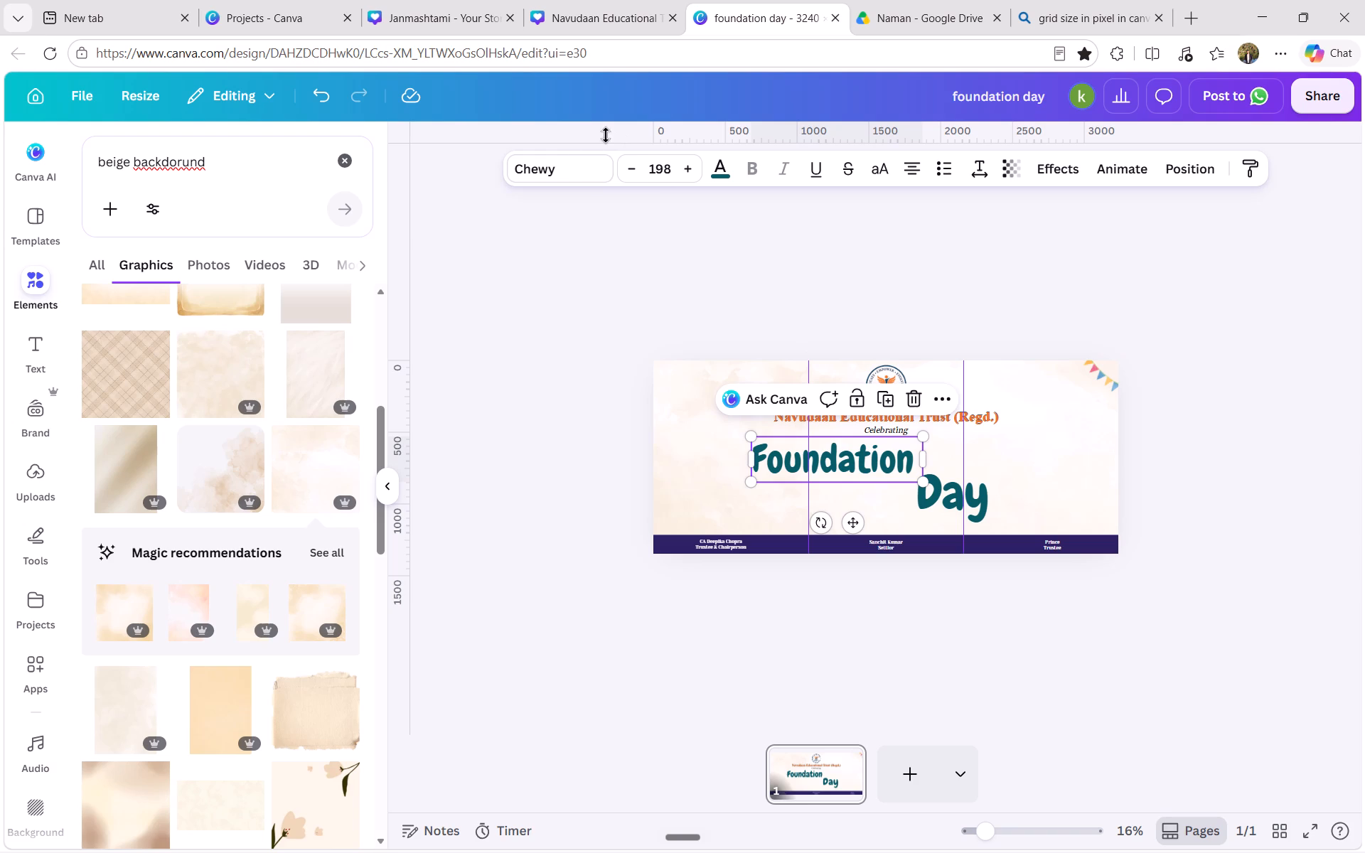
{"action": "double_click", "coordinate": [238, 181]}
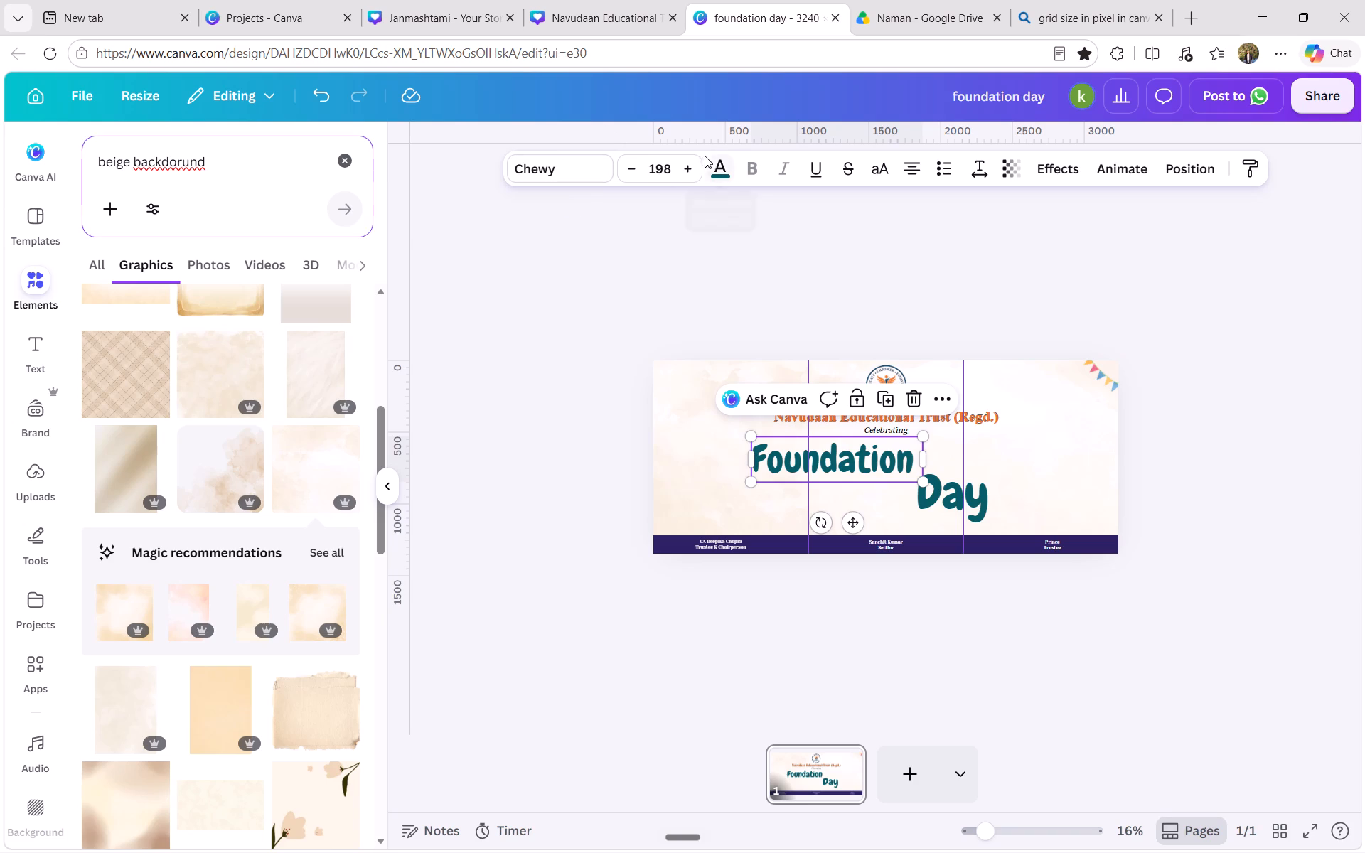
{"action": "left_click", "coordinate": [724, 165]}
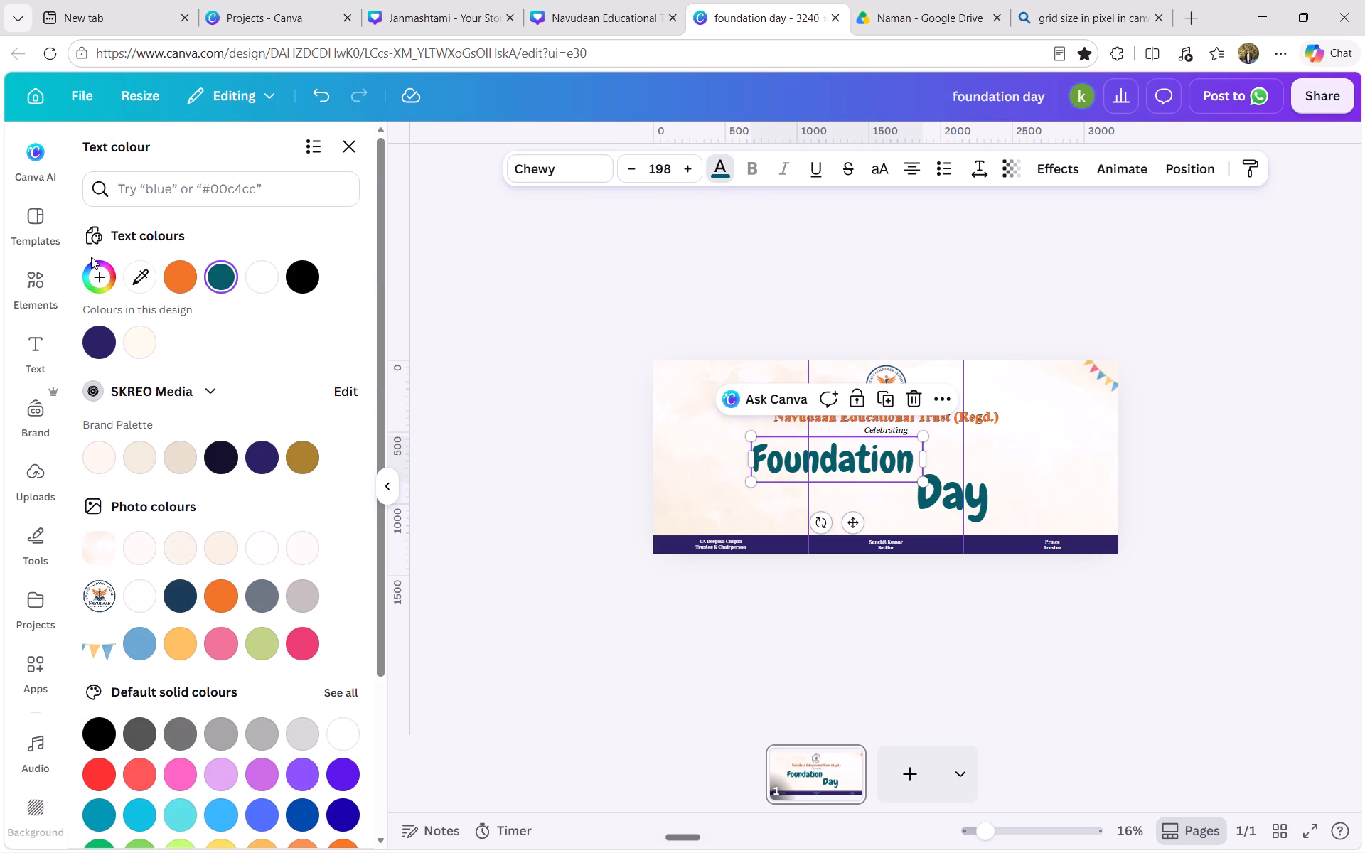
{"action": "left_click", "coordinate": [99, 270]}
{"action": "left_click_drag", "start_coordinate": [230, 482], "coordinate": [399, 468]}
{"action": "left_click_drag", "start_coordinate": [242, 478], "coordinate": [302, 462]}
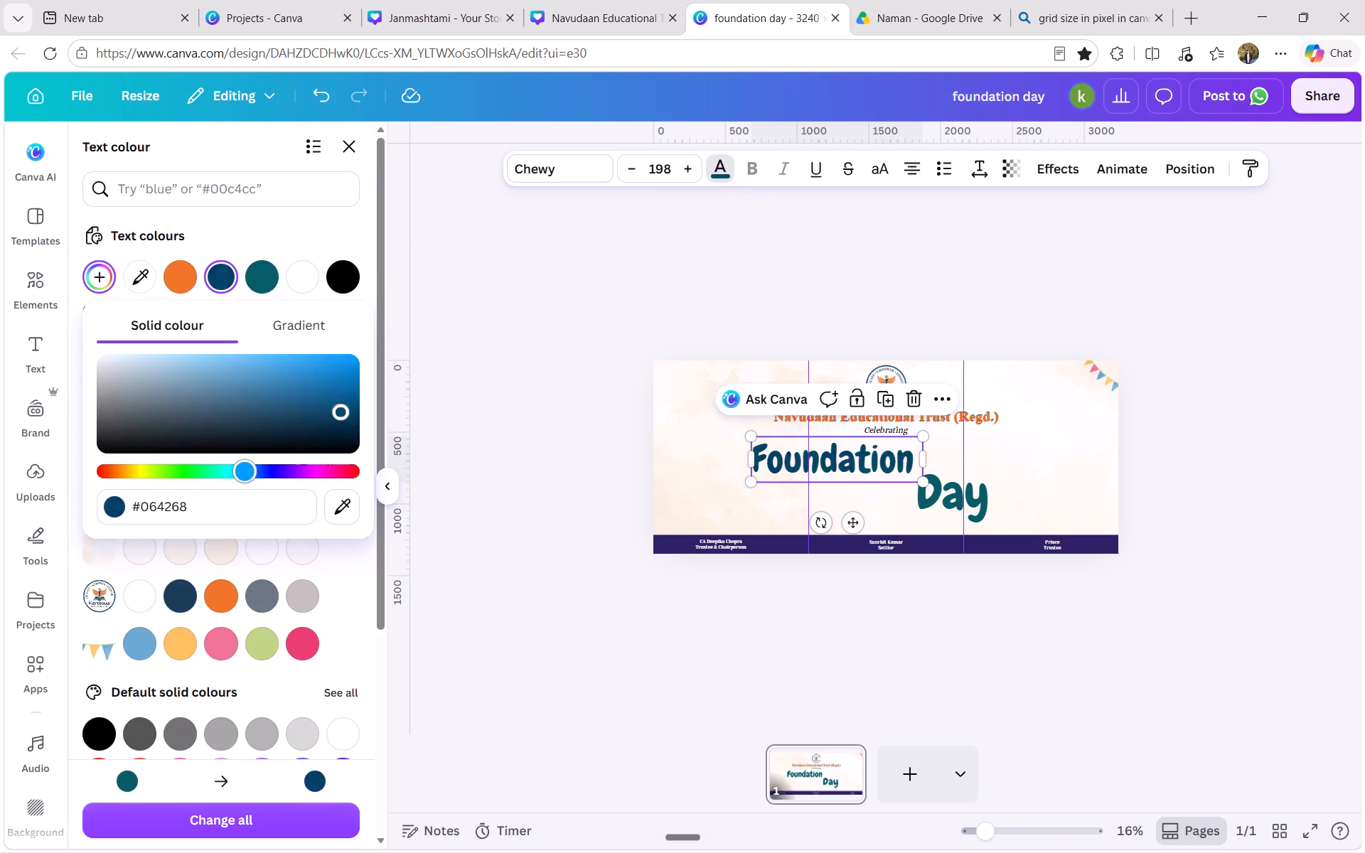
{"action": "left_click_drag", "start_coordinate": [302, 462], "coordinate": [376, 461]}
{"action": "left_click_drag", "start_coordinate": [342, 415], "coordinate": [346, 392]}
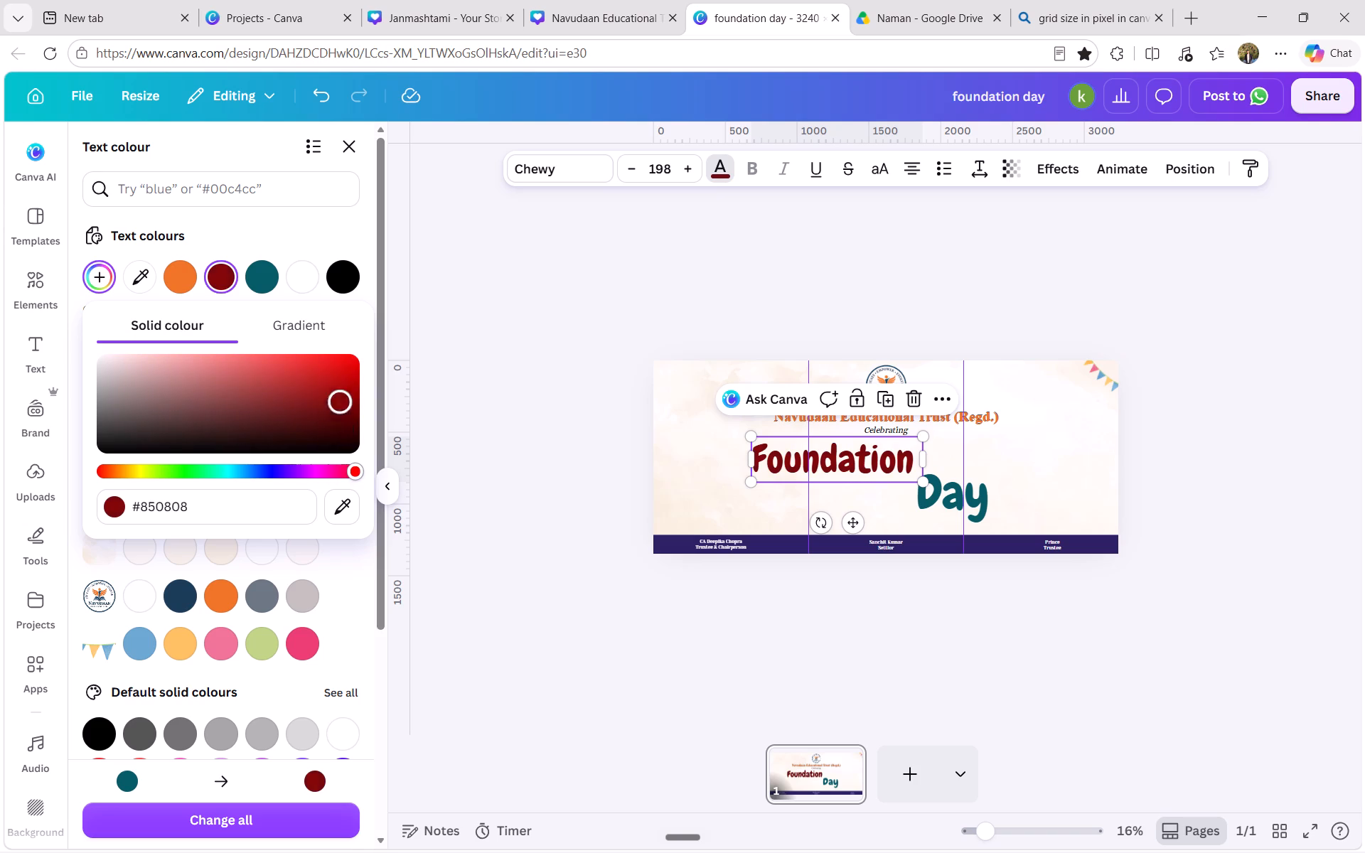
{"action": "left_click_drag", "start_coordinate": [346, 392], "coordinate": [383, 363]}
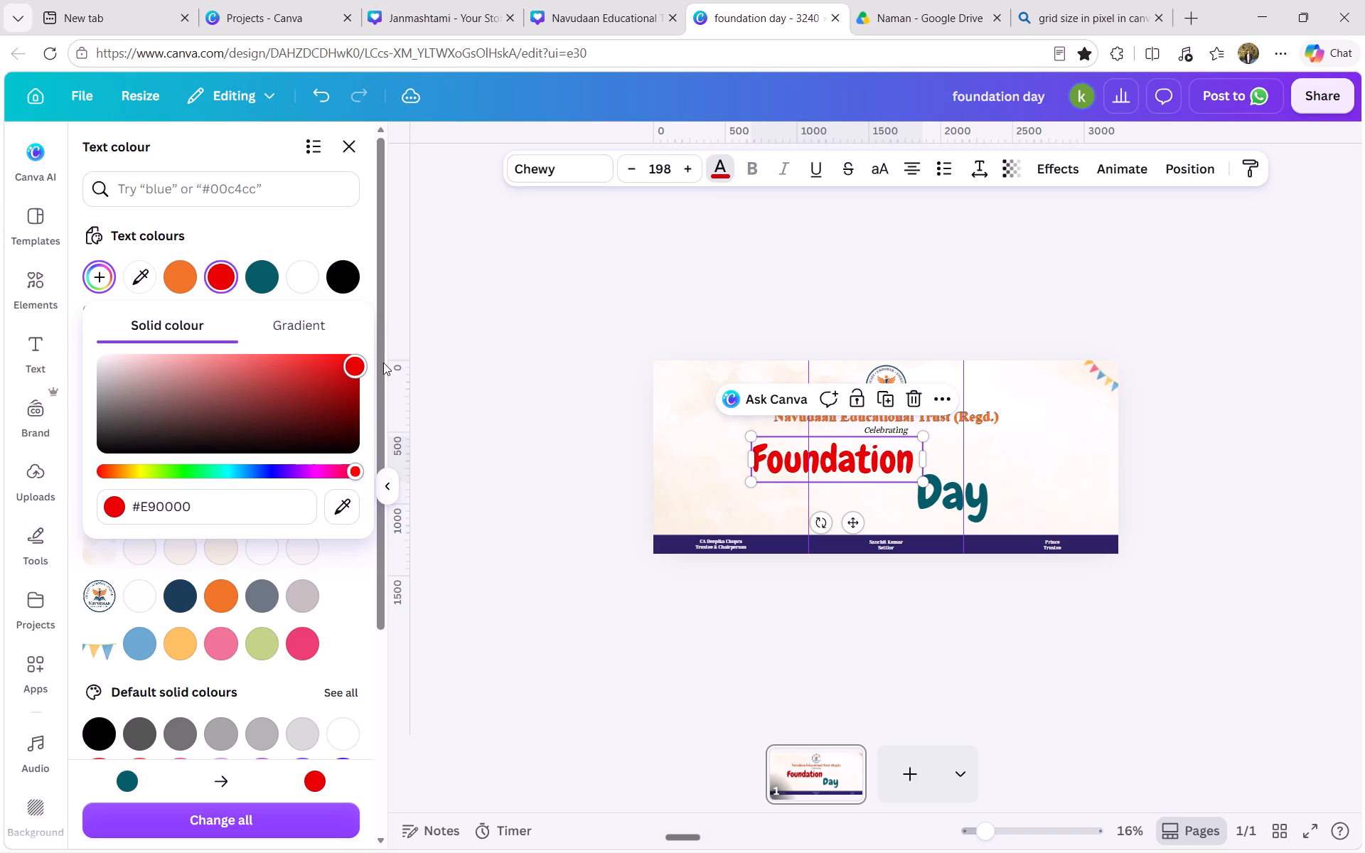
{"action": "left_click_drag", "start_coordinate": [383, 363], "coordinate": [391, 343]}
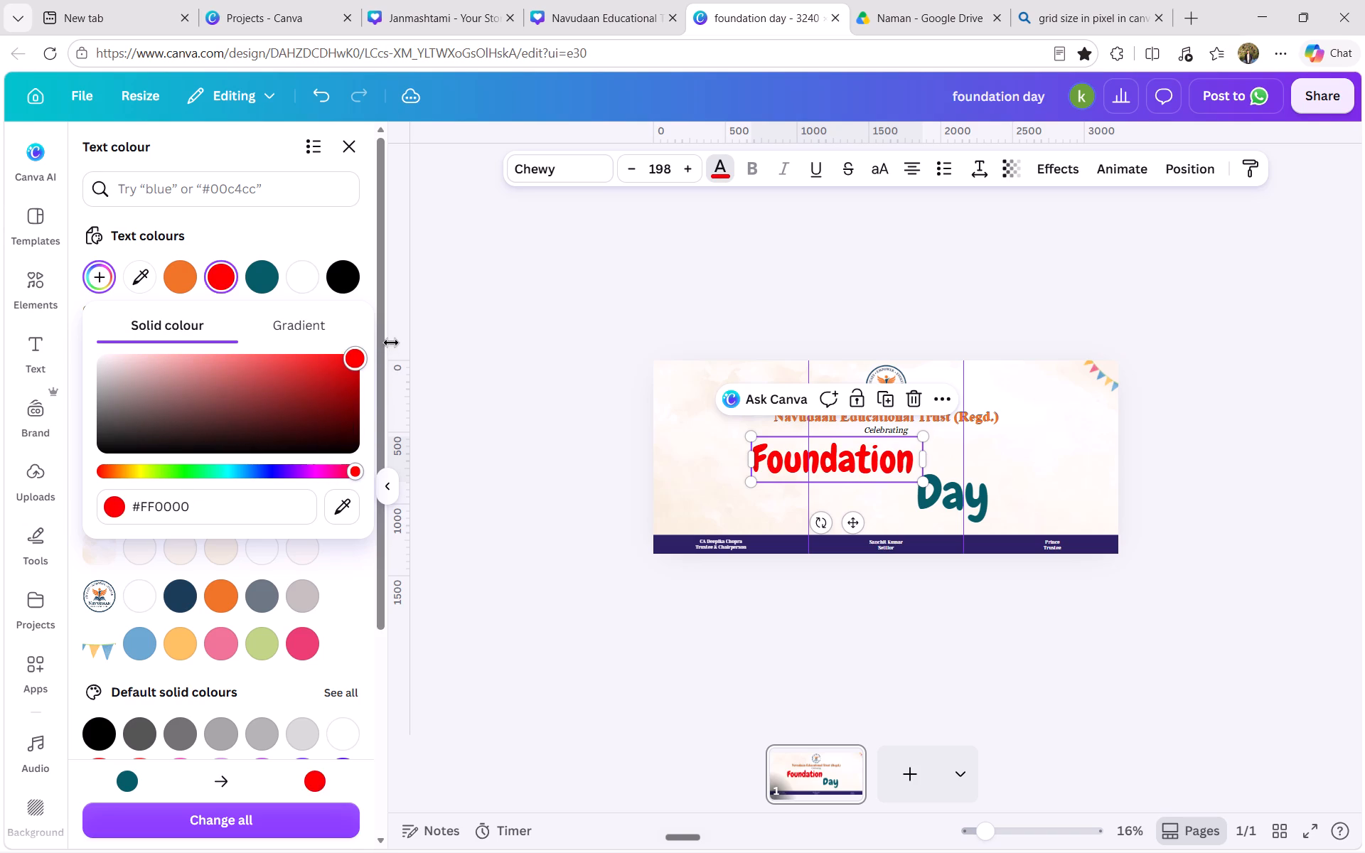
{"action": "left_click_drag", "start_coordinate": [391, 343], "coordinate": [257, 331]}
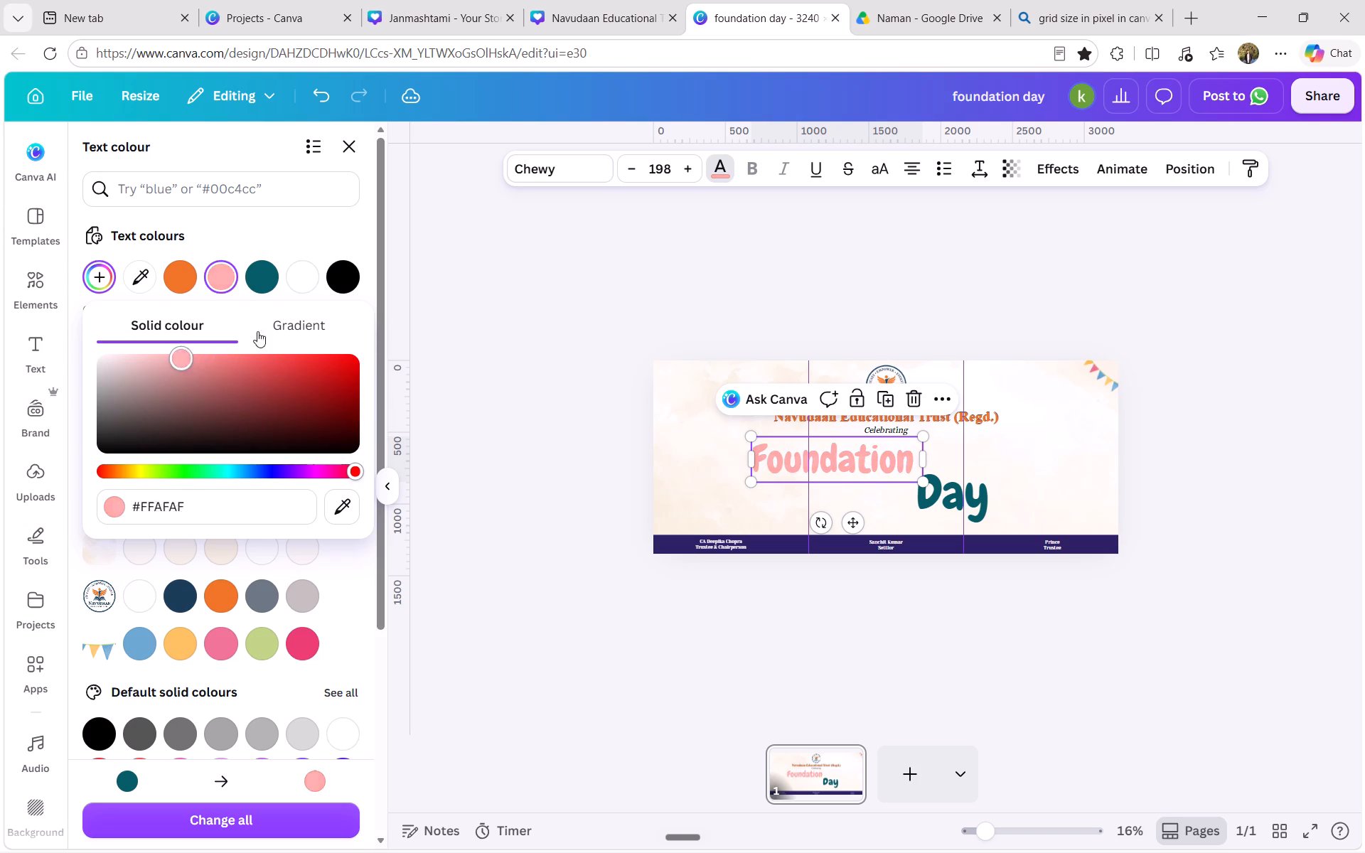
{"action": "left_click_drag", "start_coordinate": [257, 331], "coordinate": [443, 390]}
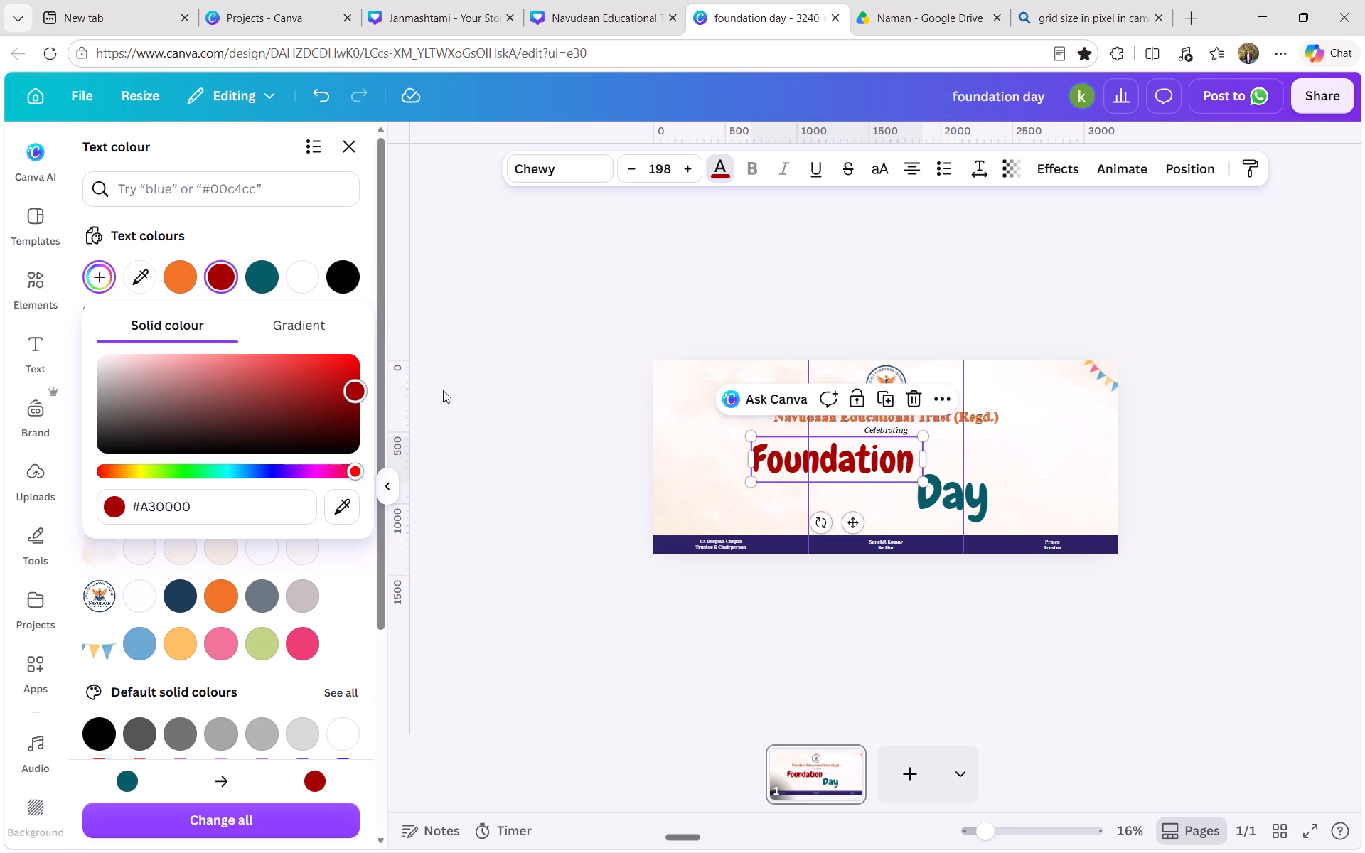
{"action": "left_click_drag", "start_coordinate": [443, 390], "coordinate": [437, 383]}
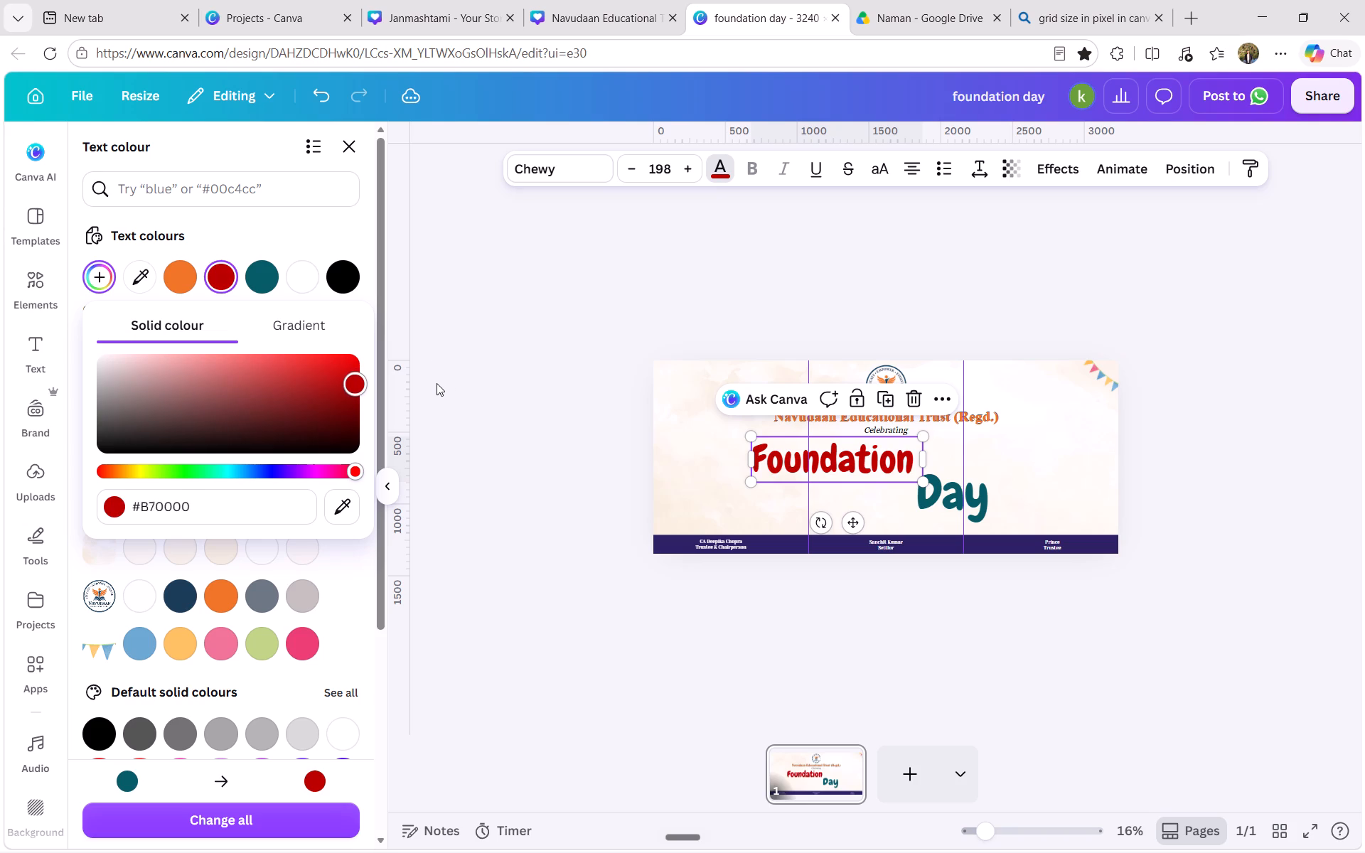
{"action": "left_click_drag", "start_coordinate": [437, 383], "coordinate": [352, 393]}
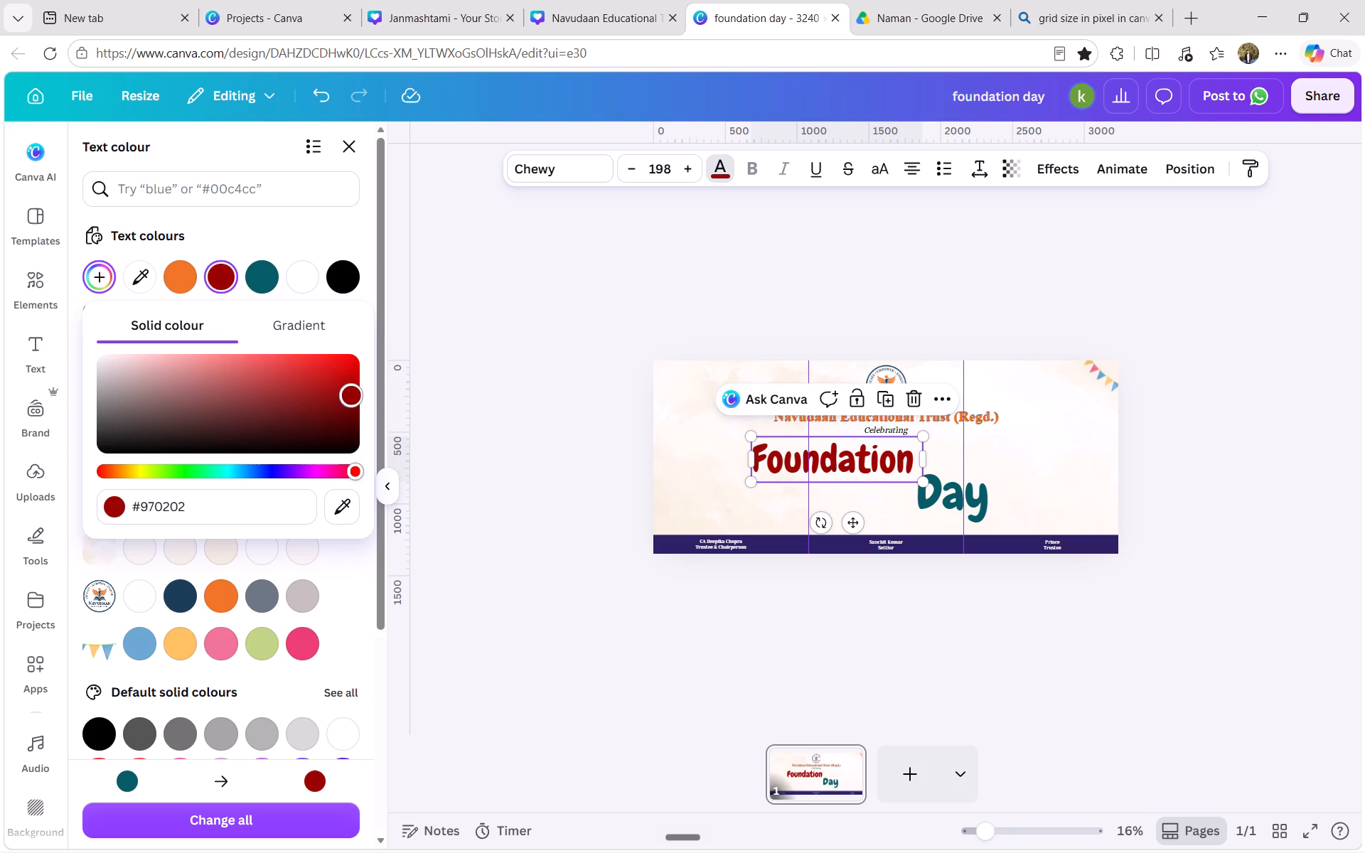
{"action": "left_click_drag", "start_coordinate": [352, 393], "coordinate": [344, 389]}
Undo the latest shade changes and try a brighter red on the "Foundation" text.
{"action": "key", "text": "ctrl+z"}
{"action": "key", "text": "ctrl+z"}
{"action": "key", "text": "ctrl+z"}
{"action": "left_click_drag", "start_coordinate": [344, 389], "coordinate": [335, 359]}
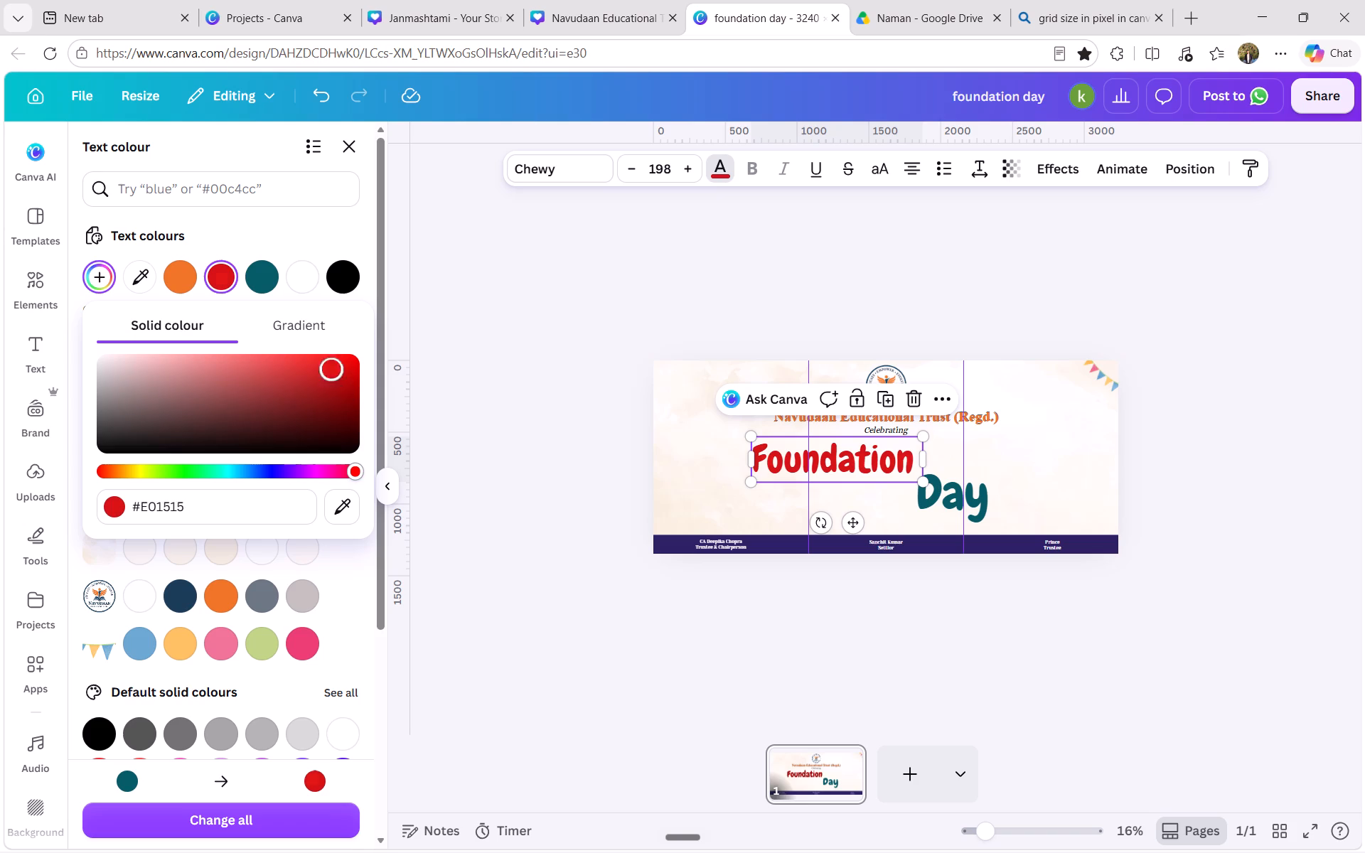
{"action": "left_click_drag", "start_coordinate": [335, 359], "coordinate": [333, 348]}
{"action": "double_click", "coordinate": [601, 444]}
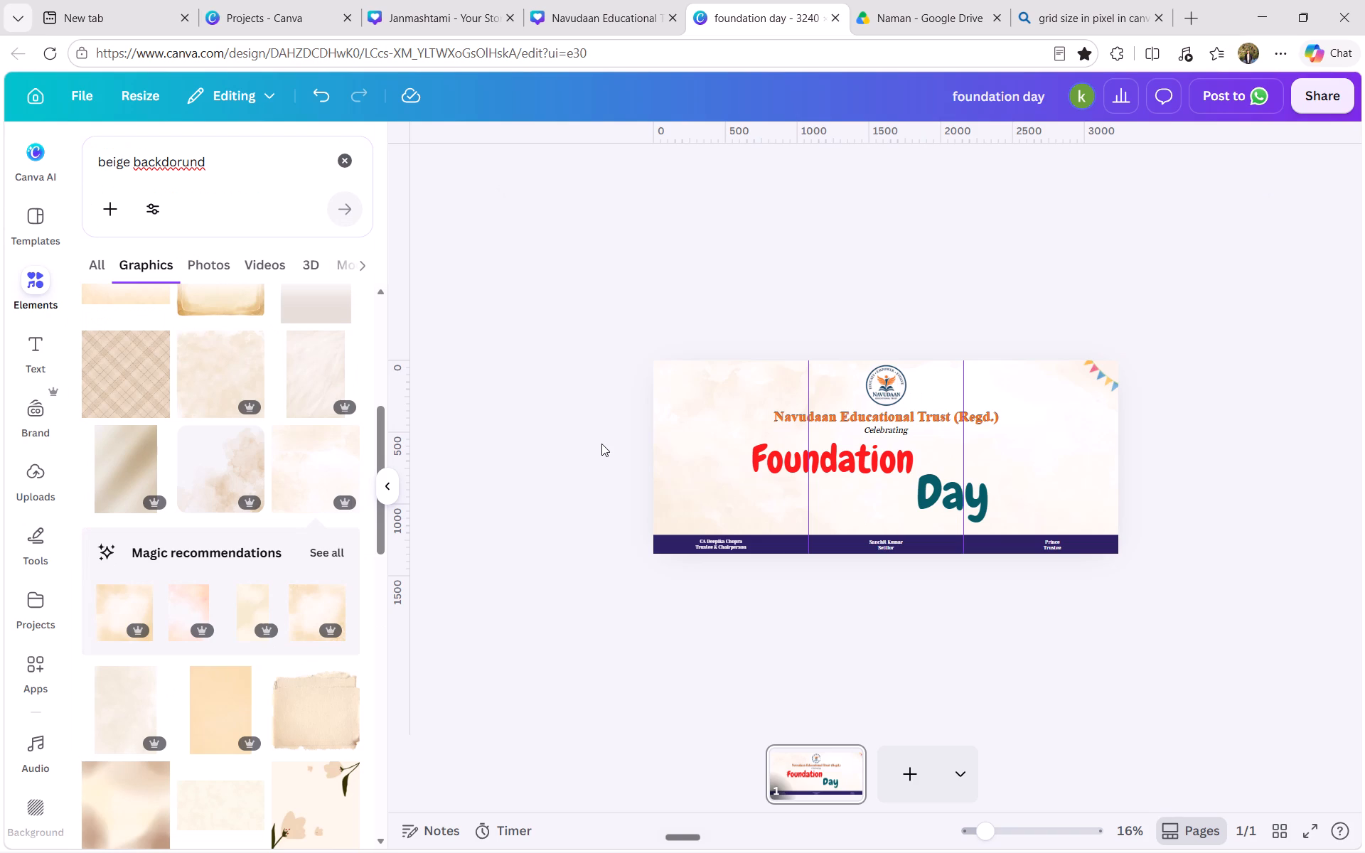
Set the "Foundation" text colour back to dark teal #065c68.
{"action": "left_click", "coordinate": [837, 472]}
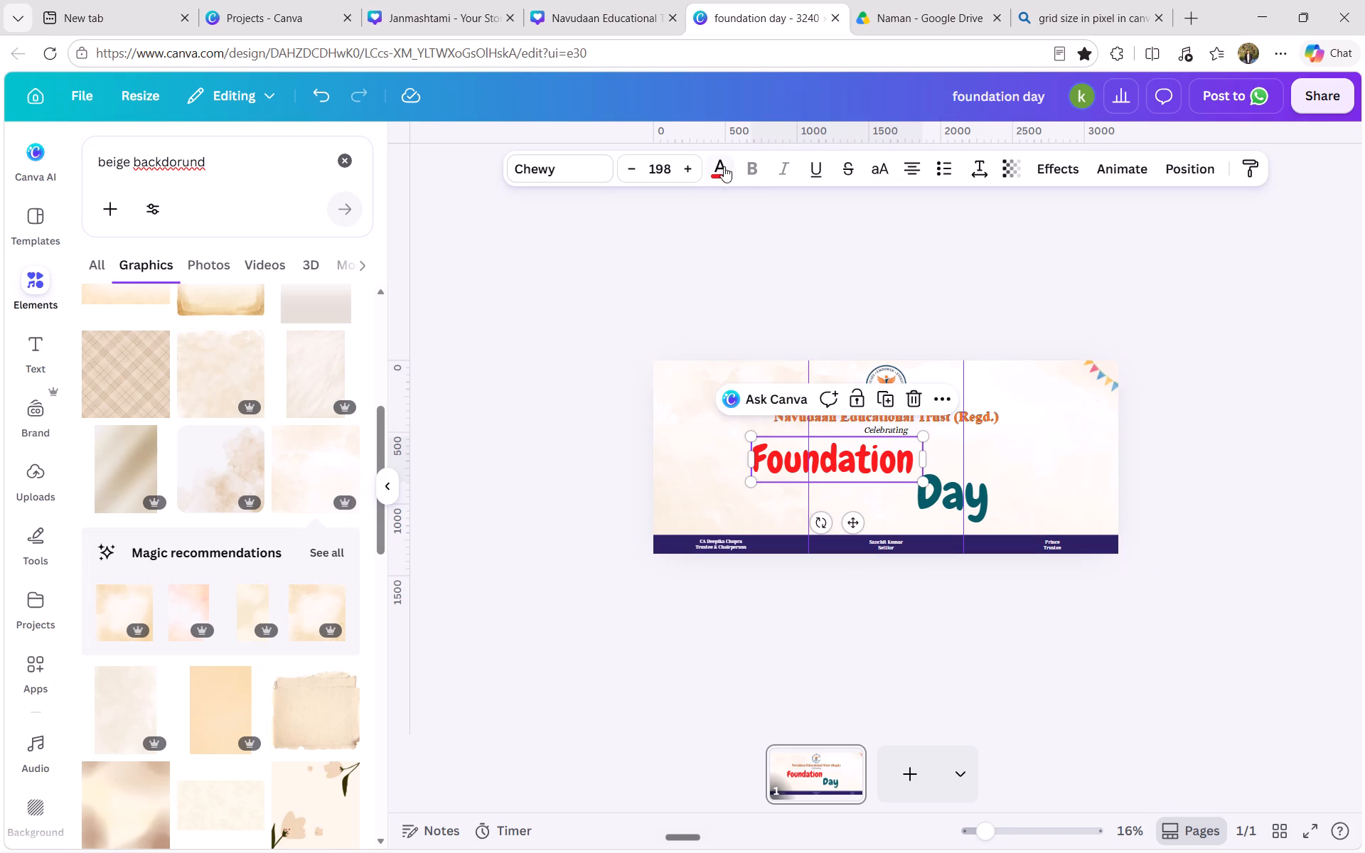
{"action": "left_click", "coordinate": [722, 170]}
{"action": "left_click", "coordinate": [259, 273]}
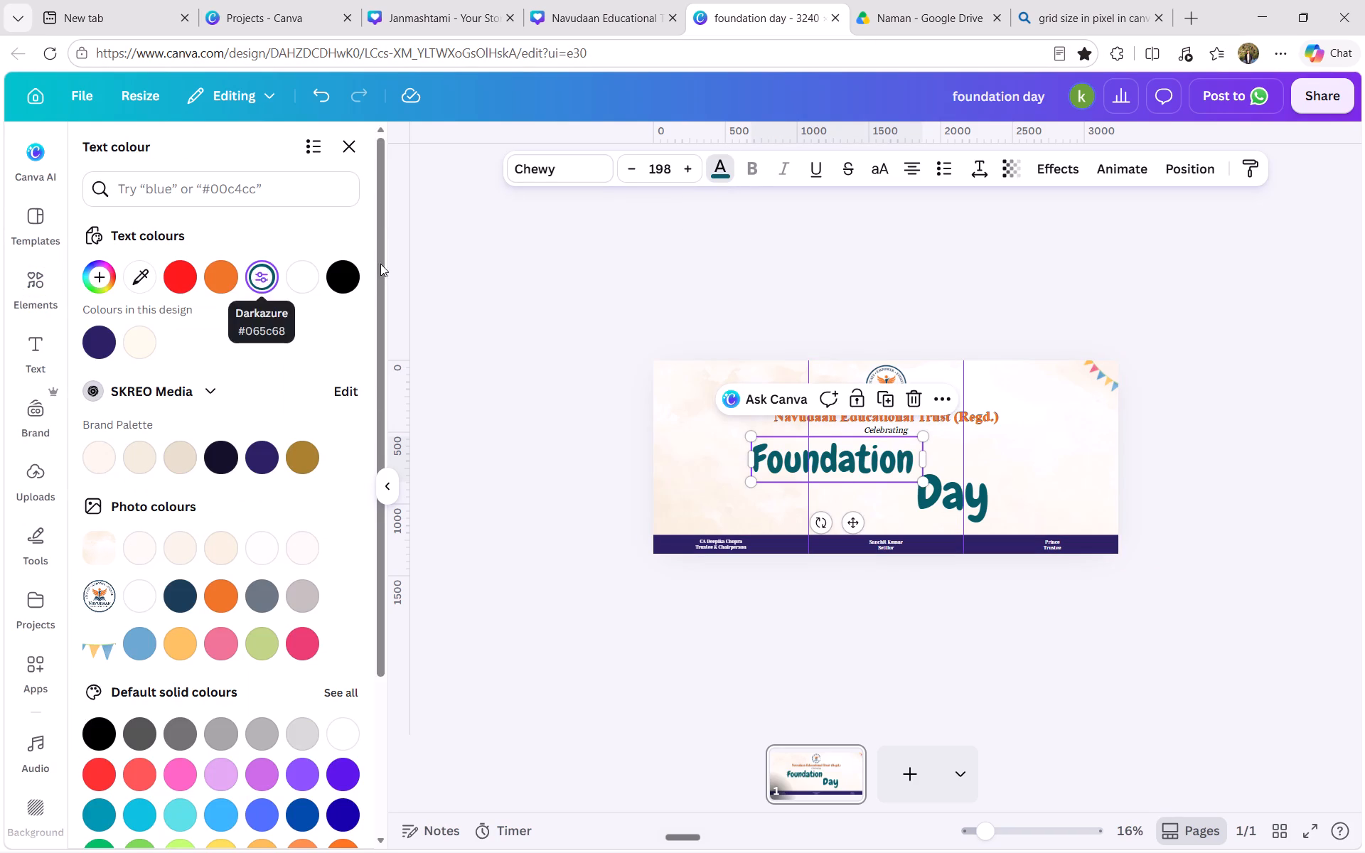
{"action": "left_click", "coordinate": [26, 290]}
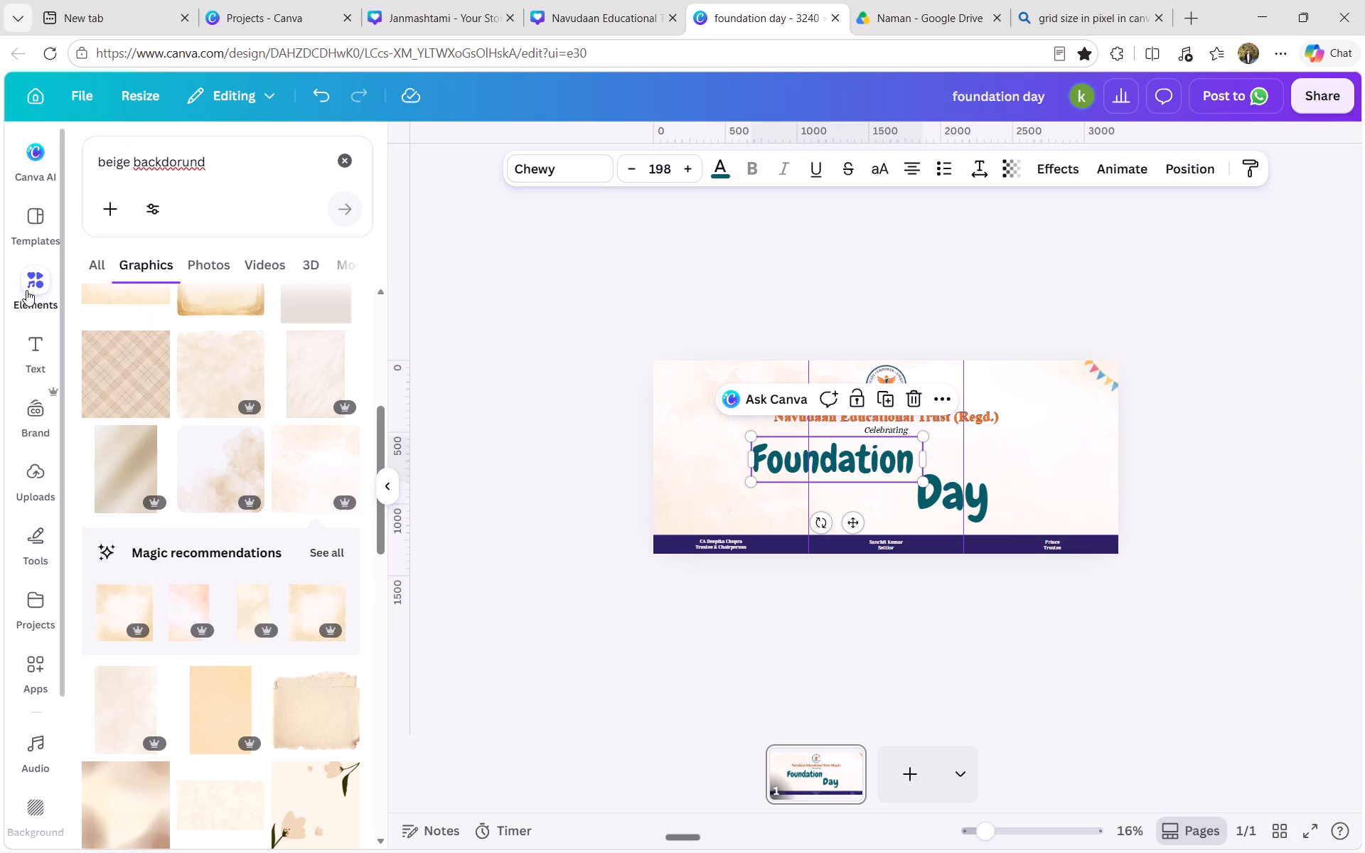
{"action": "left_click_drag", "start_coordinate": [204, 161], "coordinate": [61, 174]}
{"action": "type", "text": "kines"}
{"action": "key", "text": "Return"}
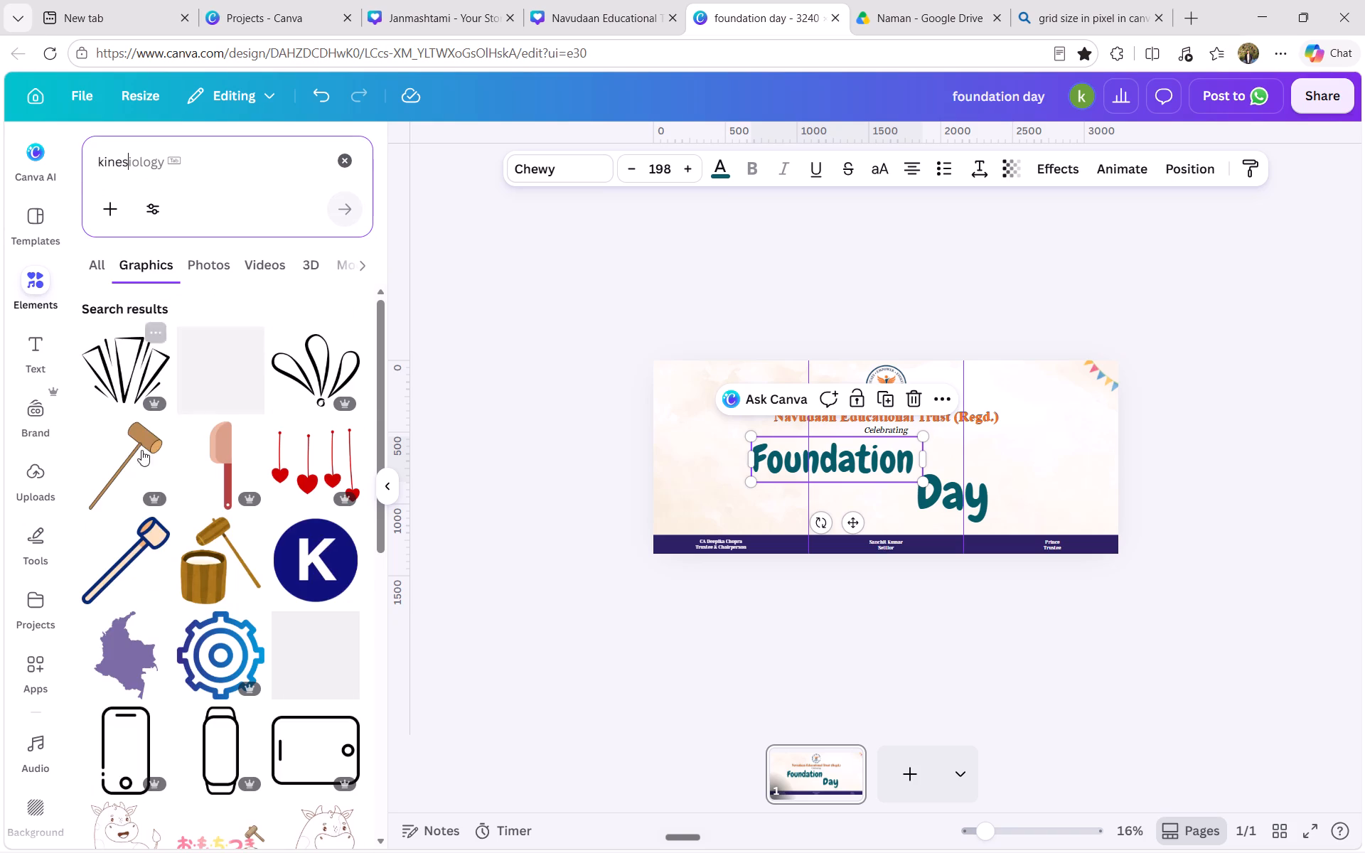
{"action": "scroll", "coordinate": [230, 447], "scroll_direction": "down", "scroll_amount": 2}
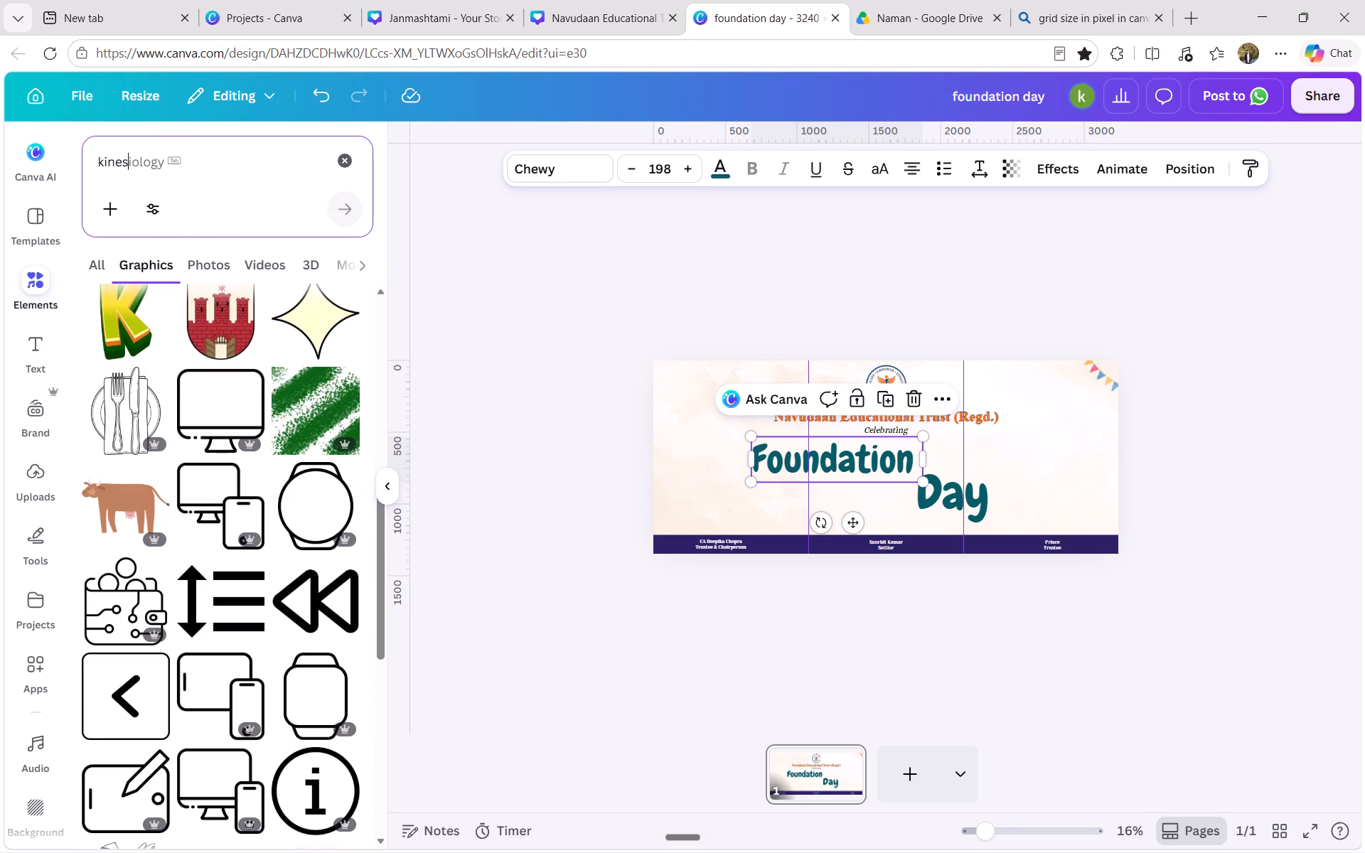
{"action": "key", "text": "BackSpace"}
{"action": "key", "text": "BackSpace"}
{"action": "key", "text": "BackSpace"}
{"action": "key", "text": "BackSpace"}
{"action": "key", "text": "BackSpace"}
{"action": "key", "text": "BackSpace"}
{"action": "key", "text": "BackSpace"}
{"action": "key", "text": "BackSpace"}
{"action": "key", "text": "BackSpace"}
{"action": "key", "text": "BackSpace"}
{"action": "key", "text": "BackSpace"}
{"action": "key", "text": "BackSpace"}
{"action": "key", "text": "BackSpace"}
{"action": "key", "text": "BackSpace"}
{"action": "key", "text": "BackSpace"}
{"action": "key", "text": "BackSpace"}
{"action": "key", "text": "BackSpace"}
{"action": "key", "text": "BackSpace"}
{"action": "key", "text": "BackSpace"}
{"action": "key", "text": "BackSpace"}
Search the graphics for "lines" and add the wavy black double brush-stroke line.
{"action": "type", "text": "lines"}
{"action": "key", "text": "Return"}
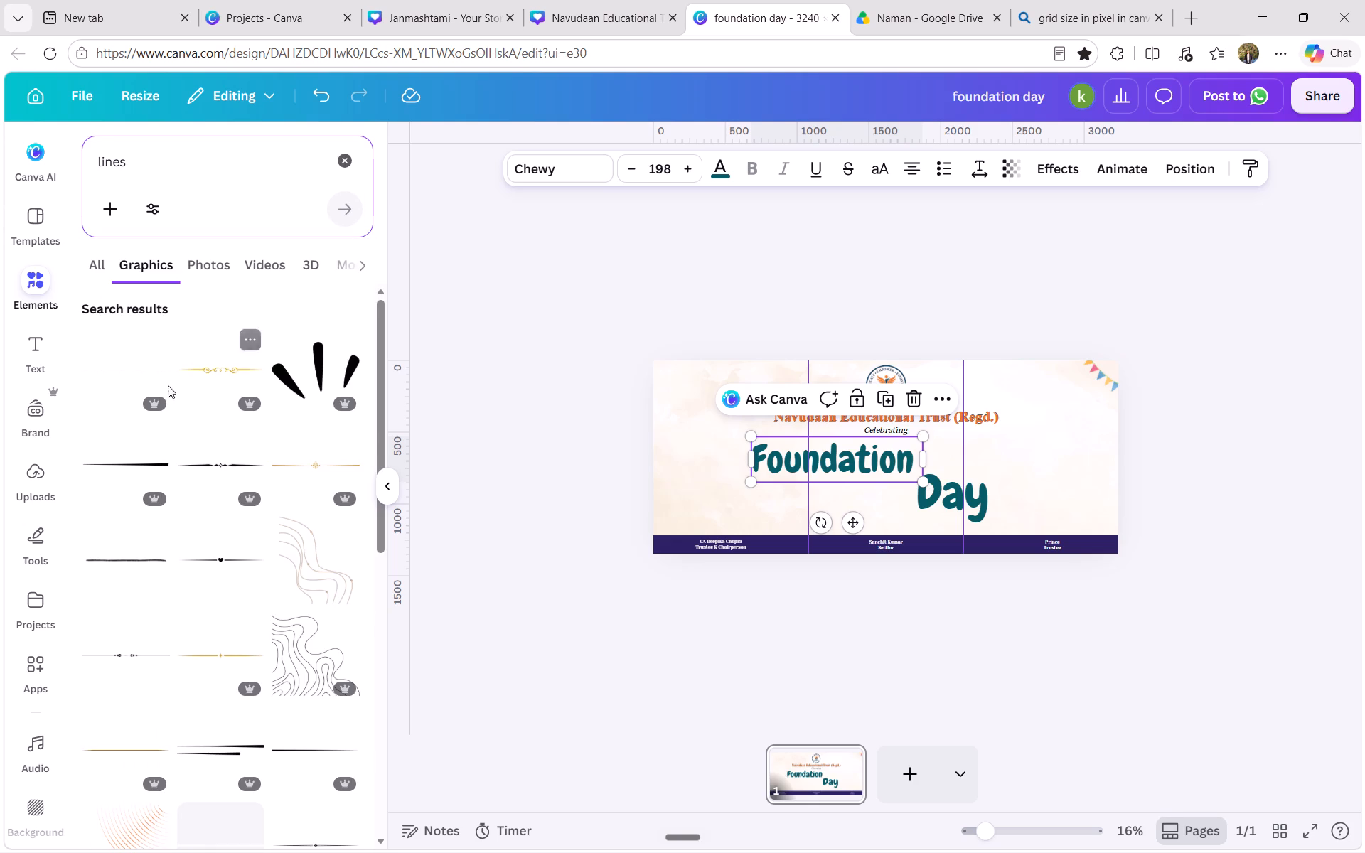
{"action": "scroll", "coordinate": [255, 630], "scroll_direction": "down", "scroll_amount": 1}
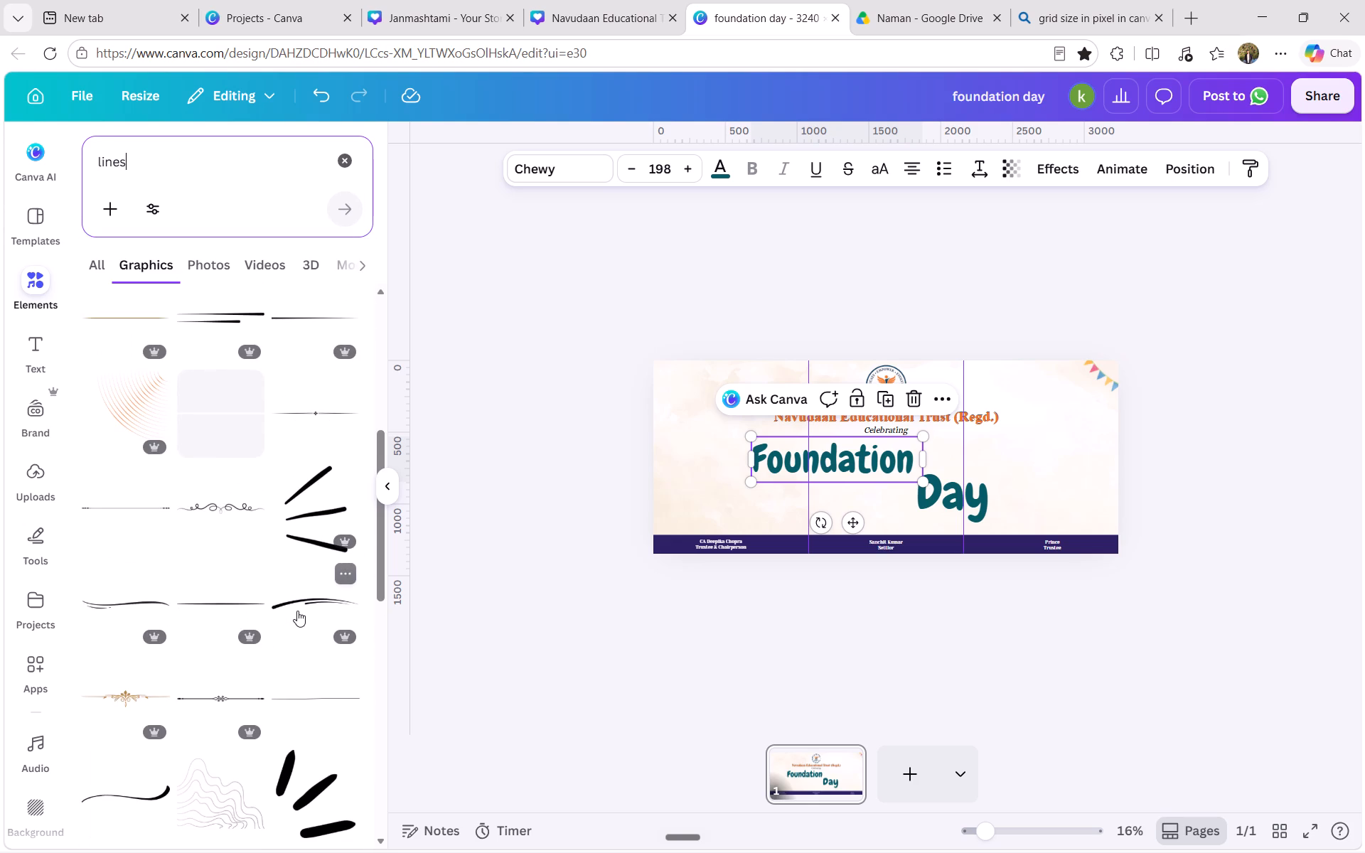
{"action": "left_click", "coordinate": [141, 604]}
Shrink the brush-stroke line and place it as an underline just beneath "Foundation".
{"action": "left_click_drag", "start_coordinate": [941, 451], "coordinate": [878, 490]}
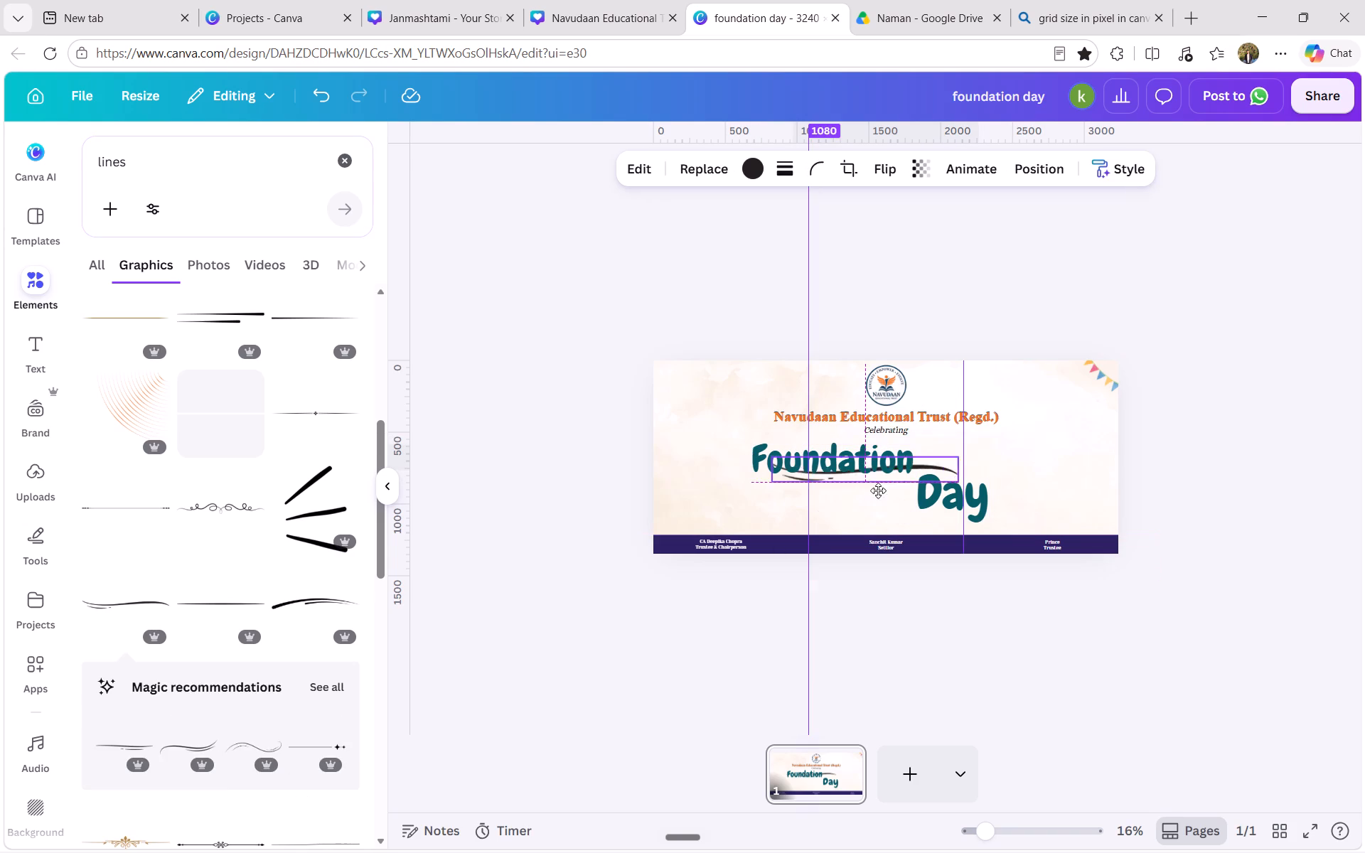
{"action": "left_click_drag", "start_coordinate": [878, 490], "coordinate": [882, 480]}
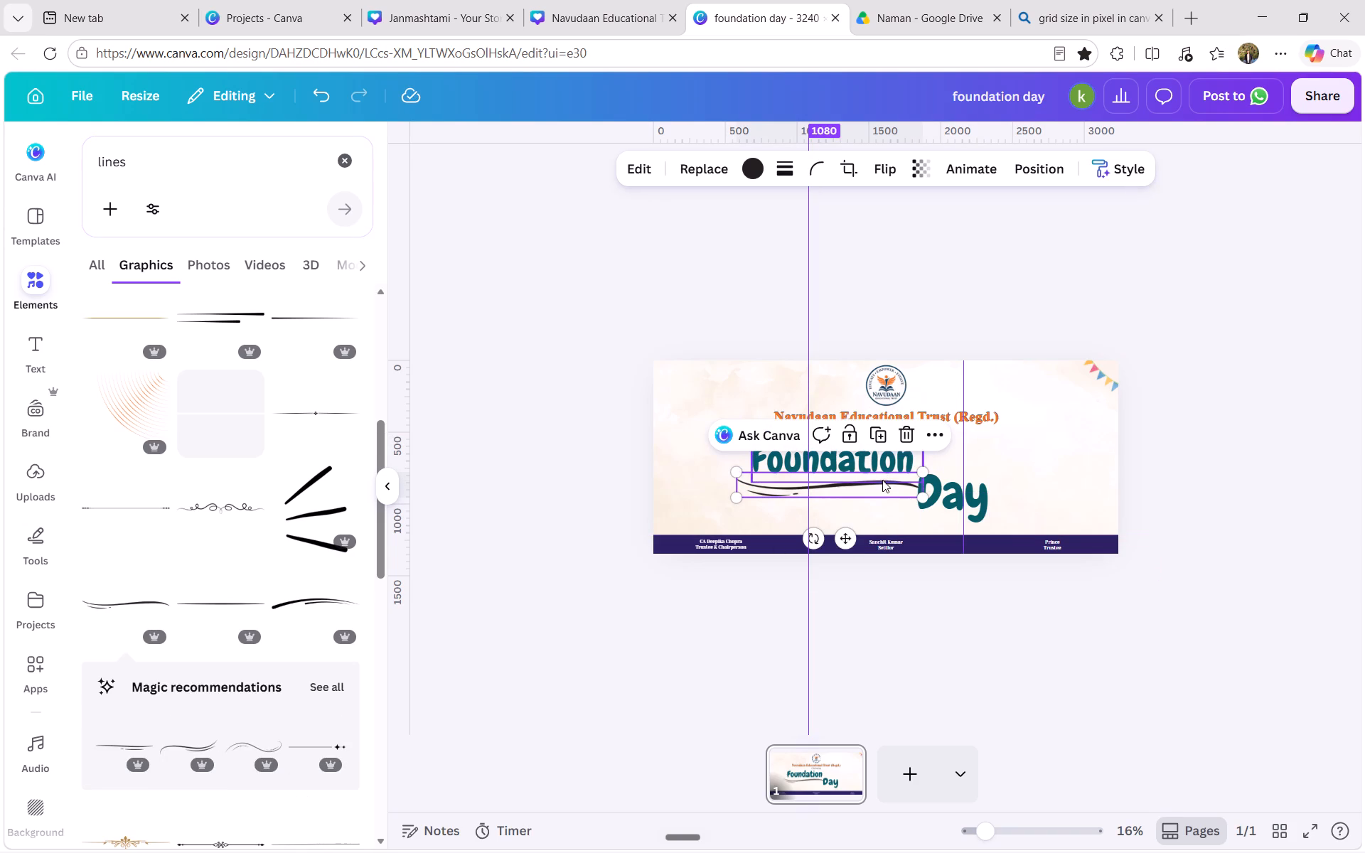
{"action": "left_click_drag", "start_coordinate": [735, 471], "coordinate": [801, 487]}
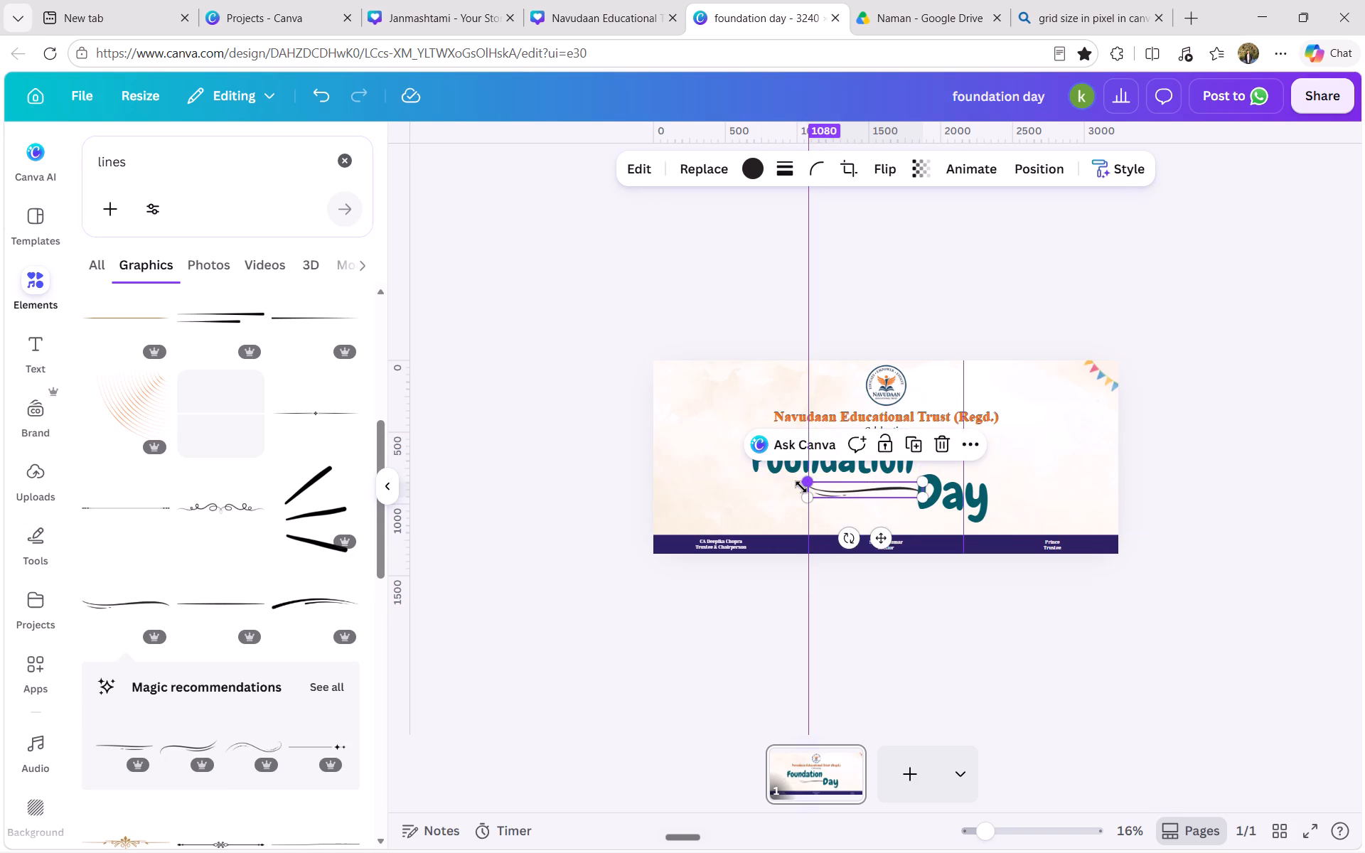
{"action": "left_click_drag", "start_coordinate": [862, 490], "coordinate": [823, 485]}
{"action": "left_click", "coordinate": [639, 617]}
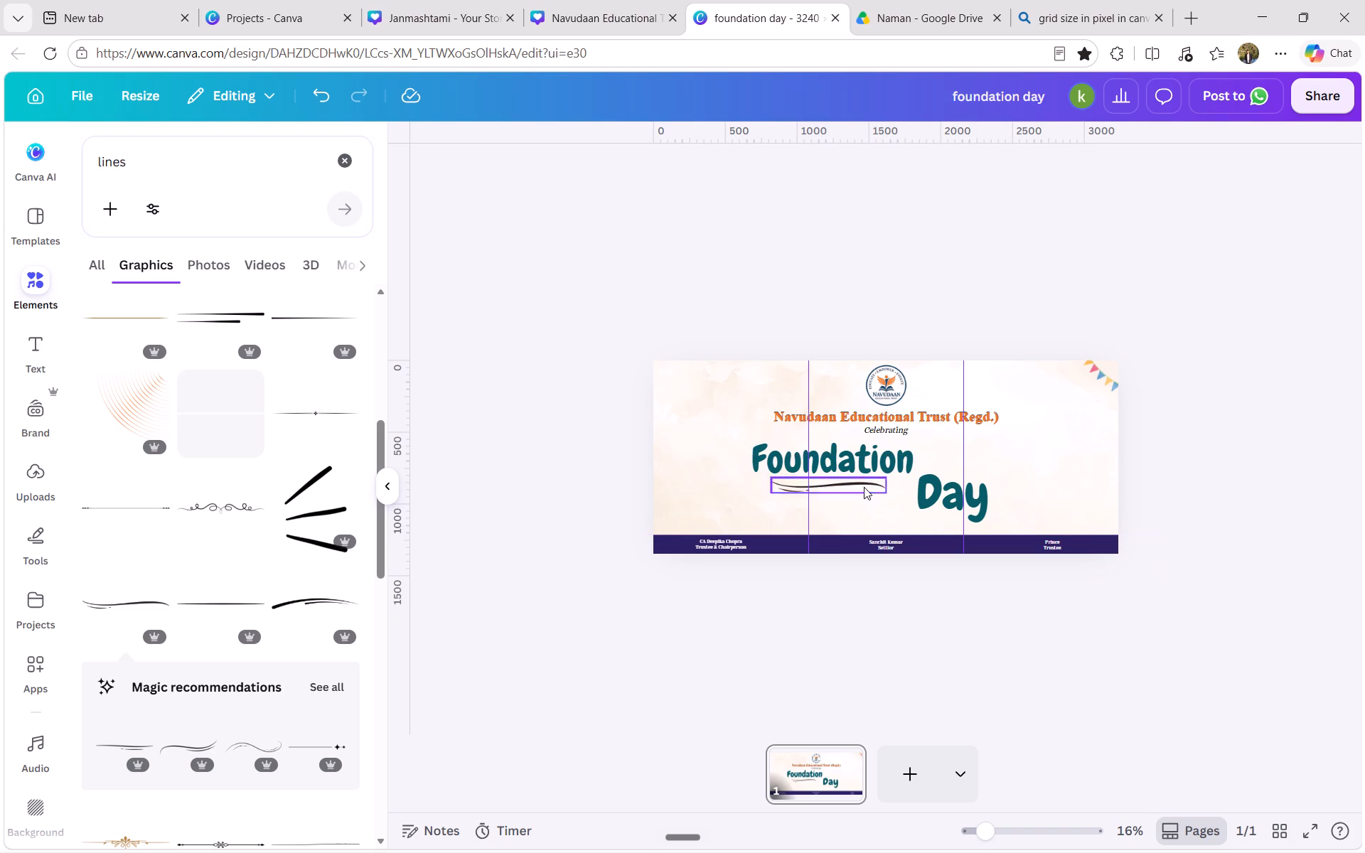
Enlarge the "Foundation" text to size 217, extending it from its upper-left corner.
{"action": "left_click", "coordinate": [855, 471]}
{"action": "left_click_drag", "start_coordinate": [749, 431], "coordinate": [745, 431]}
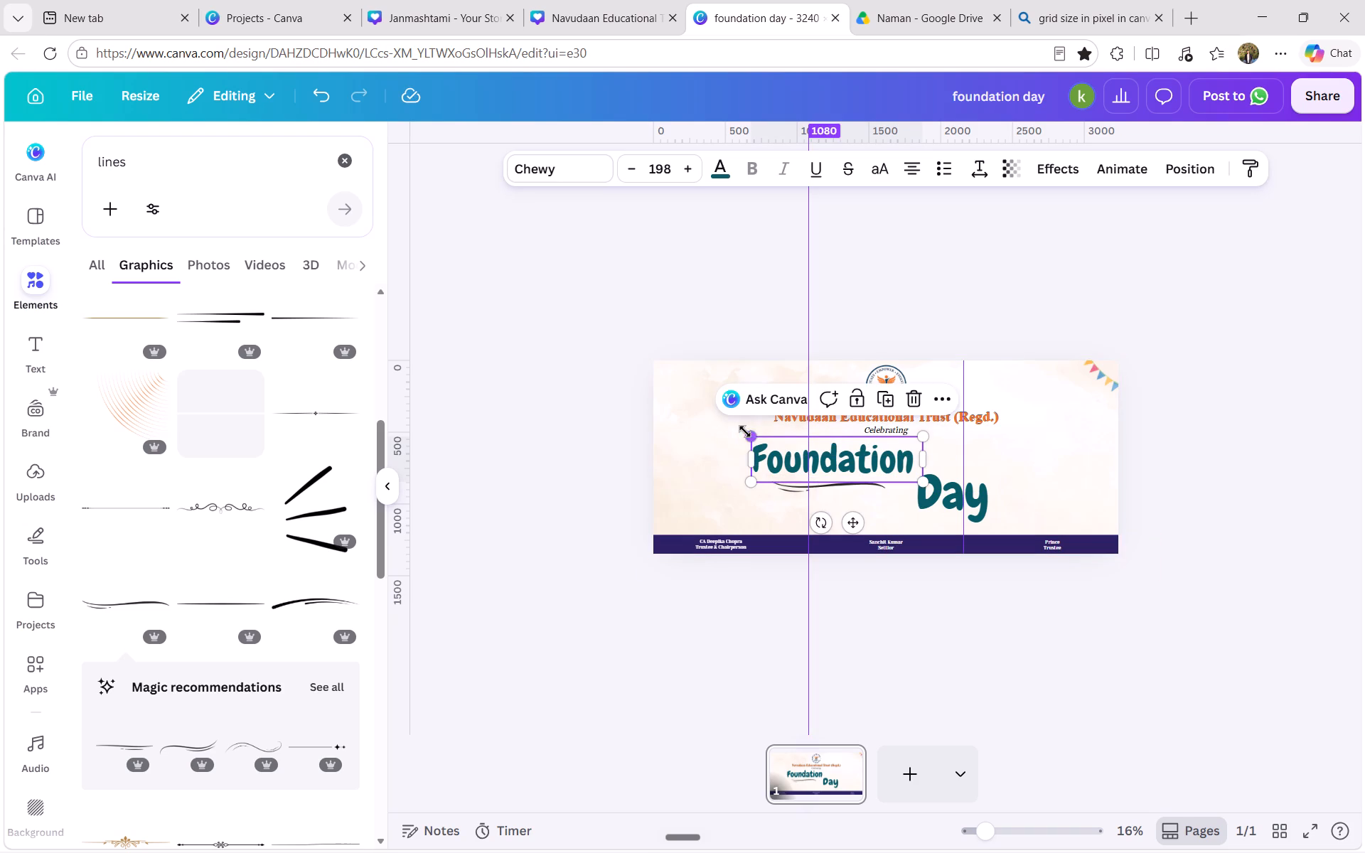
{"action": "left_click_drag", "start_coordinate": [745, 431], "coordinate": [733, 429]}
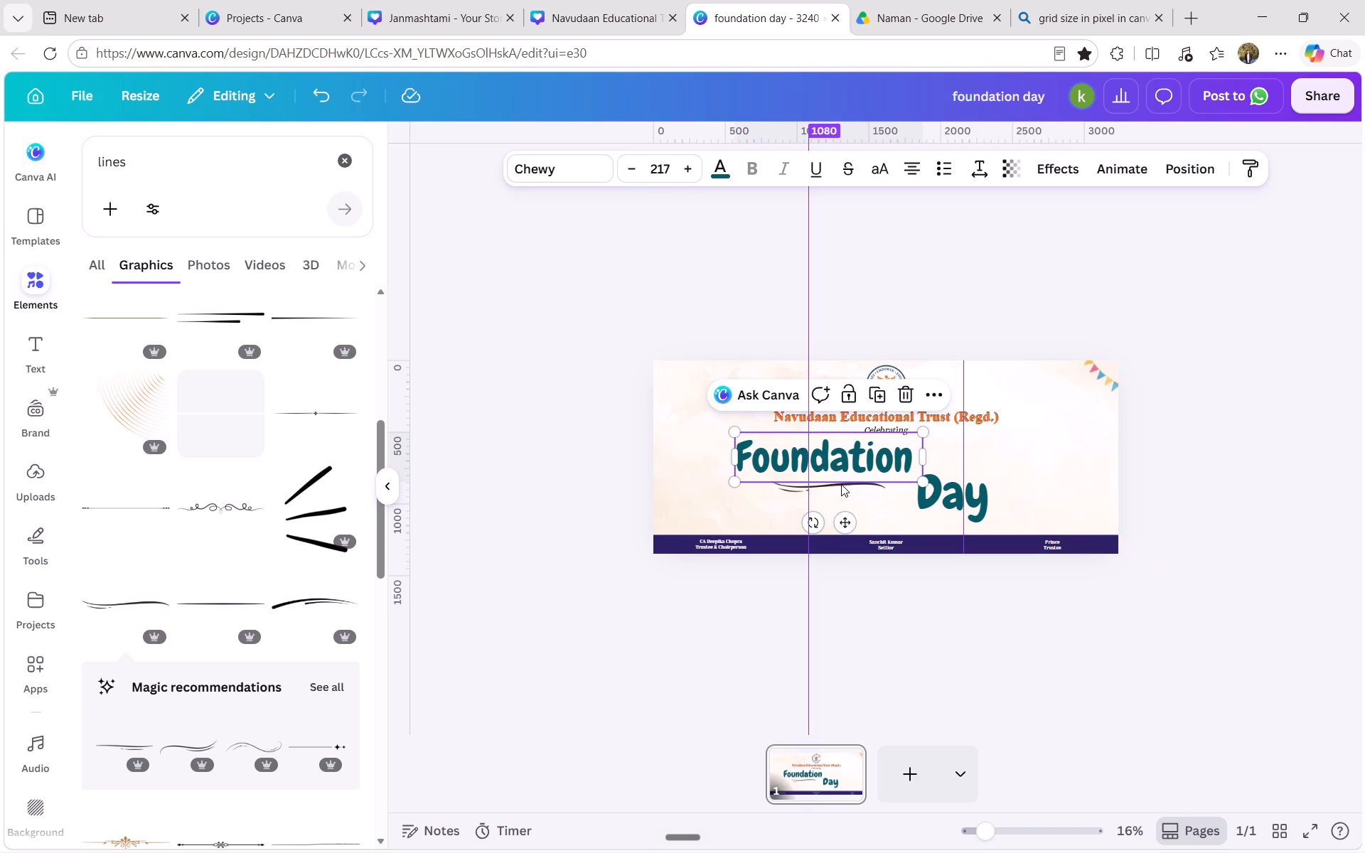
Delete the wavy brush-stroke line beneath "Foundation".
{"action": "left_click", "coordinate": [841, 484]}
{"action": "scroll", "coordinate": [782, 401], "scroll_direction": "up", "scroll_amount": 3, "text": "ctrl"}
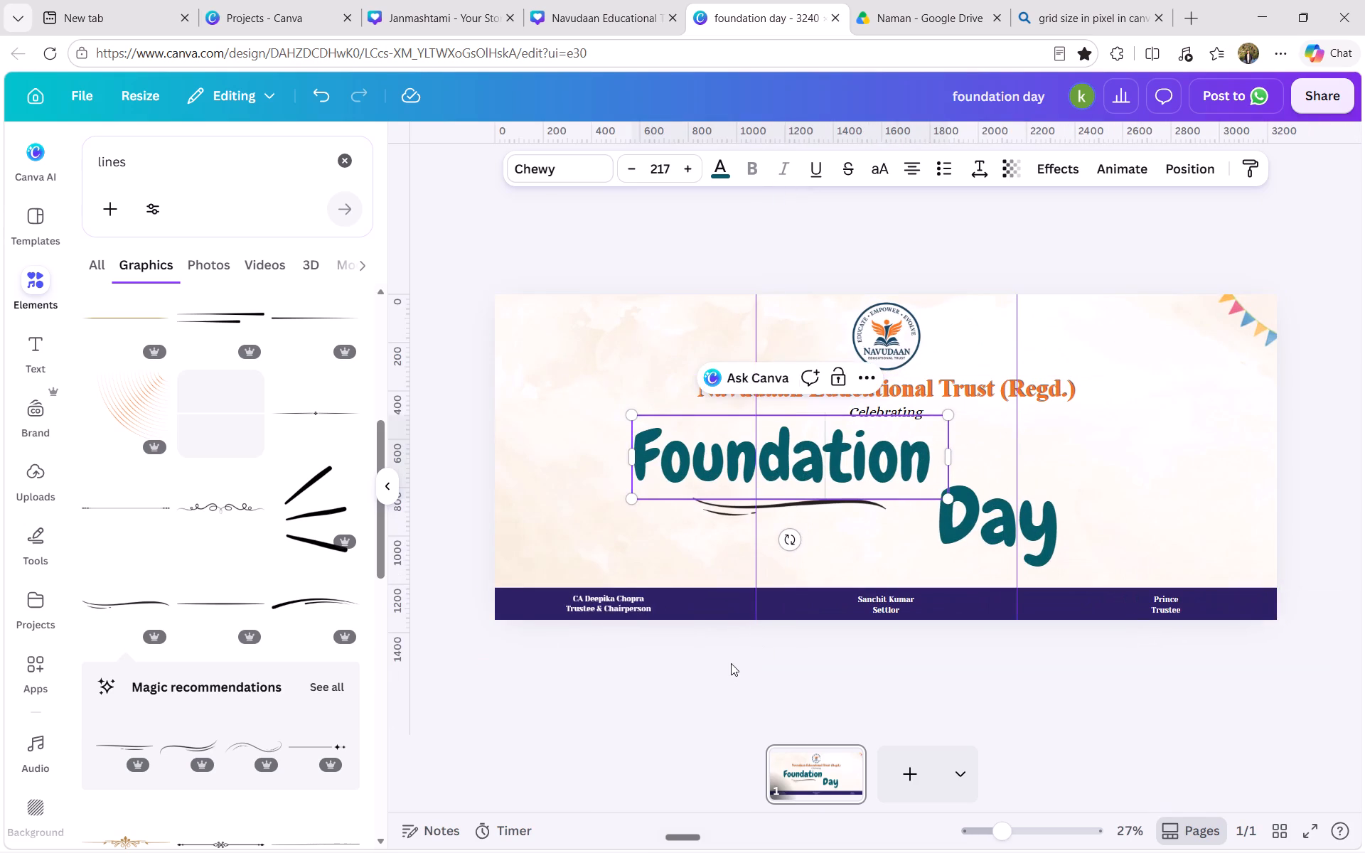
{"action": "left_click", "coordinate": [731, 663]}
{"action": "left_click", "coordinate": [735, 511]}
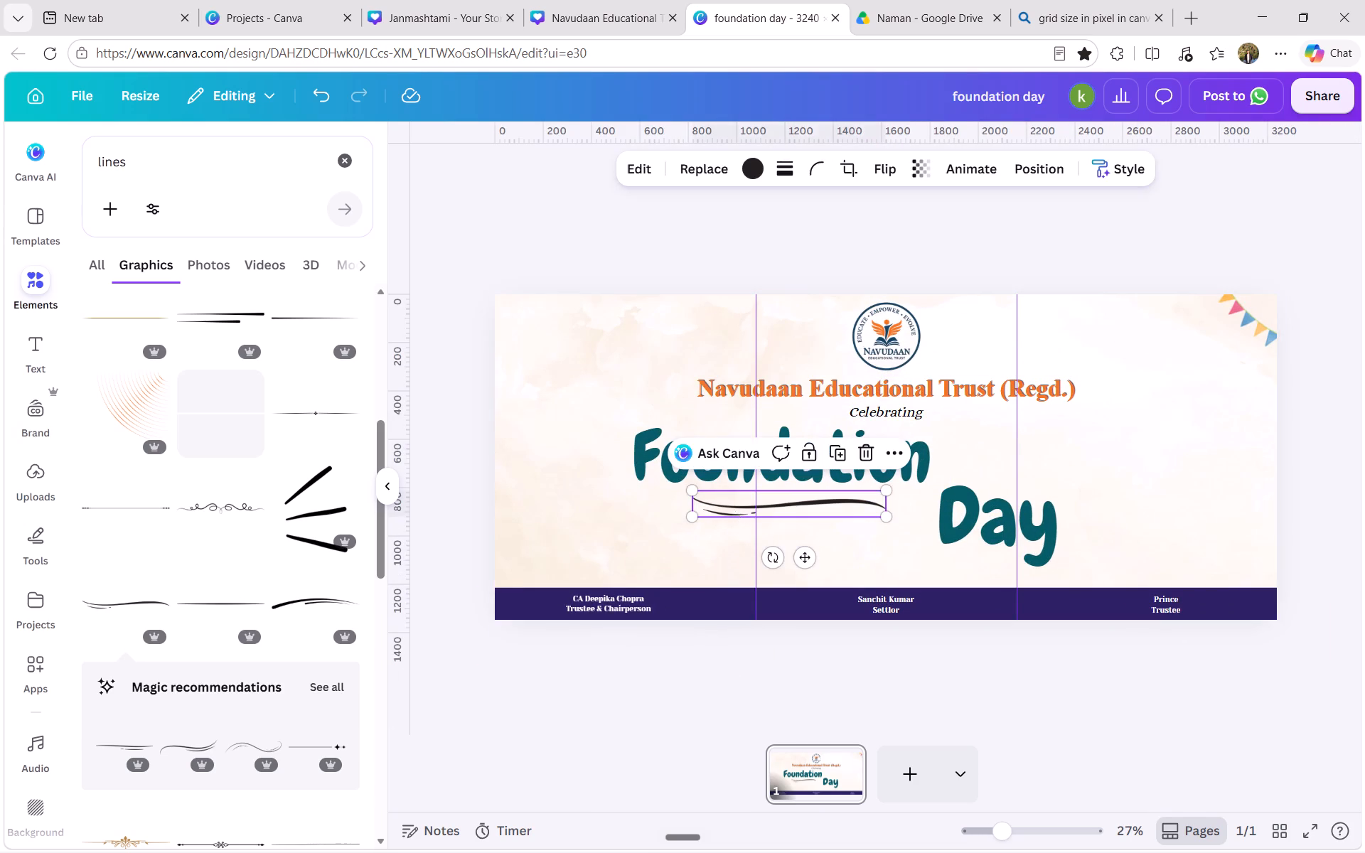
{"action": "key", "text": "Delete"}
Tighten the title by nudging "Foundation" slightly right and down and moving "Day" closer beneath its last letter.
{"action": "left_click", "coordinate": [775, 459]}
{"action": "left_click", "coordinate": [808, 461]}
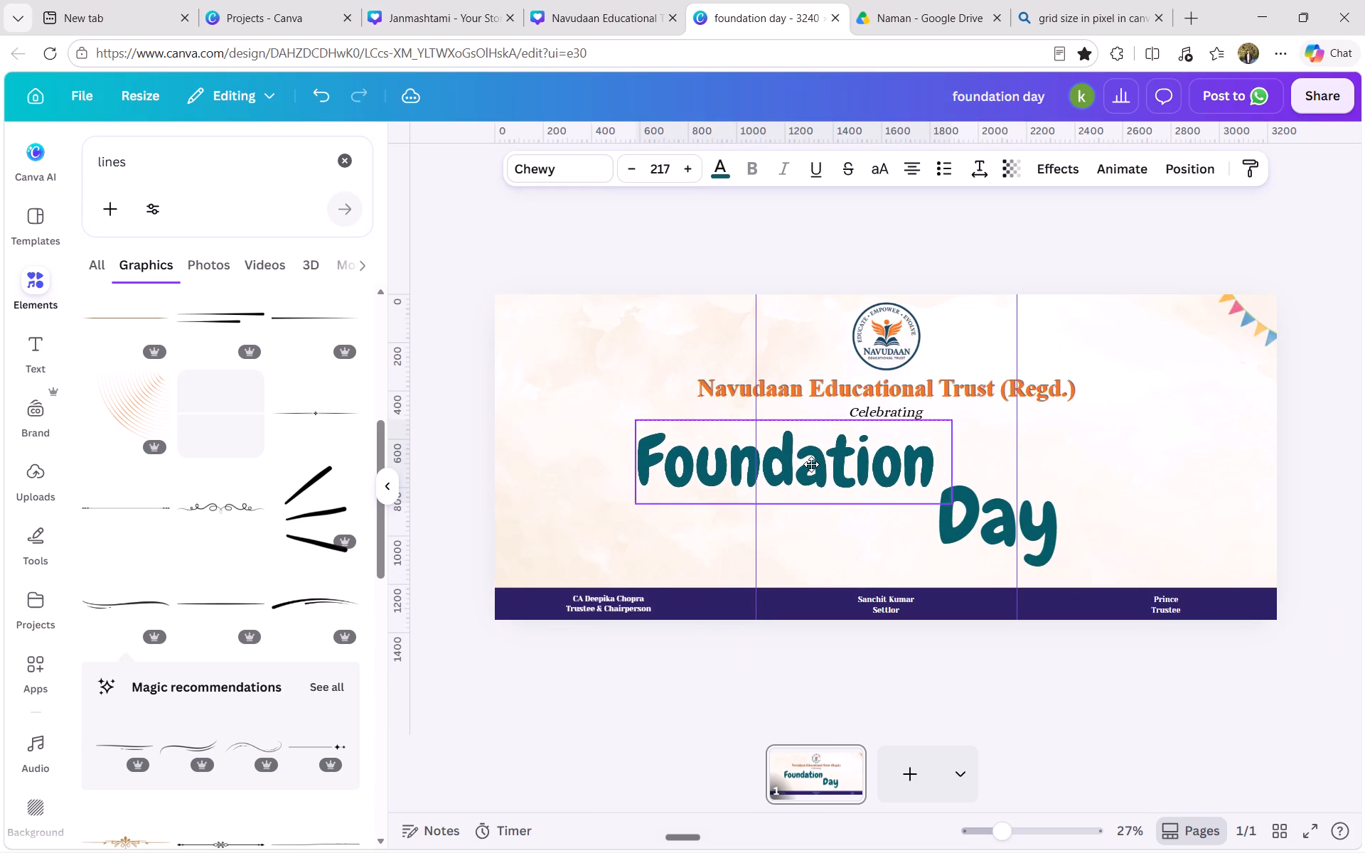
{"action": "left_click_drag", "start_coordinate": [977, 517], "coordinate": [967, 521]}
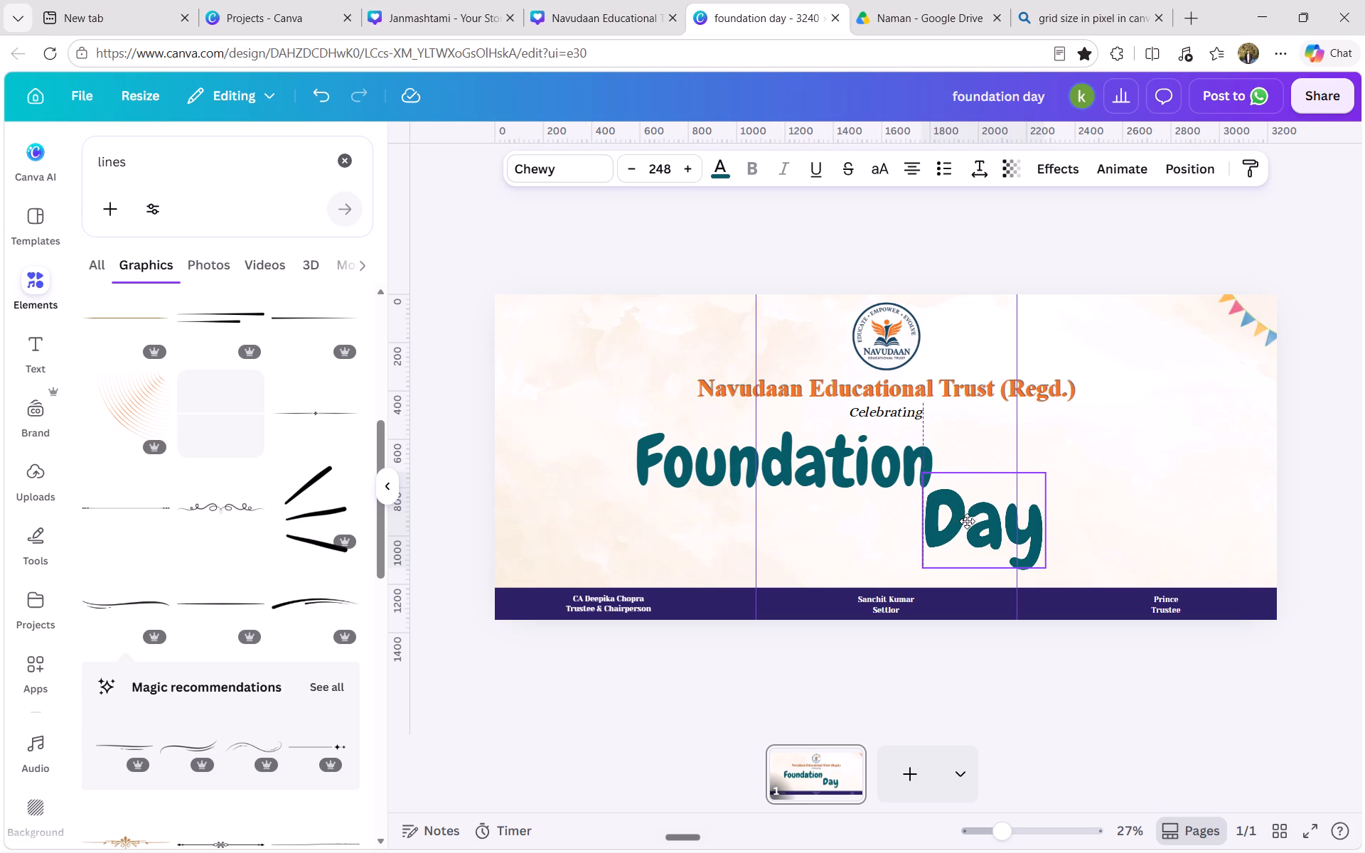
{"action": "left_click_drag", "start_coordinate": [967, 521], "coordinate": [973, 516]}
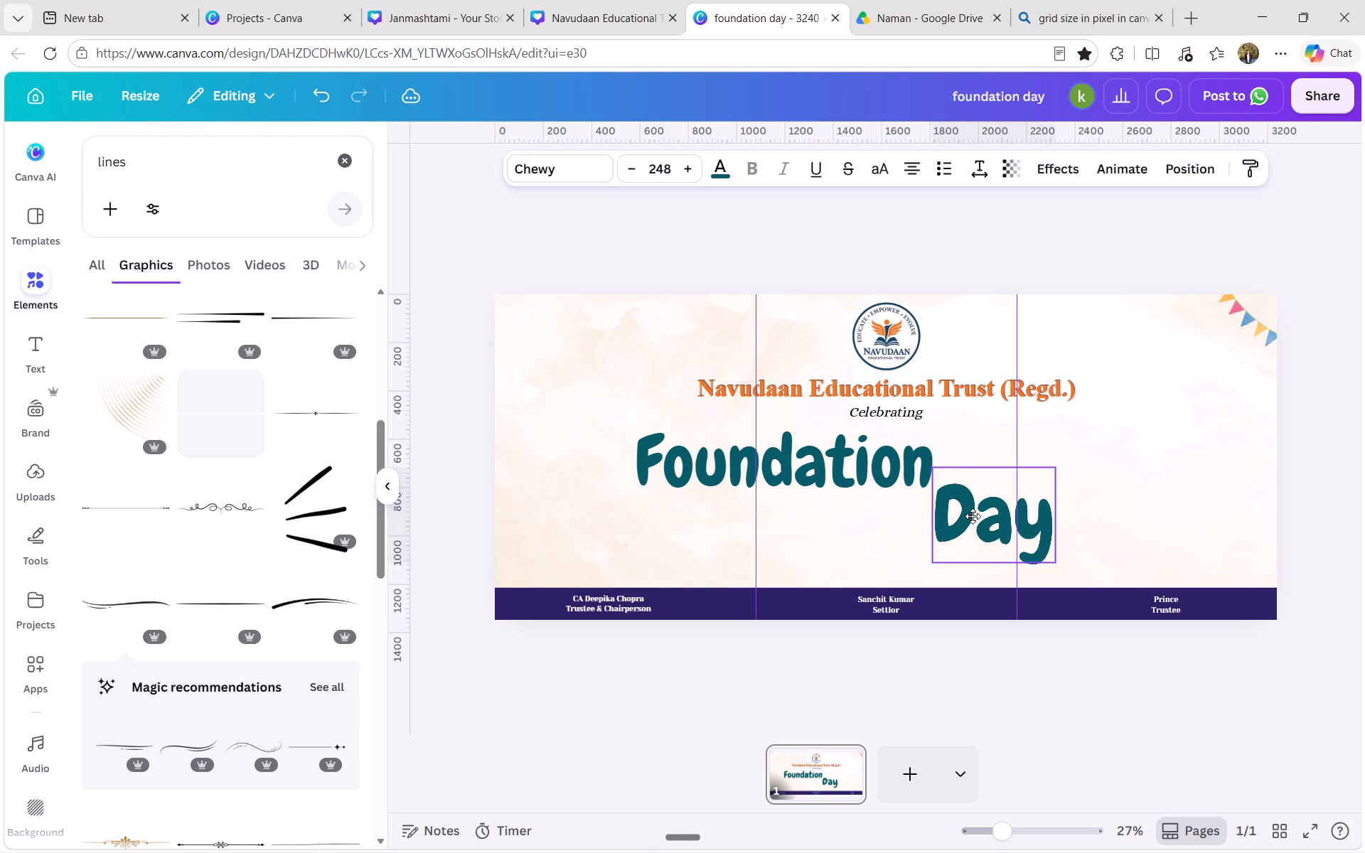
{"action": "left_click_drag", "start_coordinate": [973, 516], "coordinate": [970, 516]}
{"action": "left_click", "coordinate": [899, 461]}
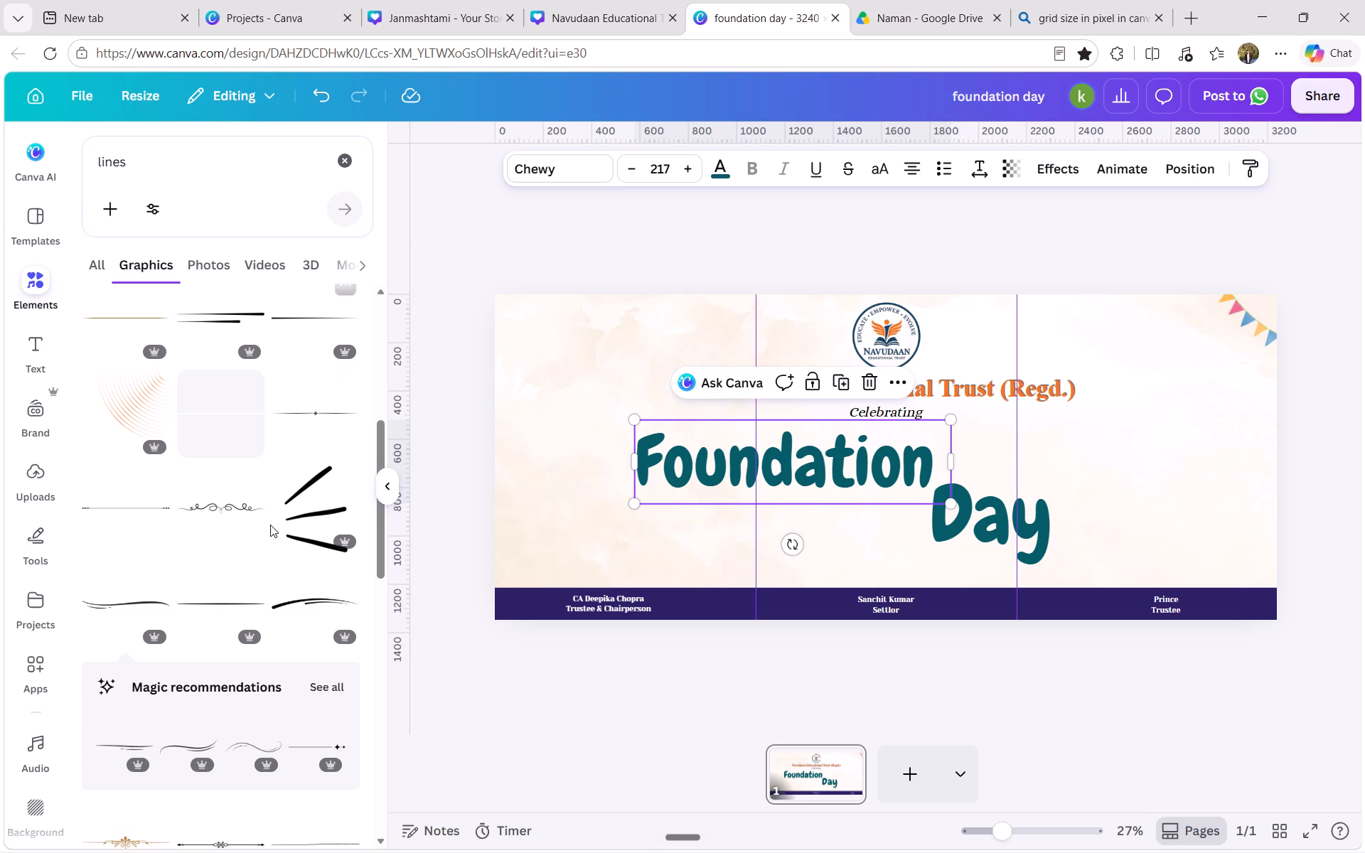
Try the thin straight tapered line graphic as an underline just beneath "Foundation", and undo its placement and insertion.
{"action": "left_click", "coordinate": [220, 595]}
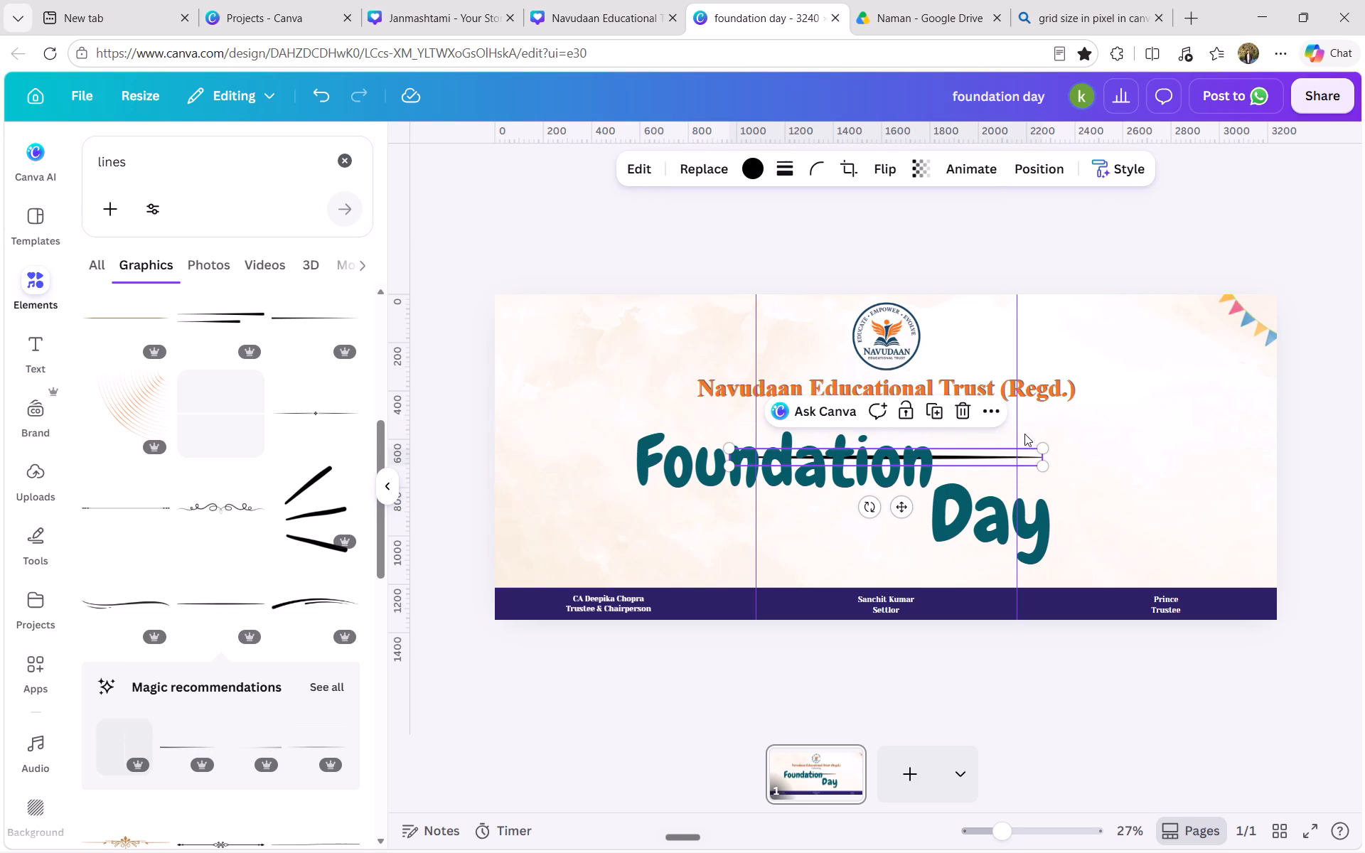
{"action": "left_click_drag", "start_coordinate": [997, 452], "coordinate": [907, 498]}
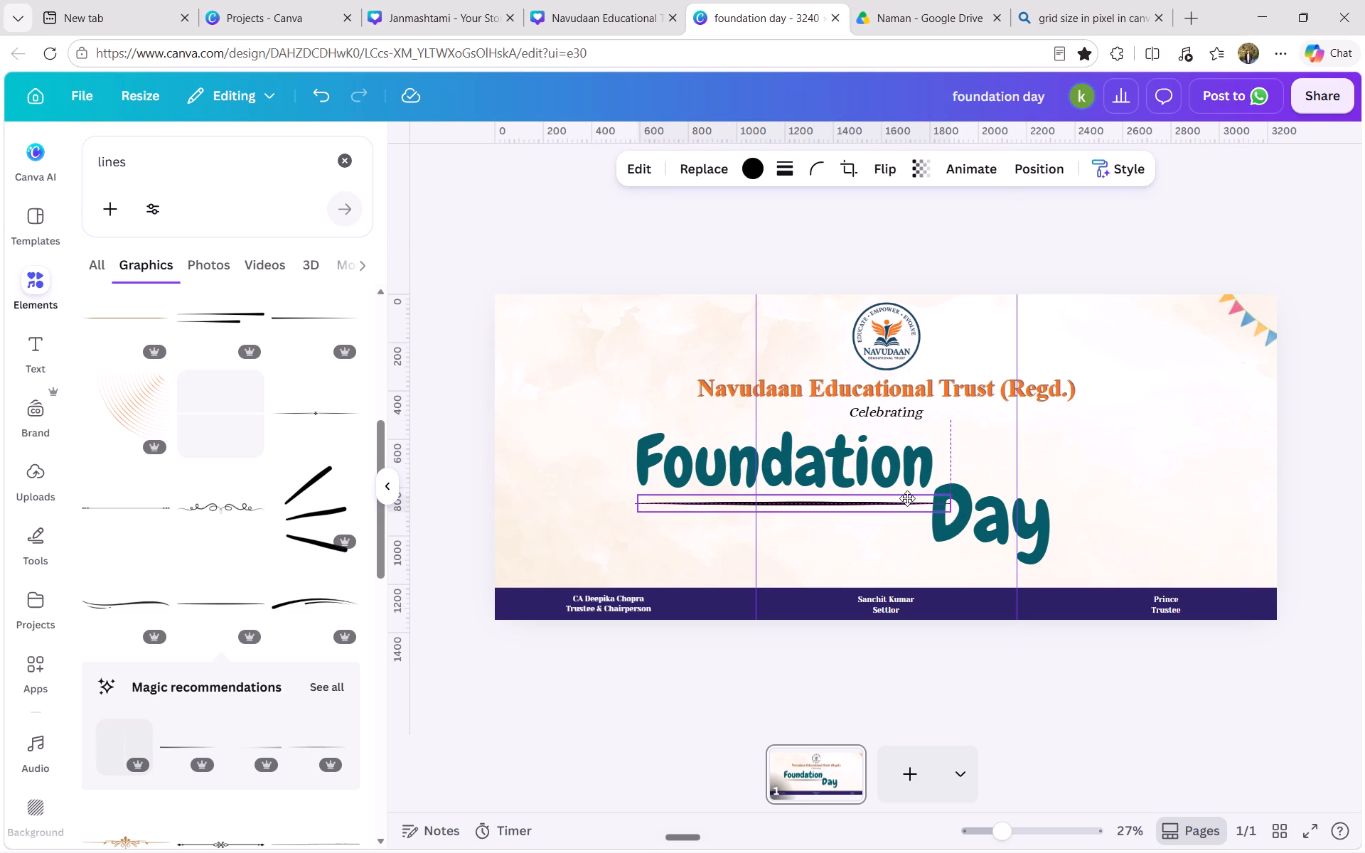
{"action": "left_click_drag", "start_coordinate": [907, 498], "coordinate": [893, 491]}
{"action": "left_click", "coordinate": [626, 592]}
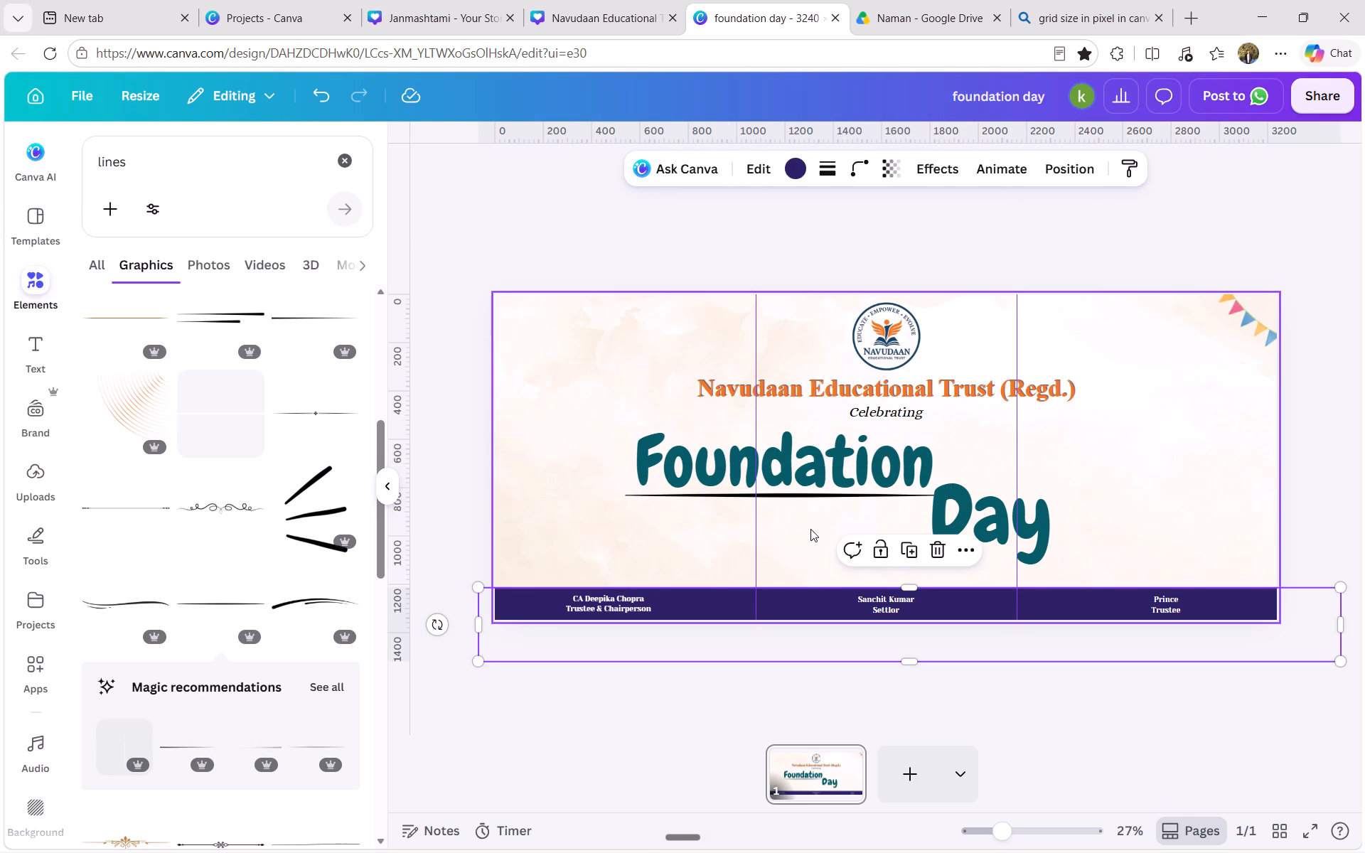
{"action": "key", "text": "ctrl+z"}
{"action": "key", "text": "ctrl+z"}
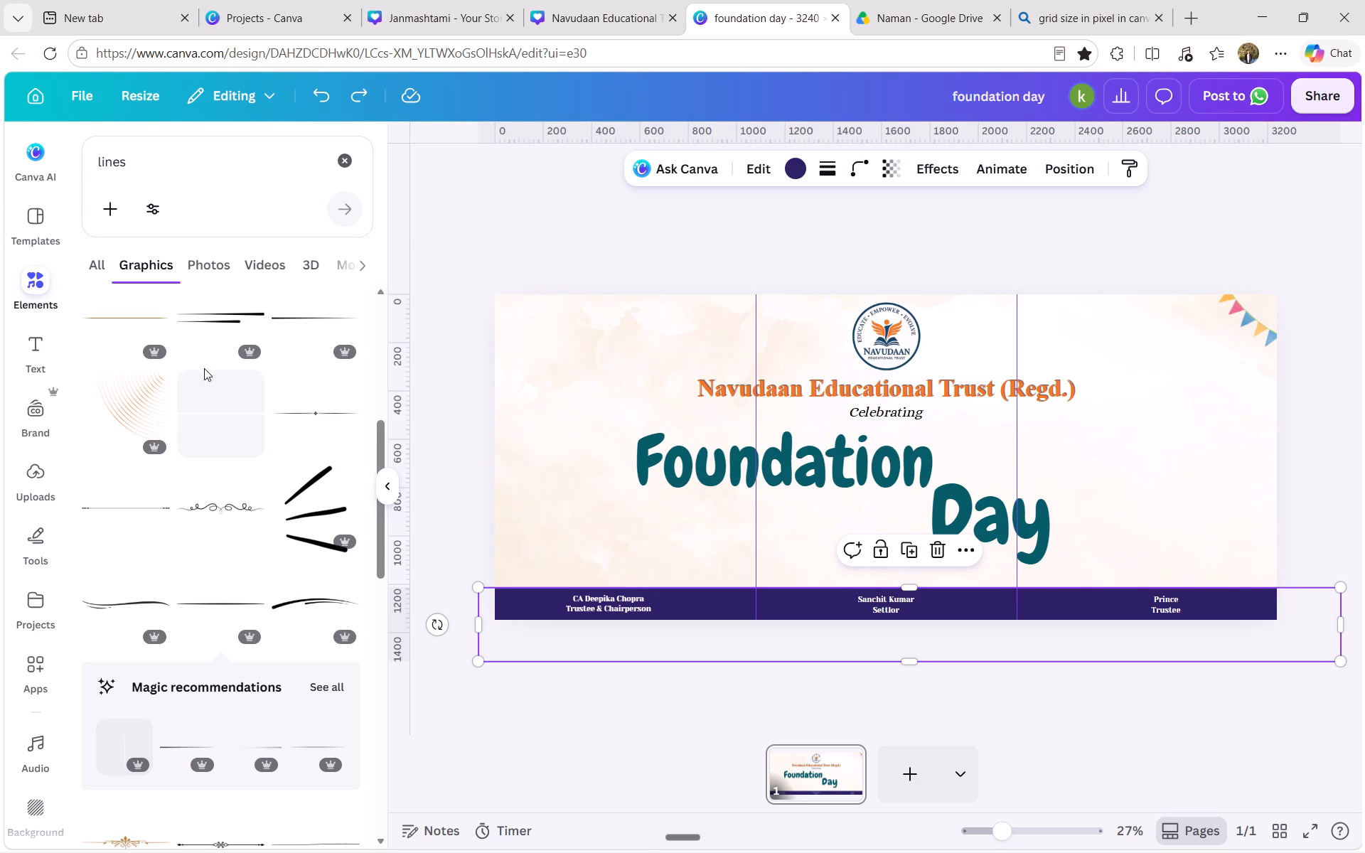
Capture a screenshot of the whole Foundation Day design with Snipping Tool, with nothing selected on the canvas.
{"action": "scroll", "coordinate": [262, 496], "scroll_direction": "down", "scroll_amount": 3}
{"action": "scroll", "coordinate": [262, 496], "scroll_direction": "down", "scroll_amount": 3, "text": "ctrl"}
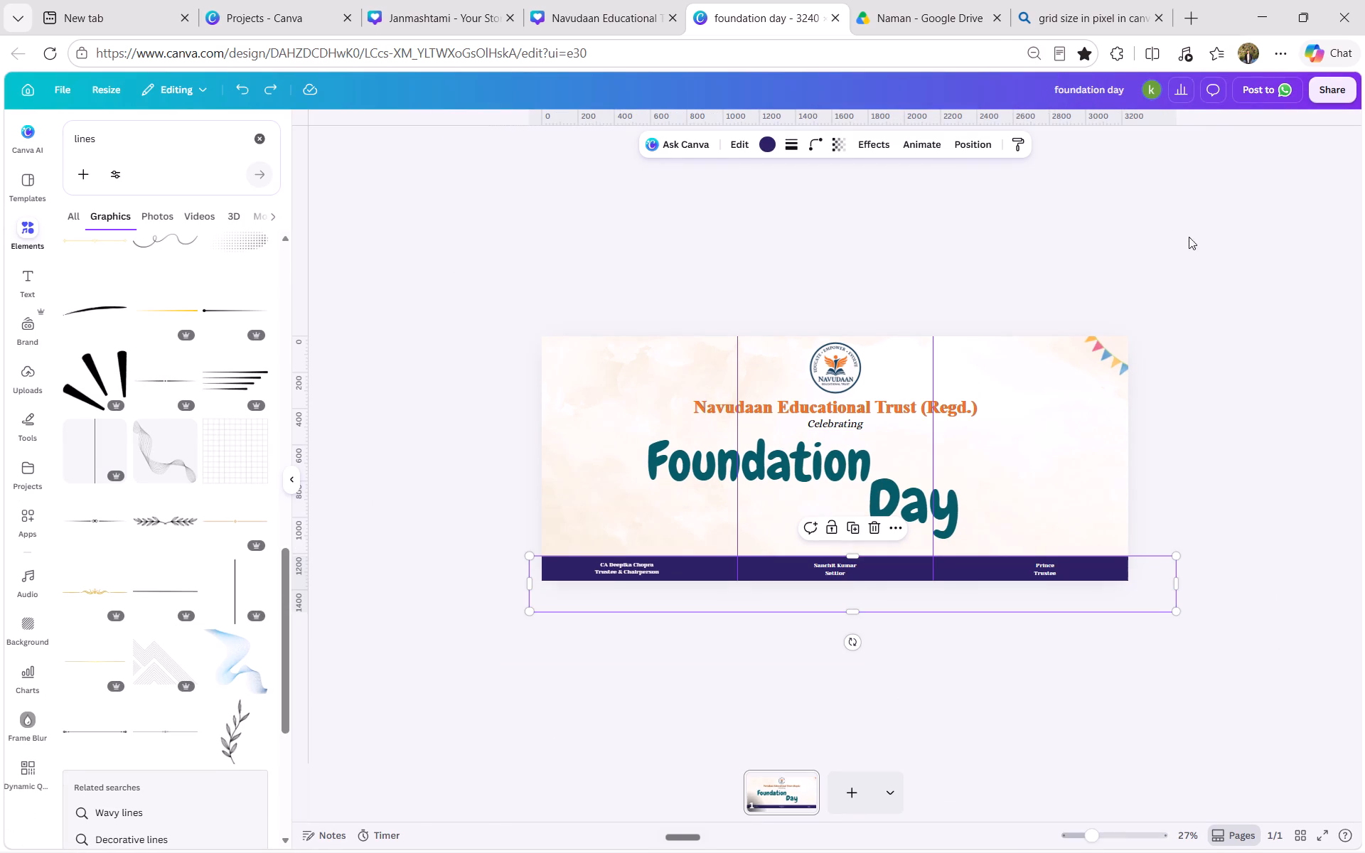
{"action": "left_click", "coordinate": [1194, 241]}
{"action": "key", "text": "shift+super+s"}
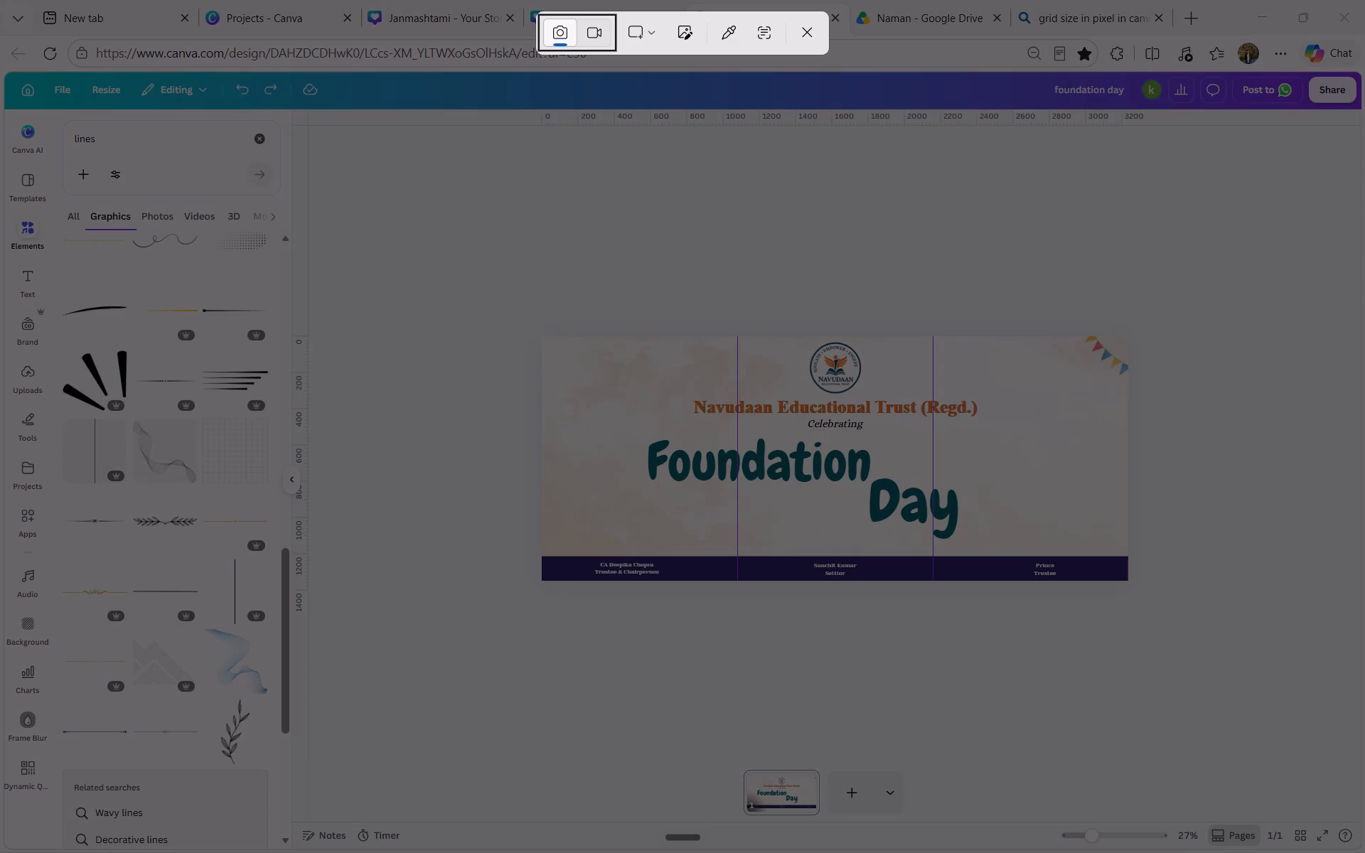
{"action": "left_click_drag", "start_coordinate": [509, 322], "coordinate": [1243, 623]}
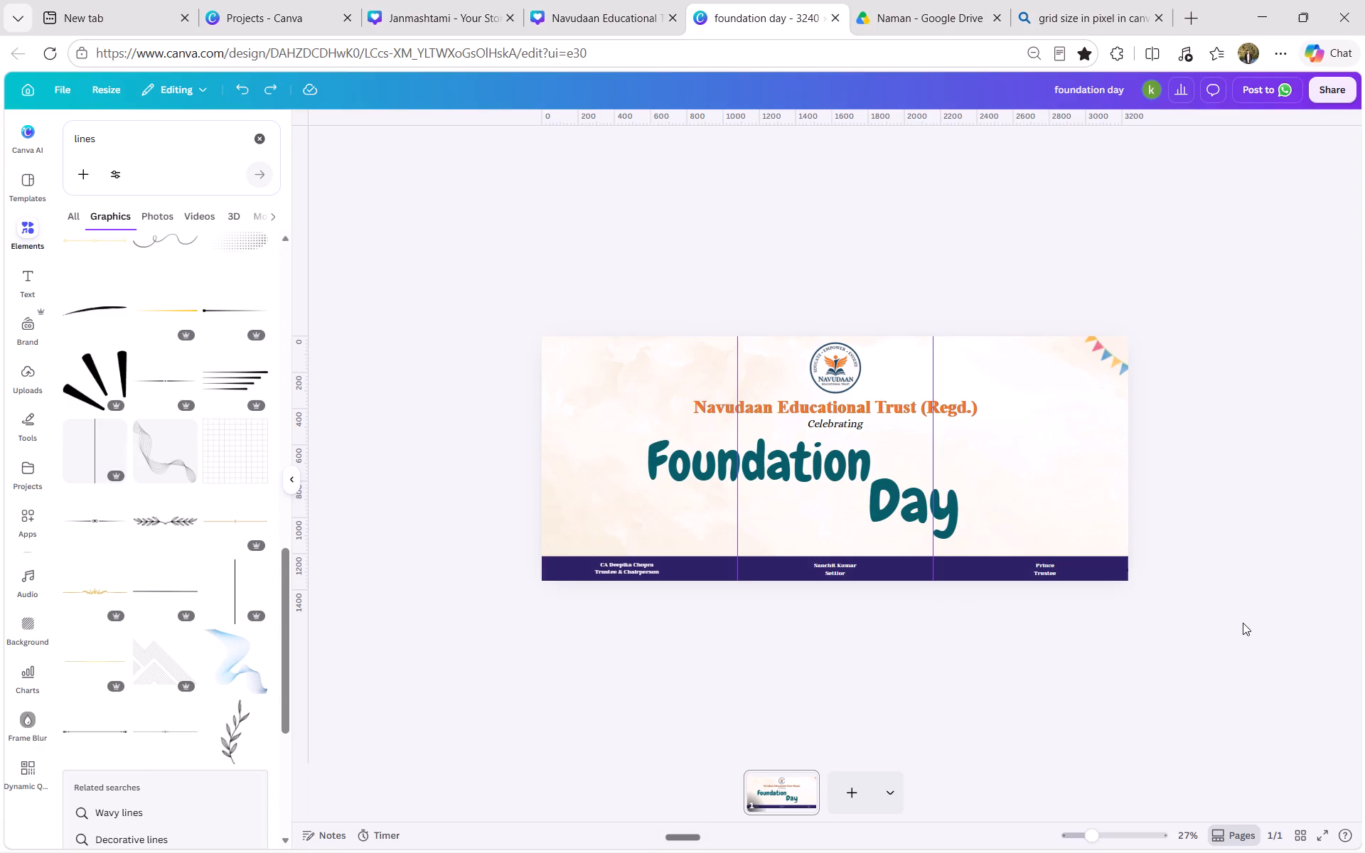
{"action": "left_click", "coordinate": [1044, 0]}
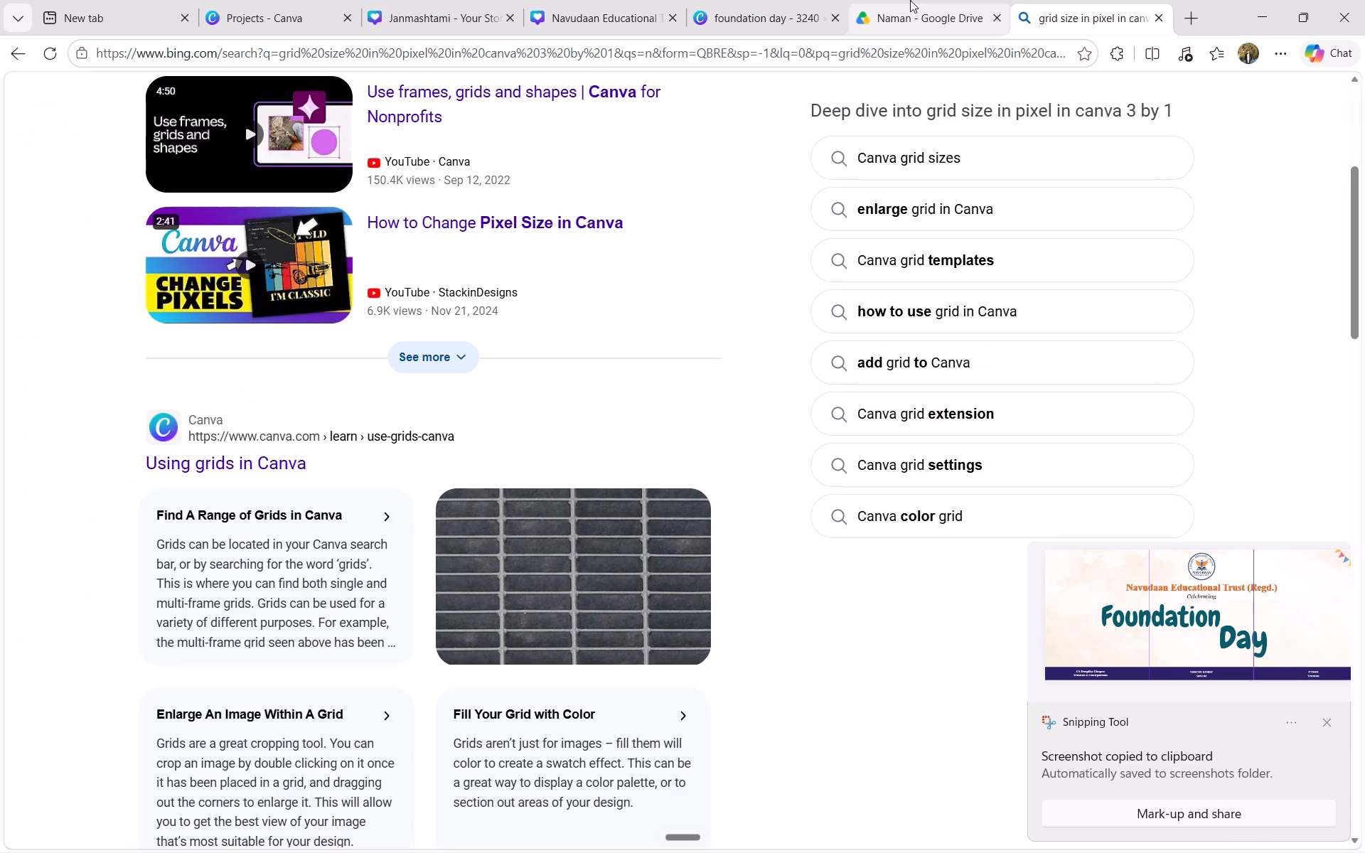
{"action": "key", "text": "ctrl+t"}
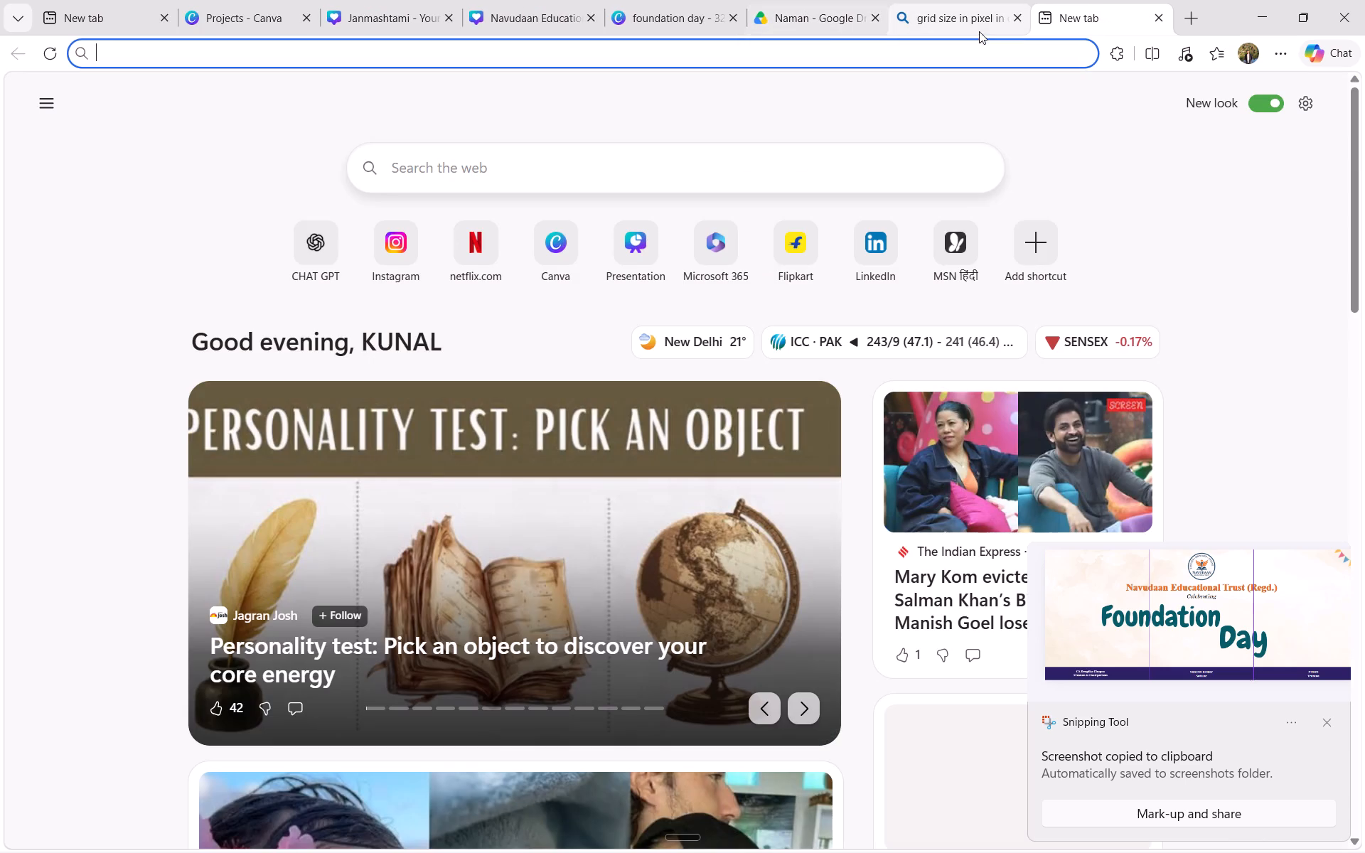